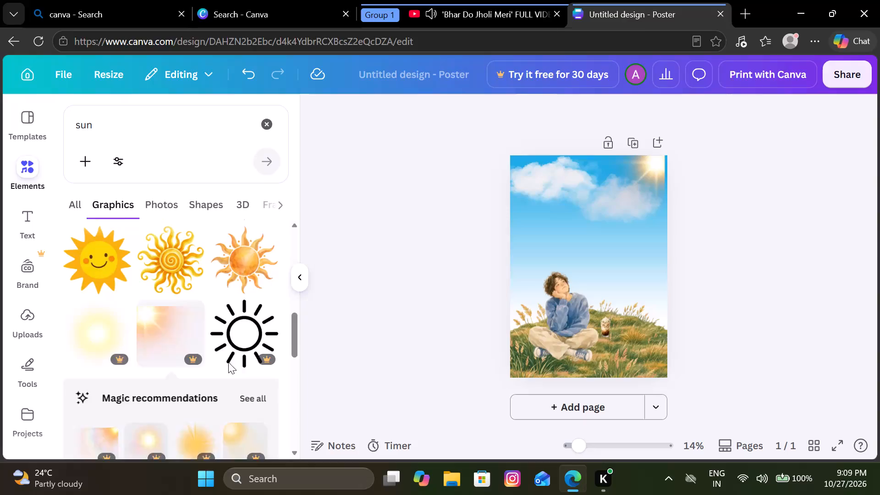
# Clear the sun search and add the first recommended cloud graphic, placing it just below the existing clouds in the poster's sky.
pyautogui.scroll(-2, 228, 362)
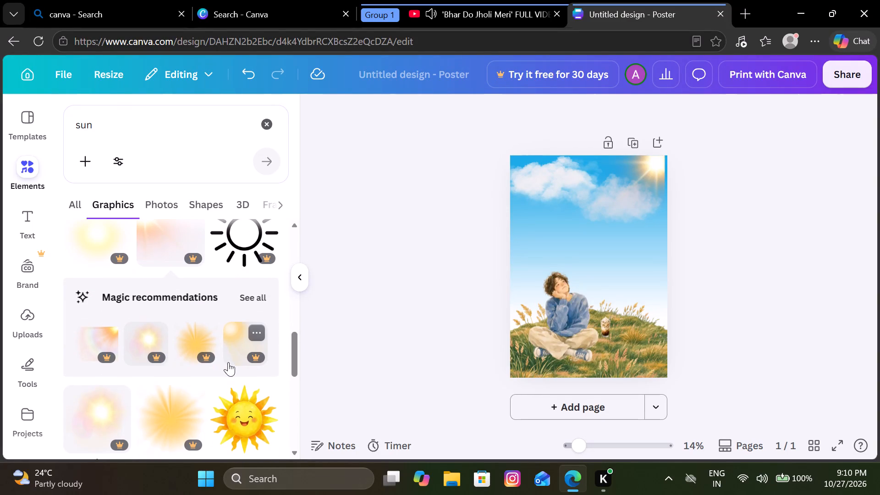
pyautogui.scroll(4, 182, 307)
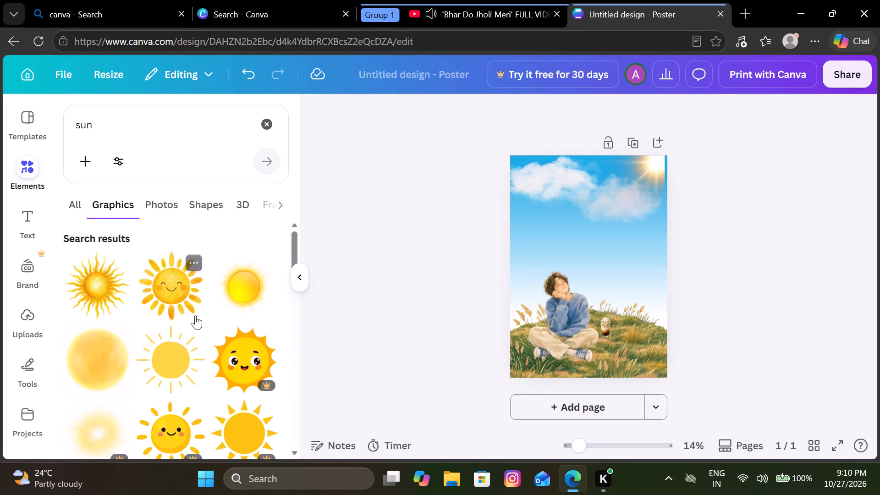
pyautogui.scroll(-1, 167, 361)
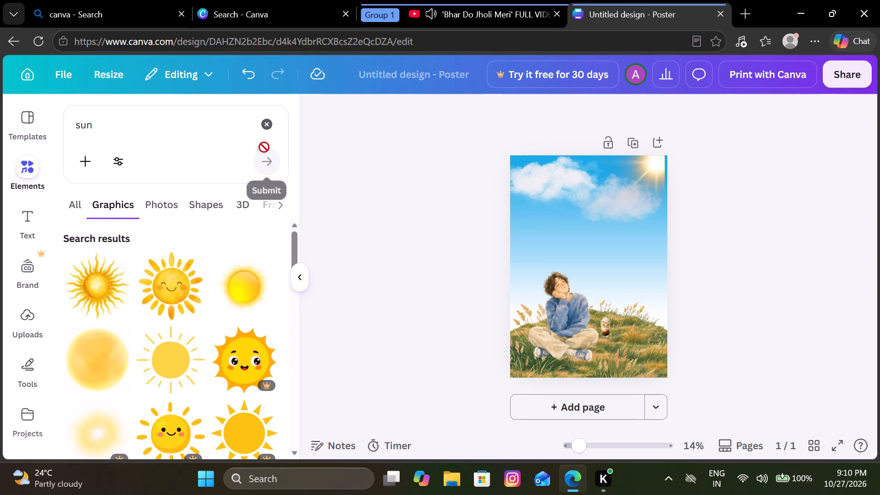
pyautogui.click(264, 133)
pyautogui.click(315, 356)
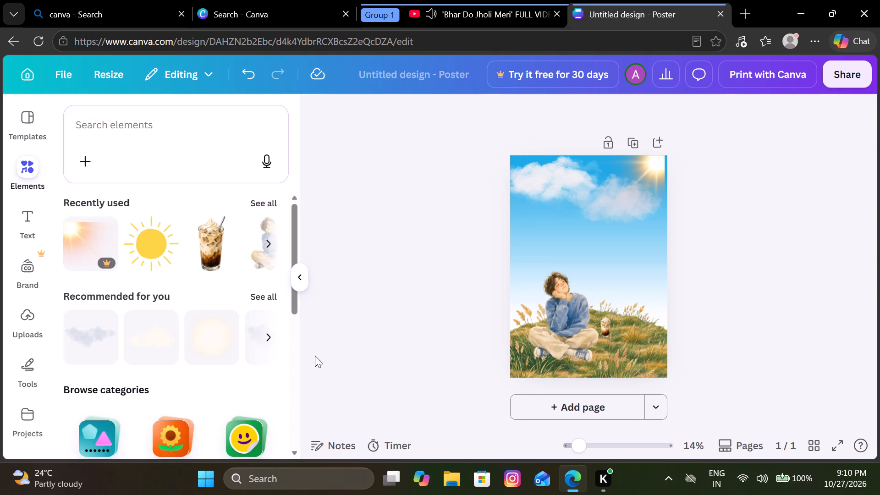
pyautogui.click(95, 299)
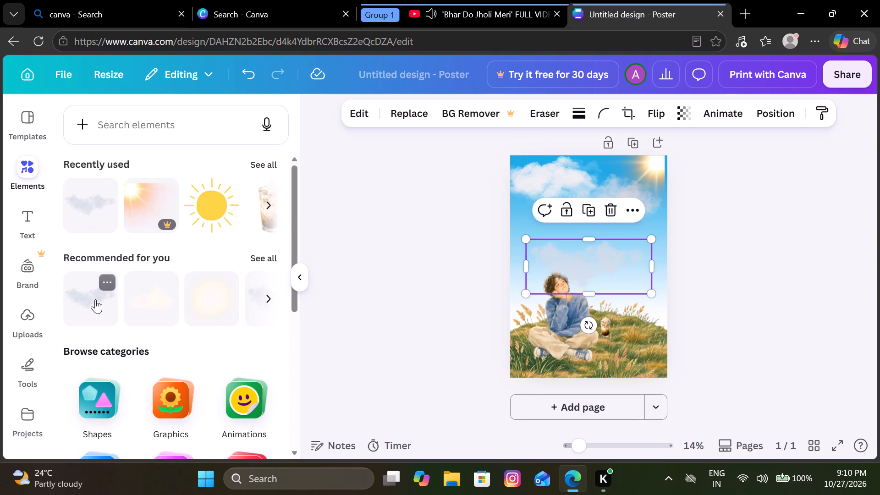
pyautogui.moveTo(602, 264); pyautogui.dragTo(579, 220)
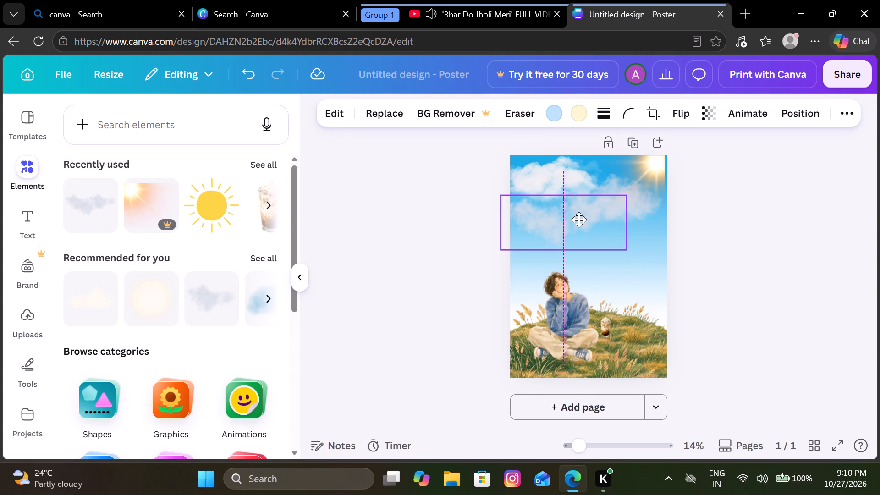
pyautogui.moveTo(579, 220); pyautogui.dragTo(582, 218)
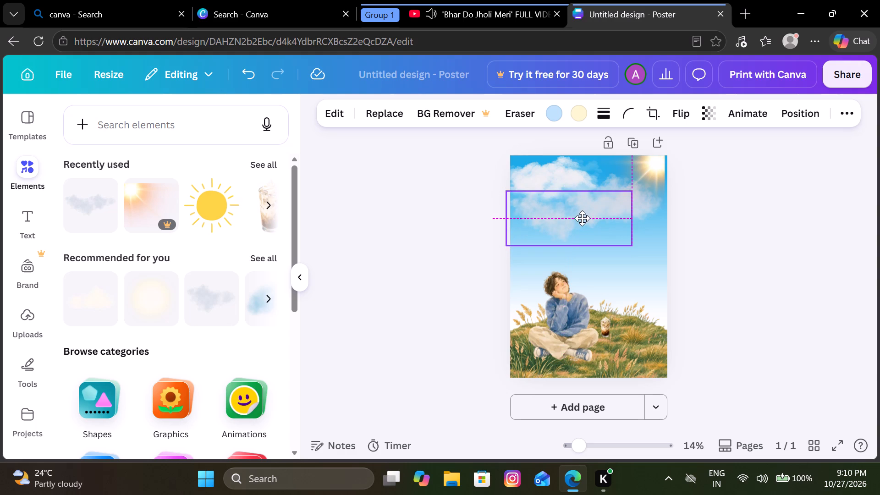
pyautogui.moveTo(582, 218); pyautogui.dragTo(582, 218)
# Flip the new cloud vertically and shift it toward the poster's left edge, below the existing clouds.
pyautogui.click(689, 113)
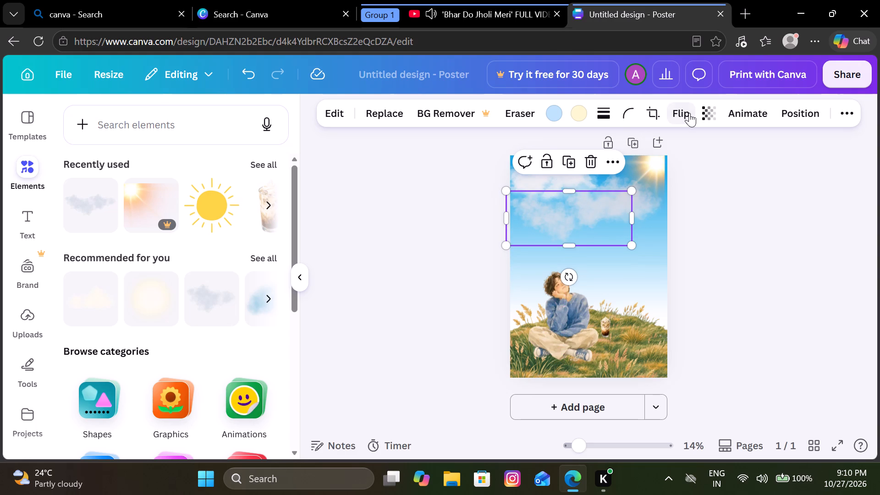
pyautogui.click(682, 174)
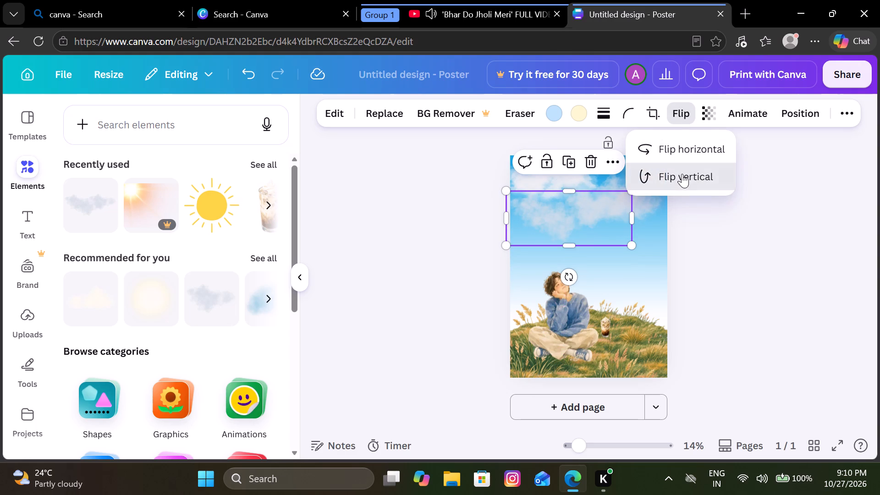
pyautogui.moveTo(578, 227); pyautogui.dragTo(559, 231)
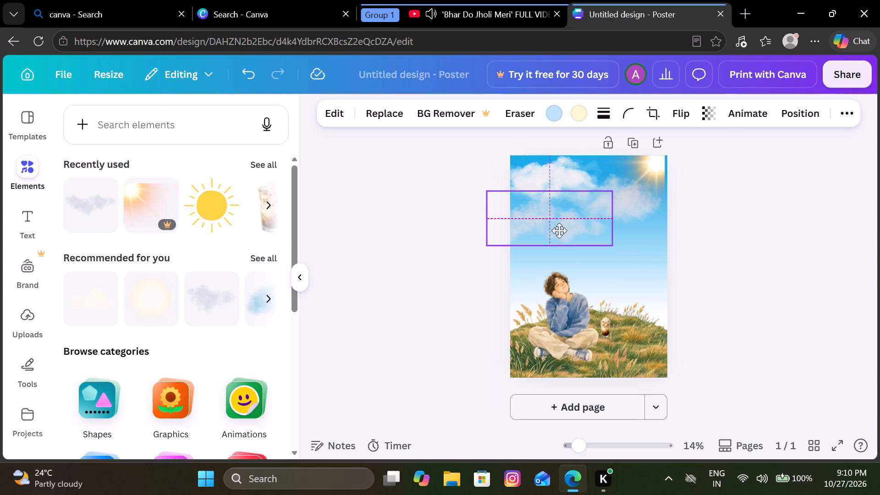
pyautogui.moveTo(559, 231); pyautogui.dragTo(551, 228)
pyautogui.click(736, 242)
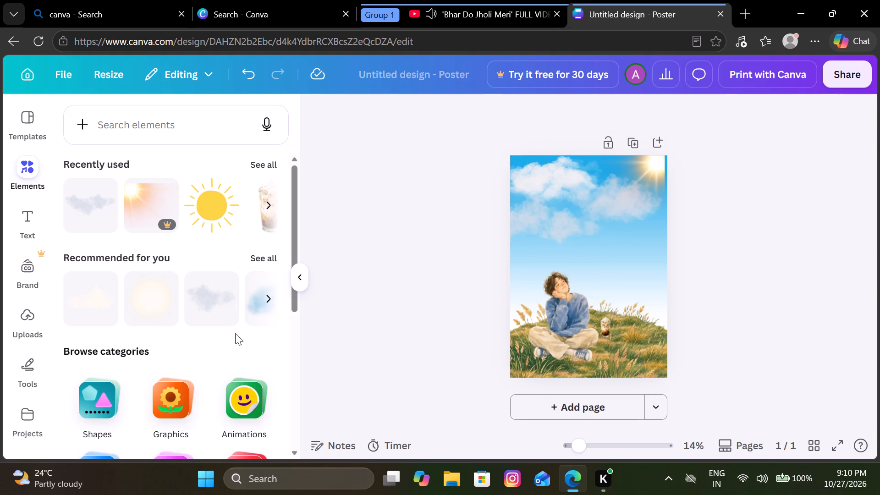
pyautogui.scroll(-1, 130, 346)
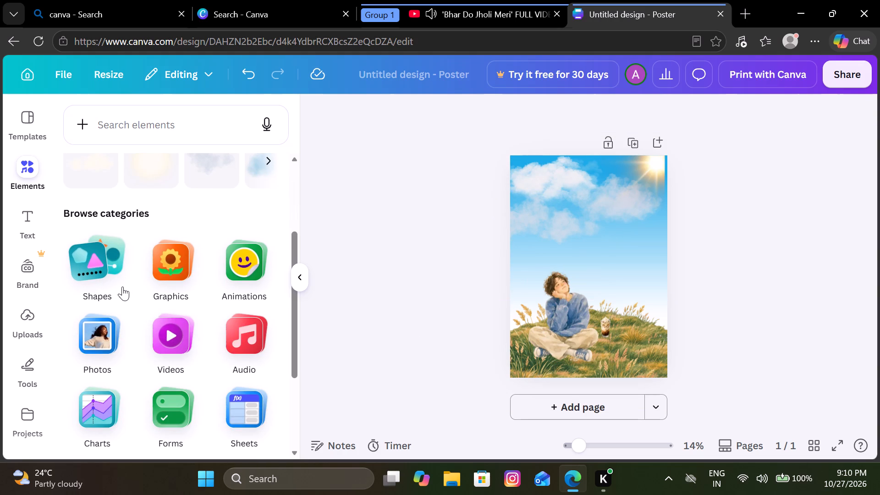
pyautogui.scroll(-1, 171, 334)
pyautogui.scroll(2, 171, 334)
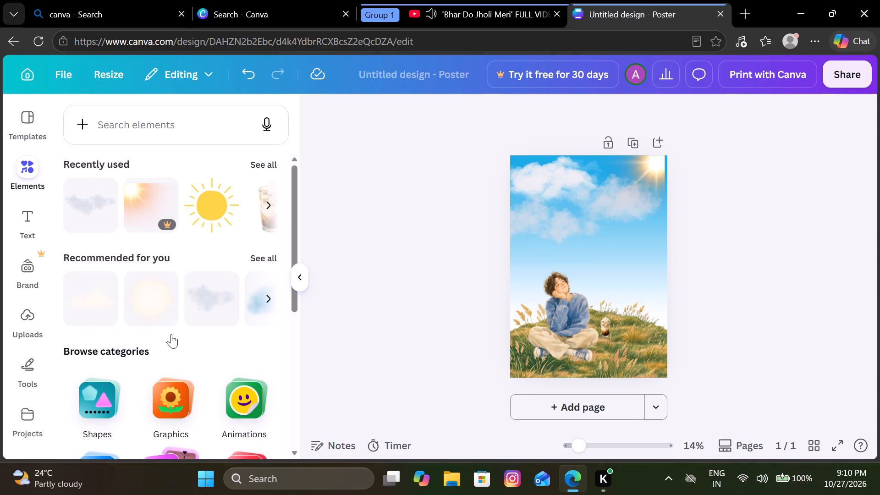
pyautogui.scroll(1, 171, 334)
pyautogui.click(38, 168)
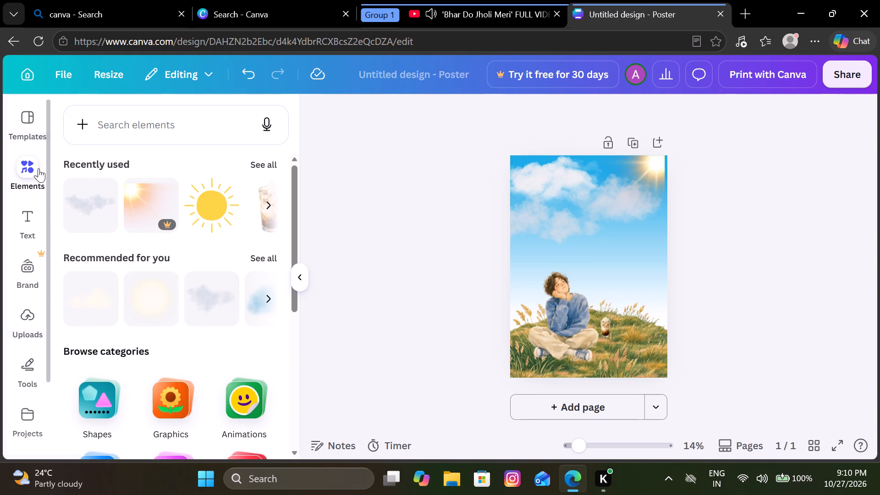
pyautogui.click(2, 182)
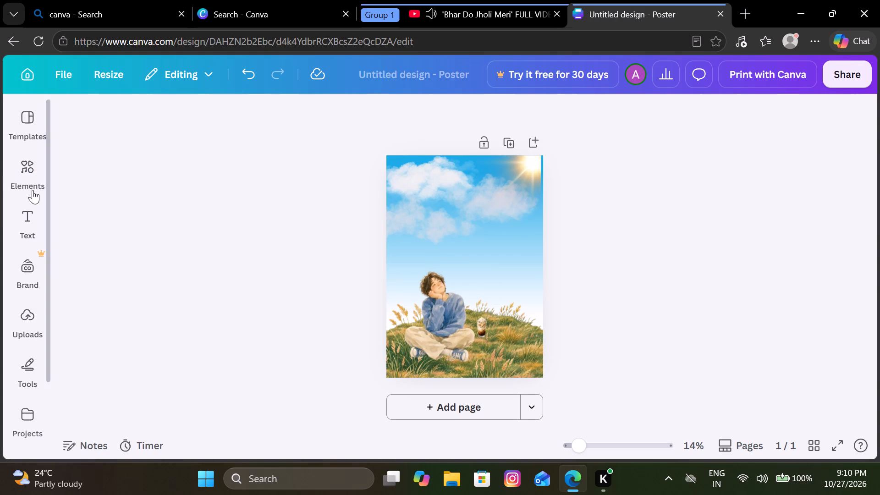
# Open the full Social Media collection within the Graphics category of the elements library.
pyautogui.click(28, 185)
pyautogui.scroll(-2, 137, 269)
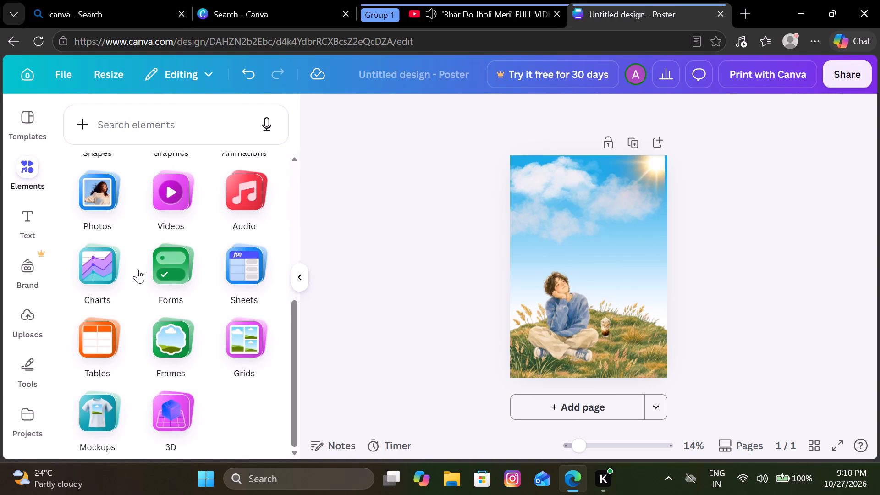
pyautogui.scroll(1, 137, 269)
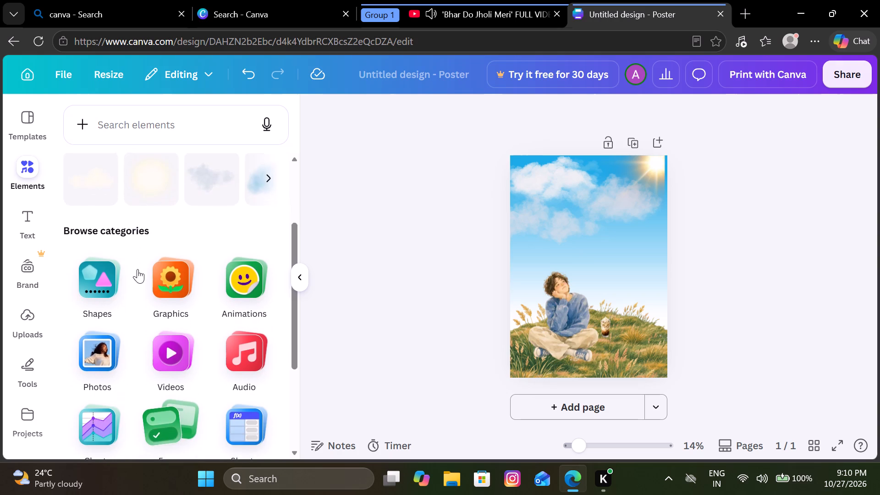
pyautogui.click(159, 271)
pyautogui.scroll(-1, 187, 325)
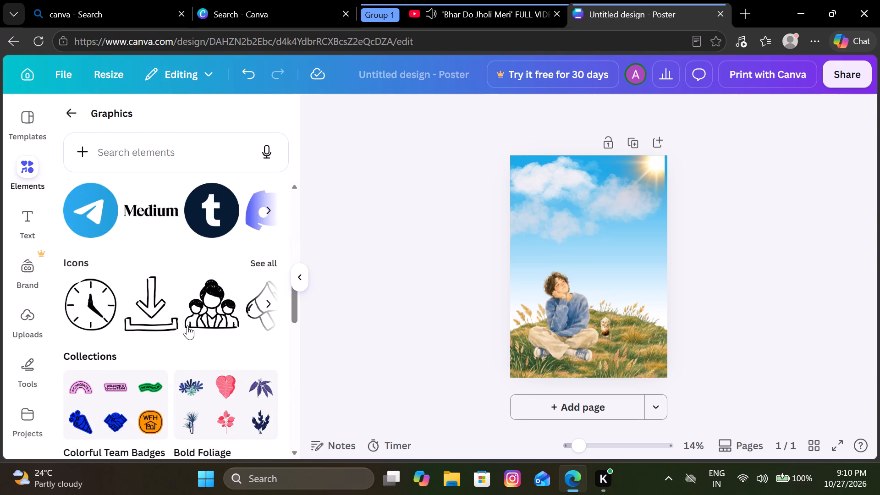
pyautogui.scroll(-1, 187, 325)
pyautogui.click(269, 307)
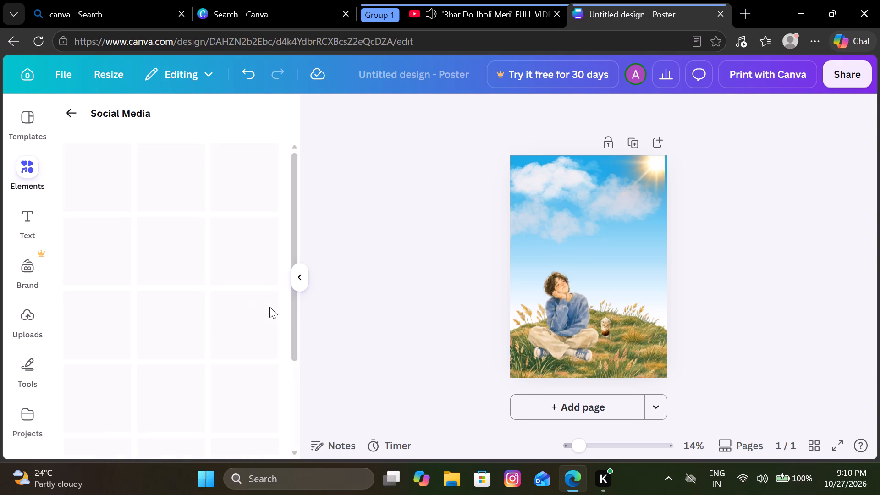
# Add the round blue Telegram logo, shrink it to a small icon and place it in the sky beside the seated boy's head.
pyautogui.keyDown('ctrl'); pyautogui.scroll(8, 469, 288); pyautogui.keyUp('ctrl')
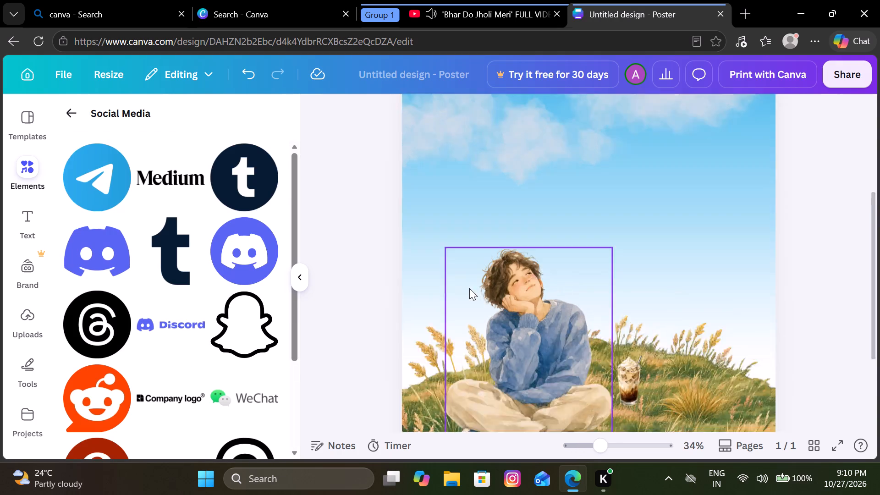
pyautogui.scroll(-1, 469, 288)
pyautogui.keyDown('ctrl'); pyautogui.scroll(-3, 469, 288); pyautogui.keyUp('ctrl')
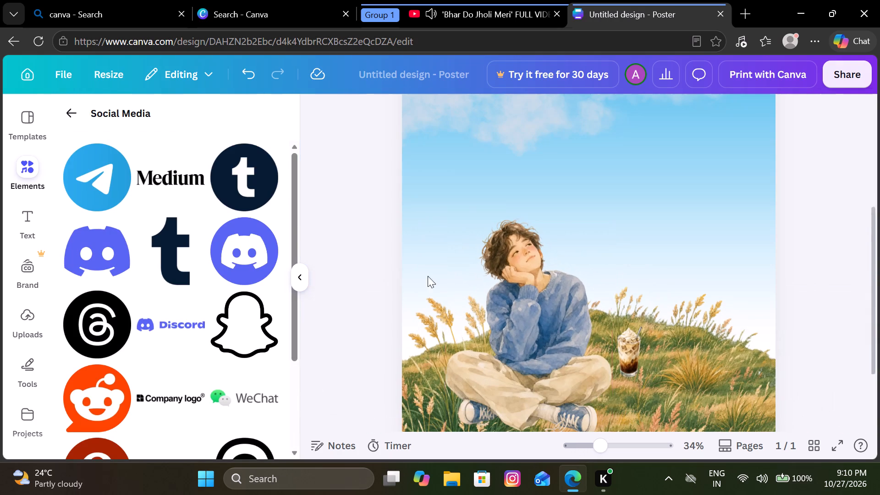
pyautogui.click(121, 189)
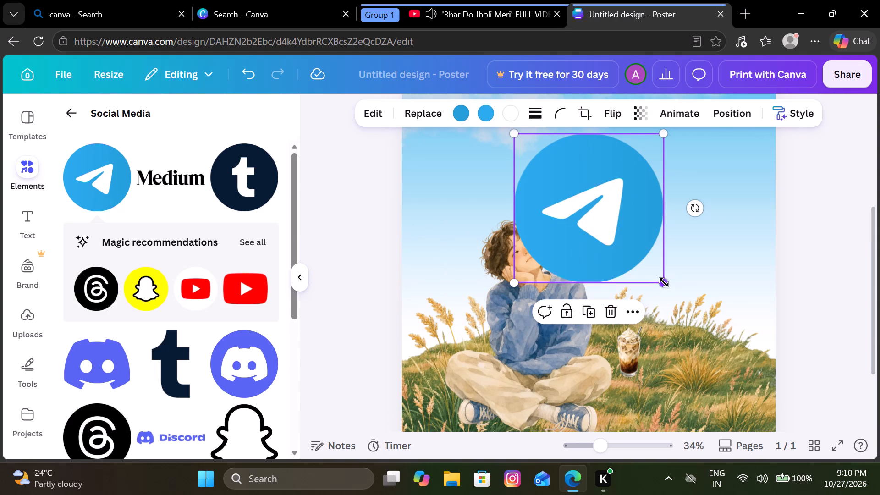
pyautogui.click(664, 282)
pyautogui.moveTo(665, 283); pyautogui.dragTo(641, 249)
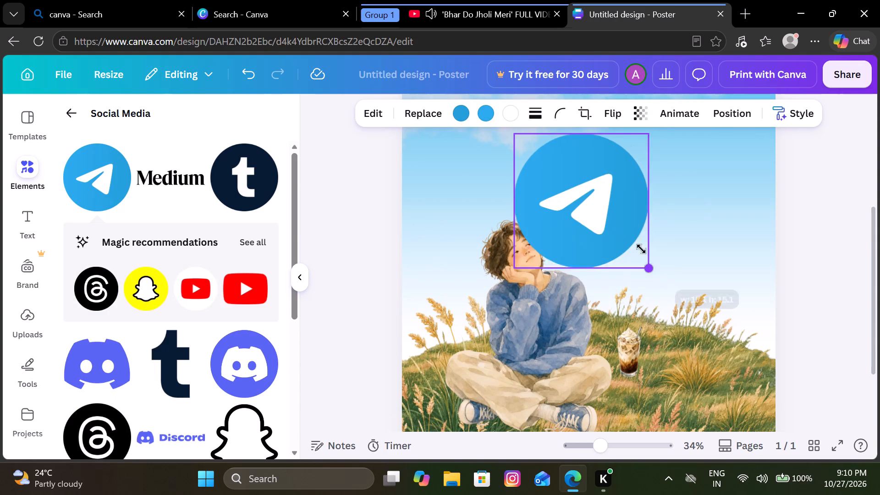
pyautogui.moveTo(641, 249); pyautogui.dragTo(586, 188)
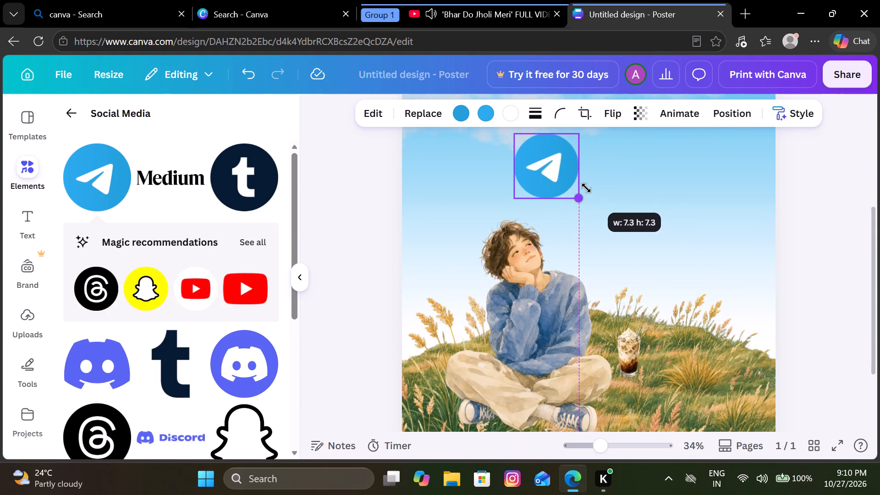
pyautogui.moveTo(586, 188); pyautogui.dragTo(583, 186)
pyautogui.moveTo(550, 167); pyautogui.dragTo(456, 215)
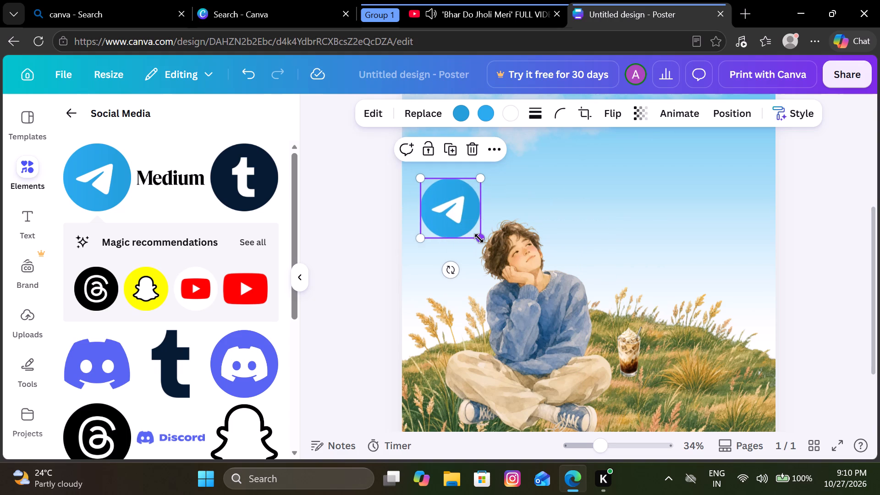
pyautogui.moveTo(479, 238); pyautogui.dragTo(456, 214)
pyautogui.moveTo(437, 199); pyautogui.dragTo(441, 258)
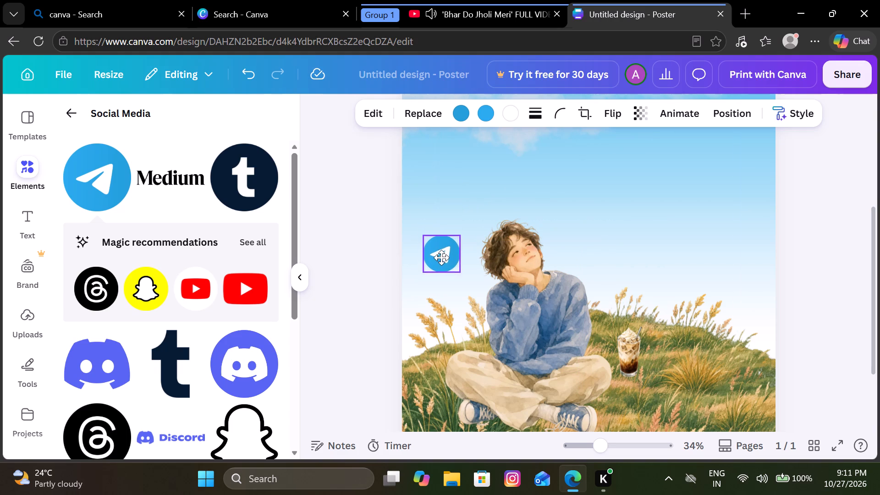
pyautogui.moveTo(441, 258); pyautogui.dragTo(440, 264)
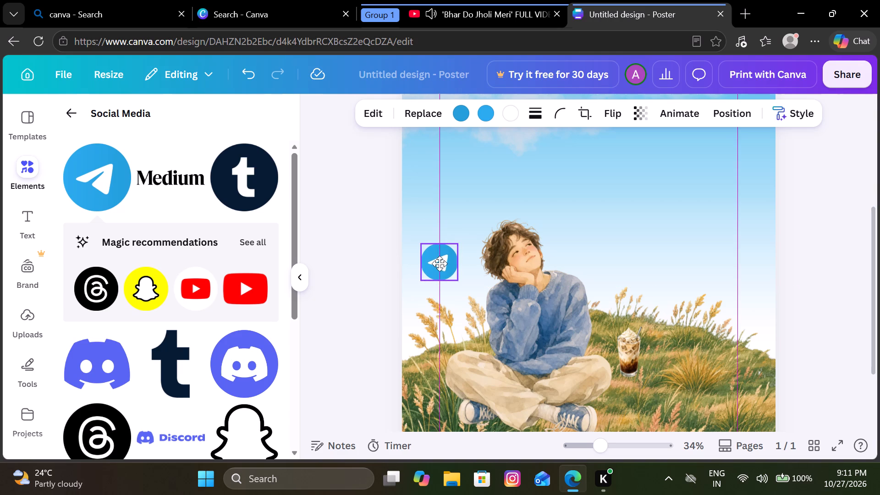
pyautogui.moveTo(440, 264); pyautogui.dragTo(440, 265)
# Add the recommended yellow Snapchat logo, shrink it to a small icon and place it above the Telegram icon, offset toward the boy.
pyautogui.click(143, 282)
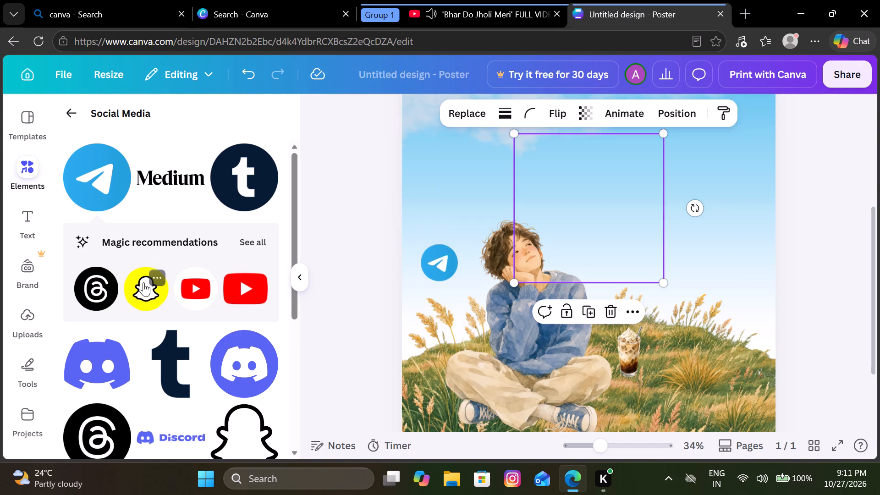
pyautogui.moveTo(660, 279); pyautogui.dragTo(534, 166)
pyautogui.moveTo(529, 147); pyautogui.dragTo(447, 212)
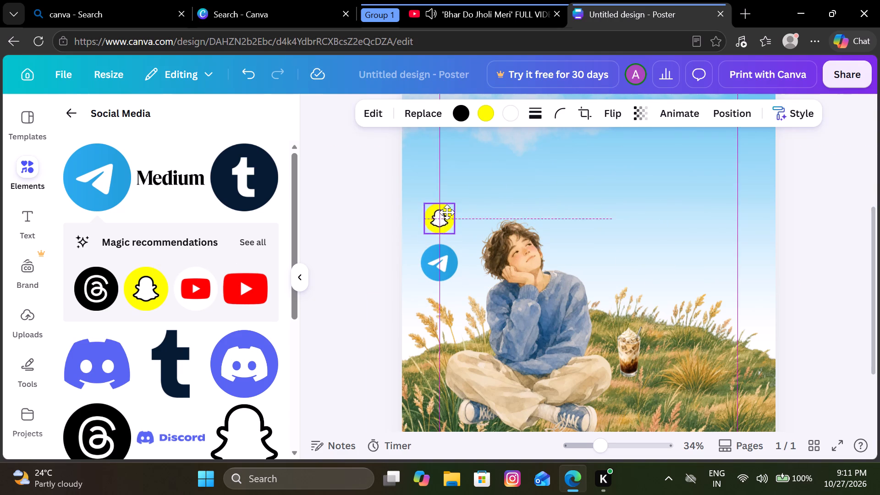
pyautogui.moveTo(447, 212); pyautogui.dragTo(437, 217)
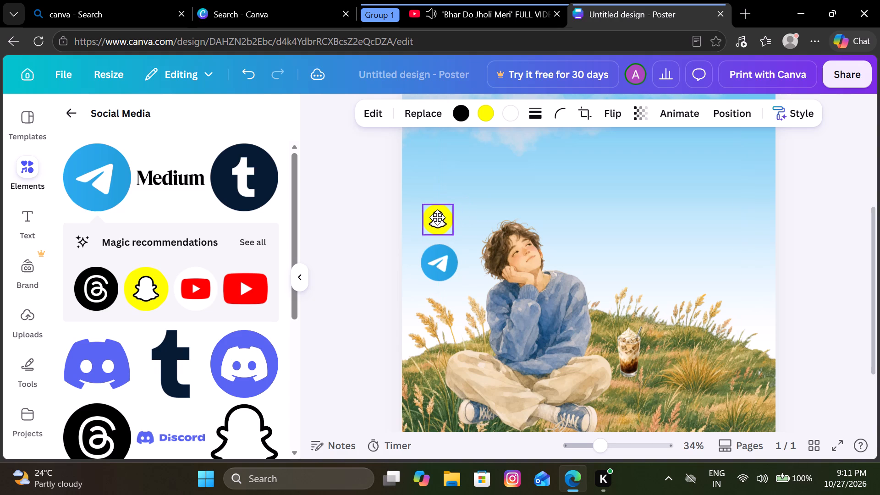
pyautogui.moveTo(437, 217); pyautogui.dragTo(462, 220)
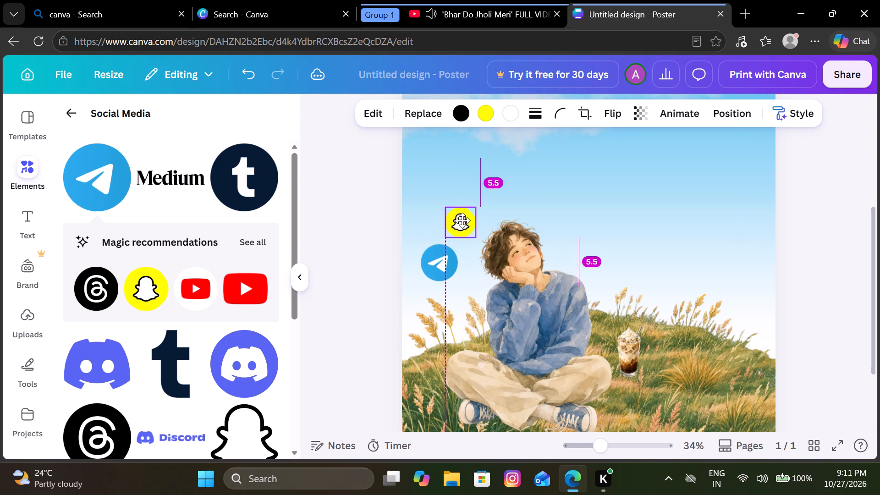
pyautogui.moveTo(462, 220); pyautogui.dragTo(463, 220)
# Shrink the Telegram icon to match the Snapchat icon, then stack both closer beside the boy's head, with Snapchat above and slightly nearer him.
pyautogui.click(431, 269)
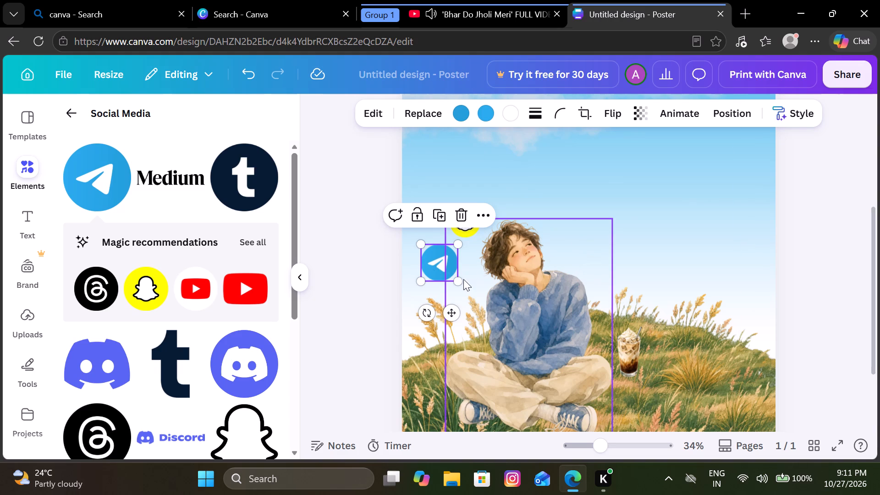
pyautogui.moveTo(458, 281); pyautogui.dragTo(449, 274)
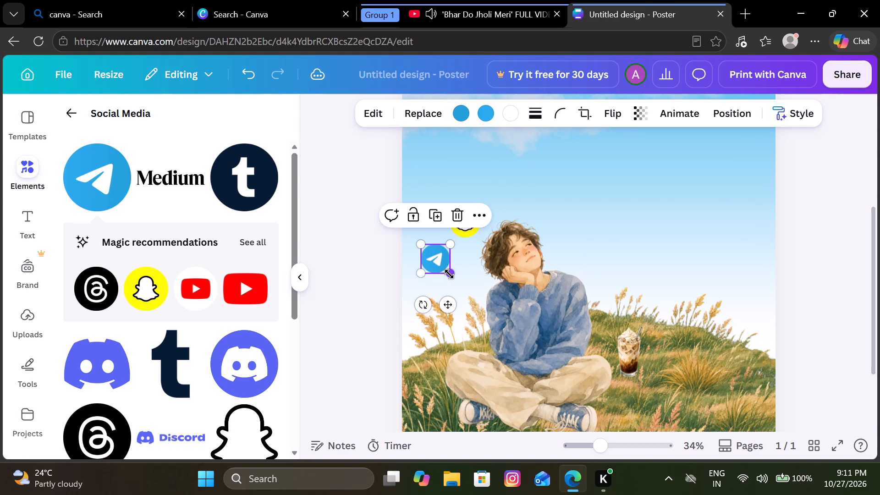
pyautogui.moveTo(439, 261); pyautogui.dragTo(444, 283)
pyautogui.moveTo(469, 211); pyautogui.dragTo(445, 238)
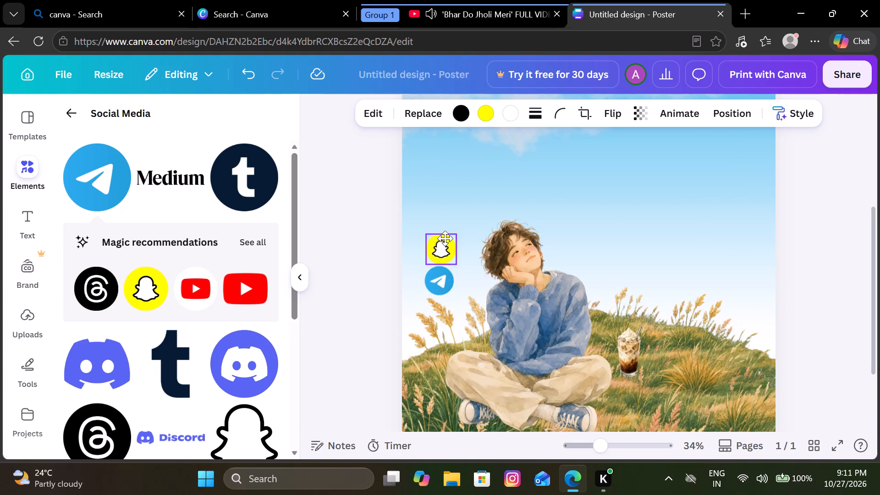
pyautogui.moveTo(445, 238); pyautogui.dragTo(451, 233)
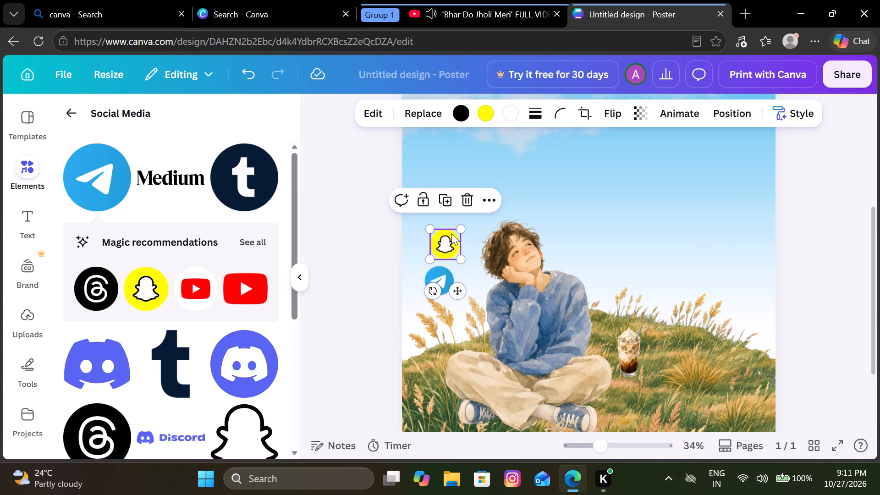
pyautogui.moveTo(440, 272); pyautogui.dragTo(447, 274)
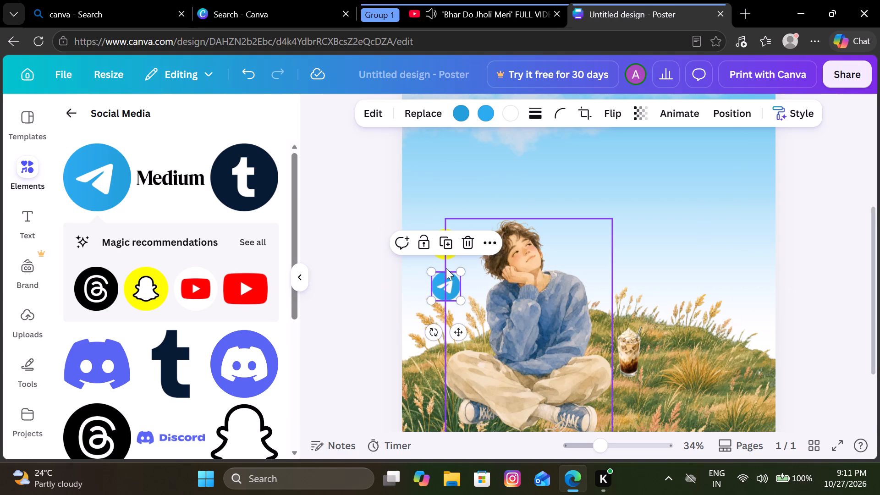
pyautogui.click(479, 178)
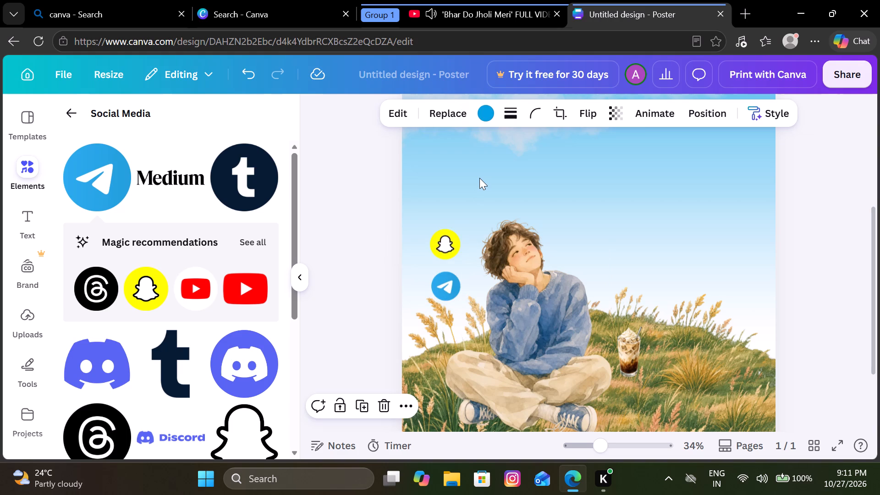
pyautogui.moveTo(446, 247); pyautogui.dragTo(454, 250)
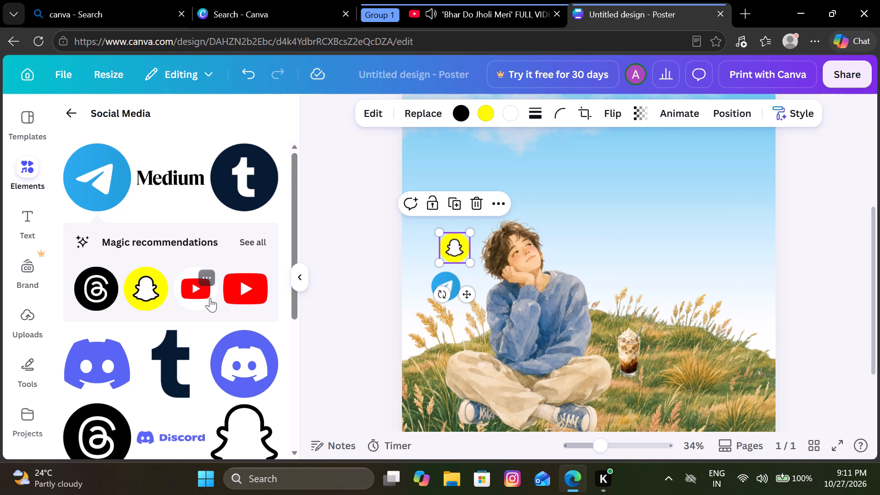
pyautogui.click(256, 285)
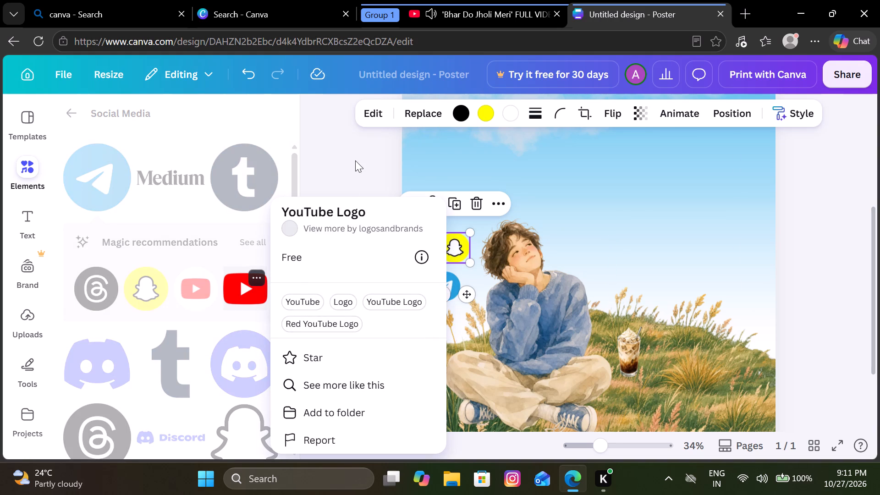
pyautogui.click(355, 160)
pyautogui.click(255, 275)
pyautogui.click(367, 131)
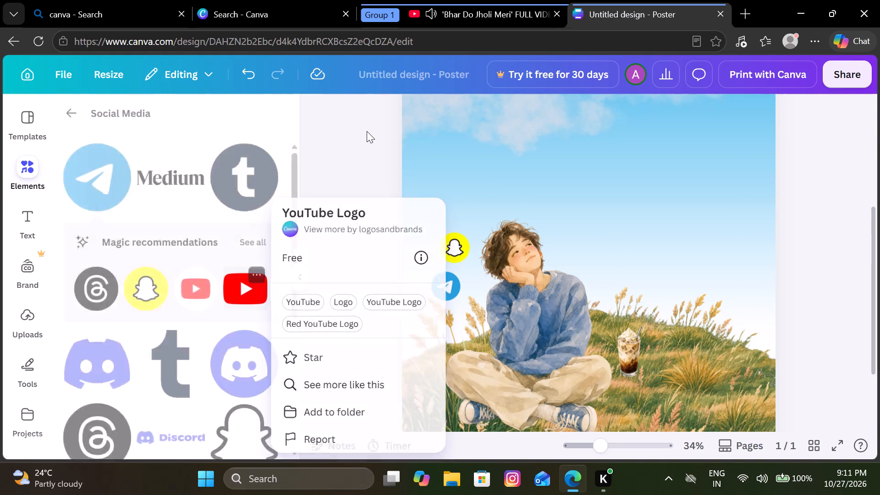
# Add the recommended red rectangular YouTube logo, shrink it to icon size and place it above the Snapchat icon, continuing the arc around the boy's head.
pyautogui.click(254, 292)
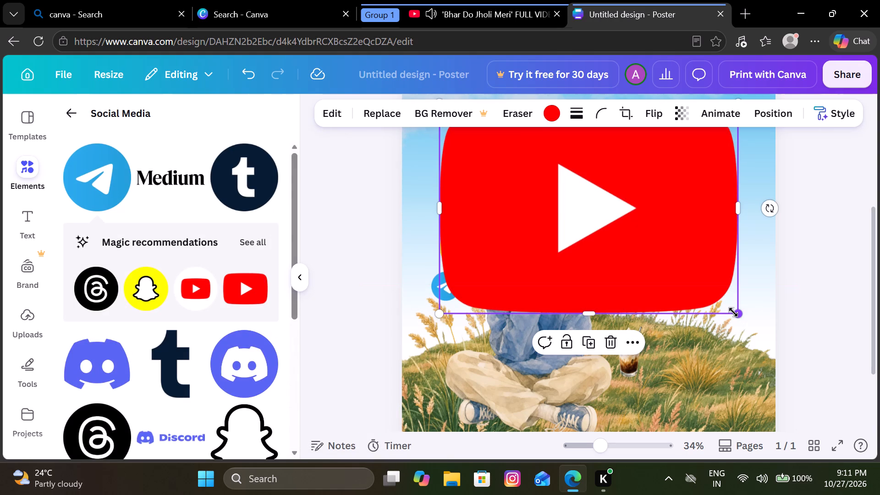
pyautogui.moveTo(733, 312); pyautogui.dragTo(492, 148)
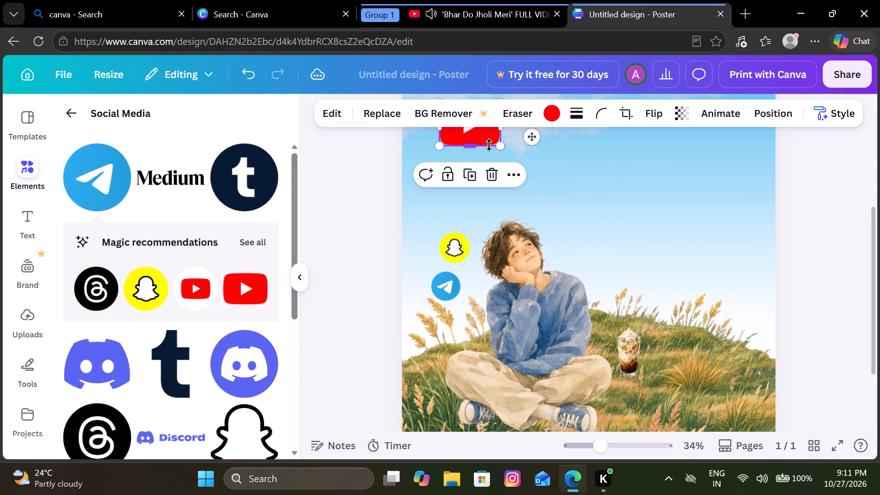
pyautogui.moveTo(480, 133); pyautogui.dragTo(500, 207)
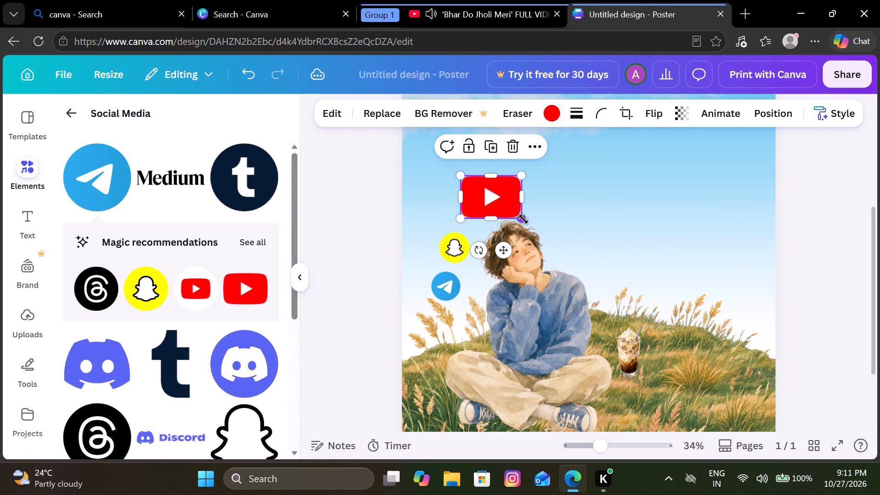
pyautogui.moveTo(523, 219); pyautogui.dragTo(493, 185)
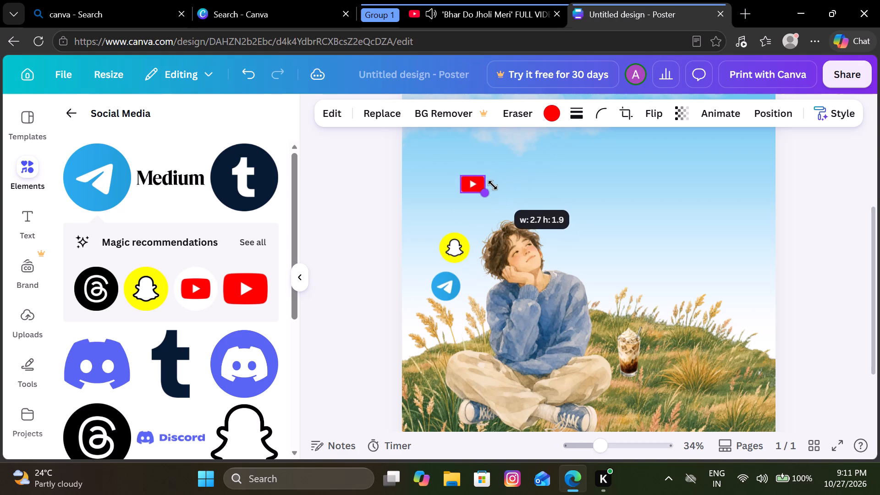
pyautogui.moveTo(493, 185); pyautogui.dragTo(493, 186)
pyautogui.moveTo(477, 187); pyautogui.dragTo(480, 217)
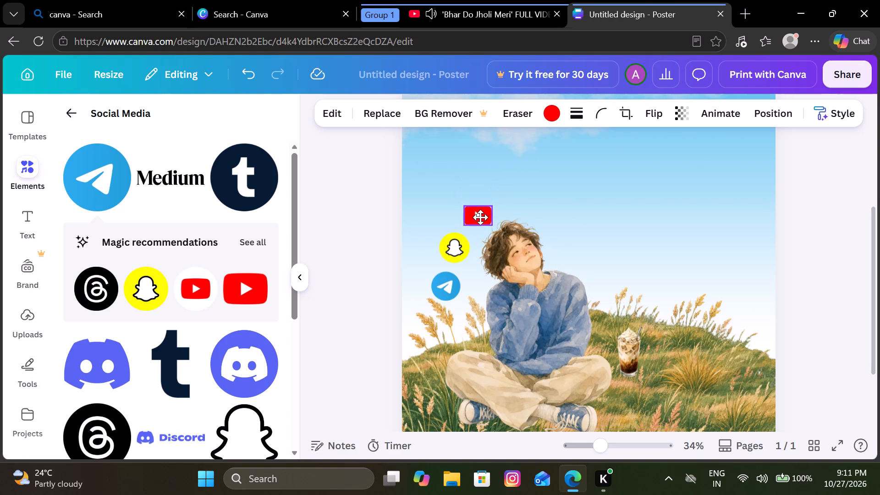
pyautogui.moveTo(480, 217); pyautogui.dragTo(478, 218)
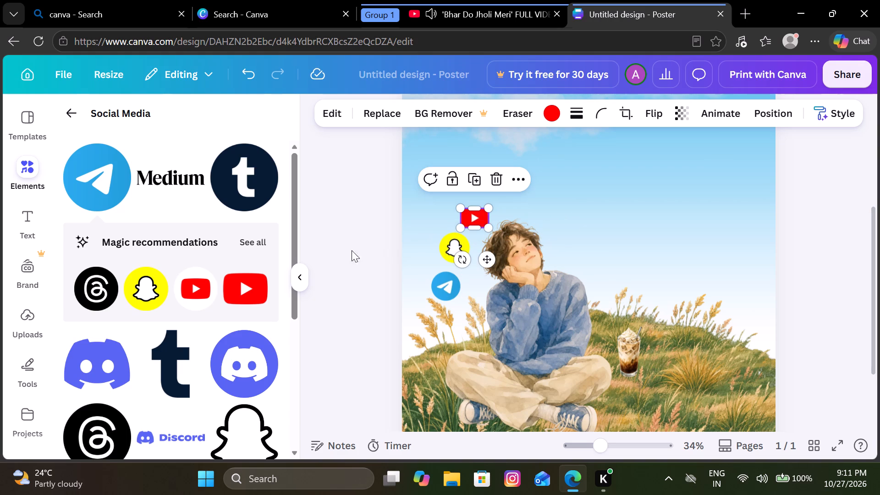
pyautogui.click(346, 250)
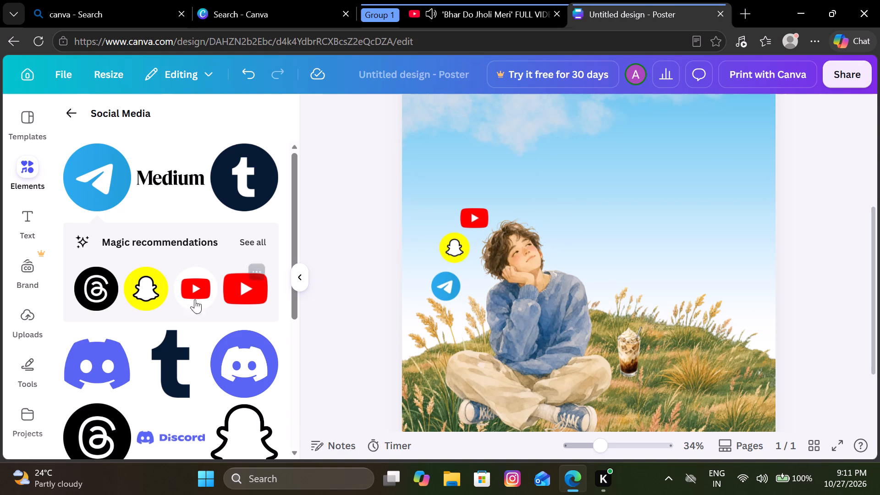
# Add the recommended round black Threads logo, shrink it to icon size and place it above the boy's head, up and across from the YouTube icon.
pyautogui.click(97, 305)
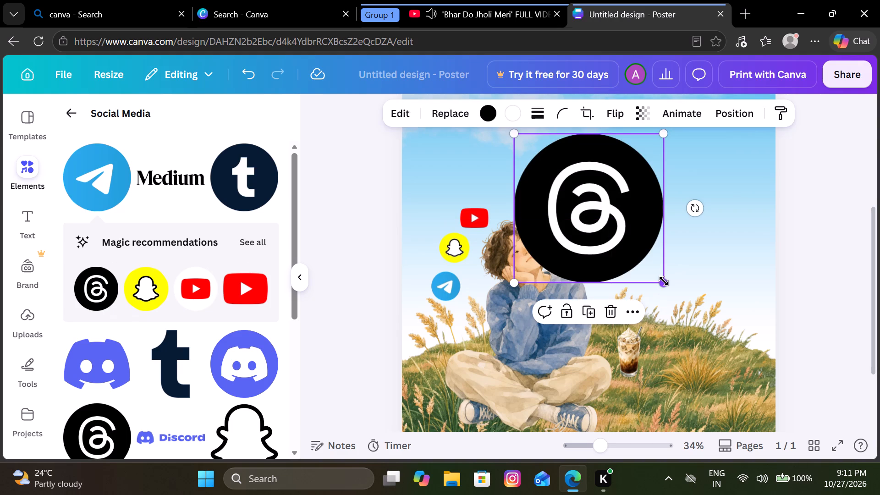
pyautogui.moveTo(664, 281); pyautogui.dragTo(541, 152)
pyautogui.moveTo(522, 141); pyautogui.dragTo(505, 194)
pyautogui.click(337, 254)
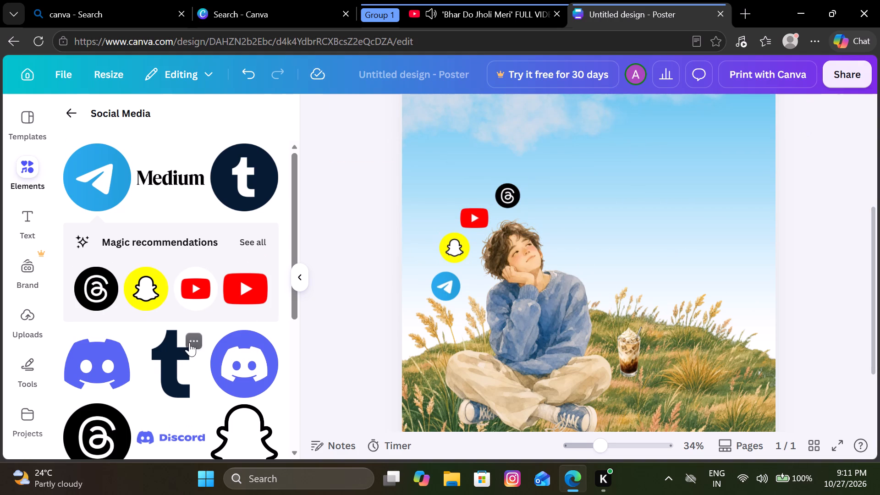
# Find and add the gradient Instagram logo, shrink it to icon size and place it beside the Threads icon above the boy's head.
pyautogui.scroll(-1, 189, 342)
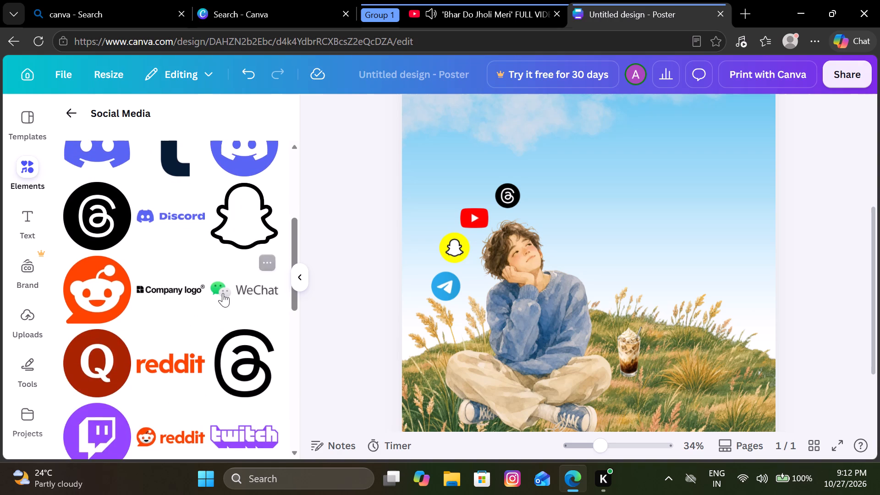
pyautogui.scroll(1, 223, 293)
pyautogui.scroll(-1, 212, 332)
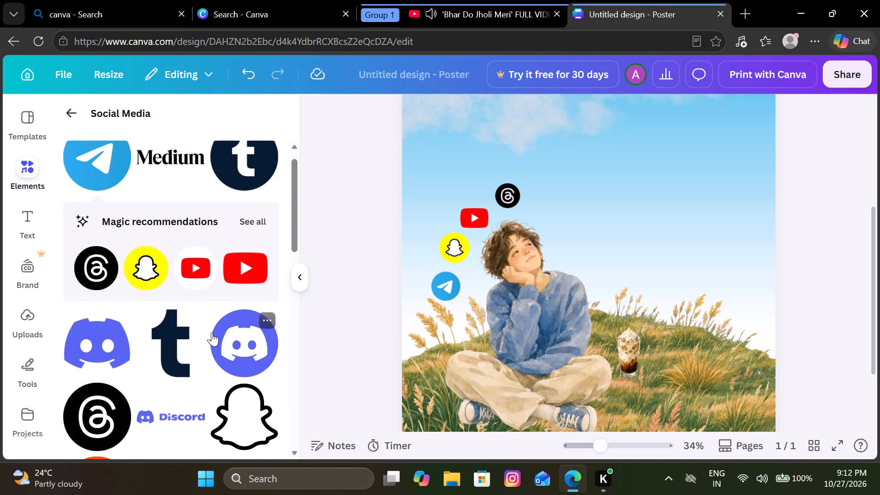
pyautogui.scroll(-1, 212, 332)
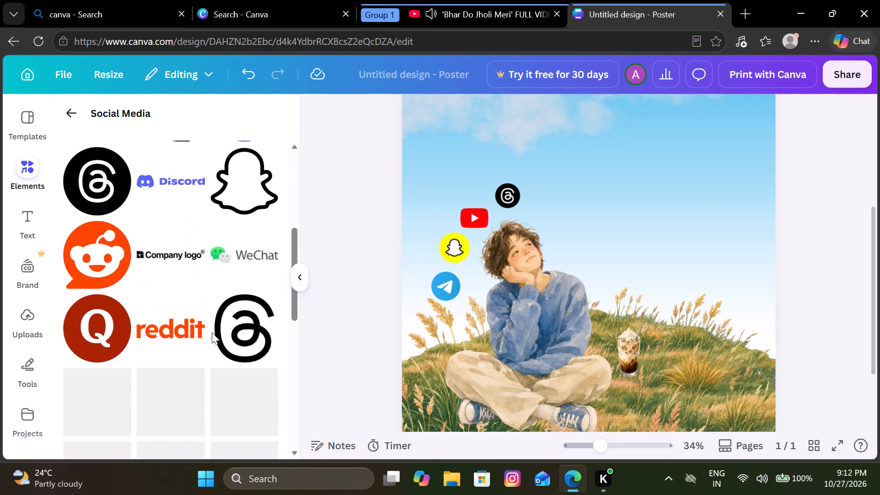
pyautogui.scroll(1, 212, 332)
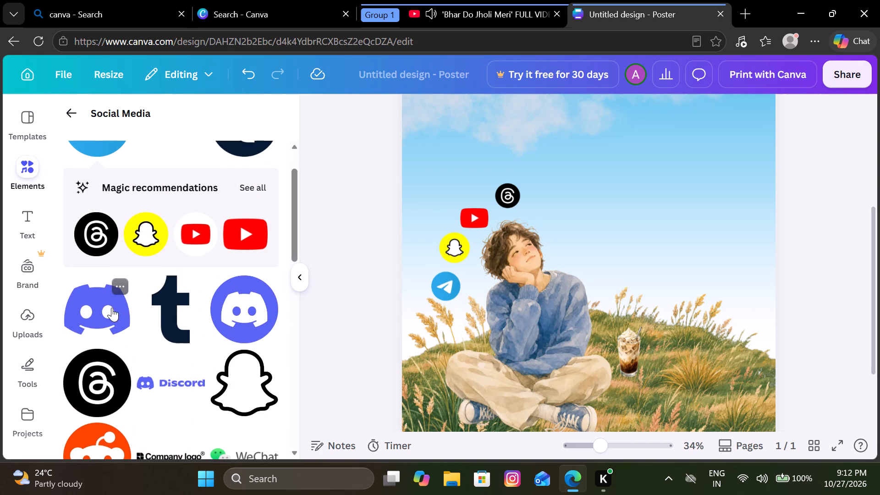
pyautogui.scroll(1, 157, 337)
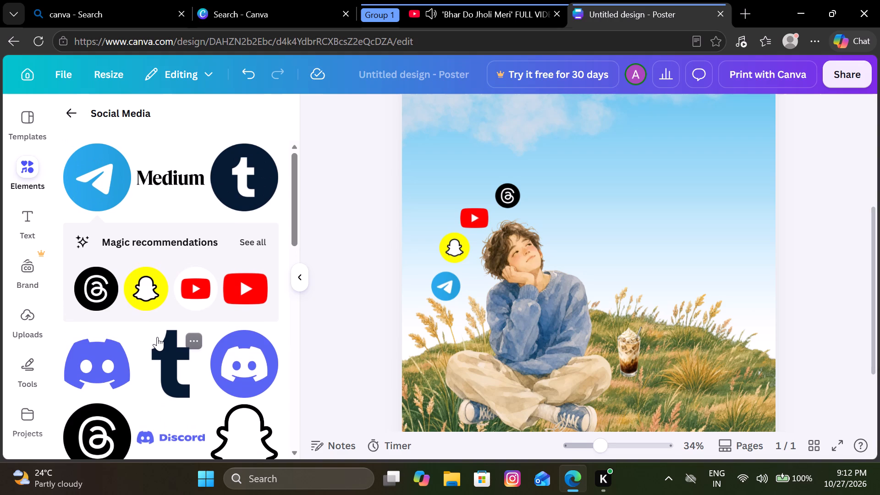
pyautogui.scroll(-2, 157, 337)
pyautogui.scroll(1, 157, 337)
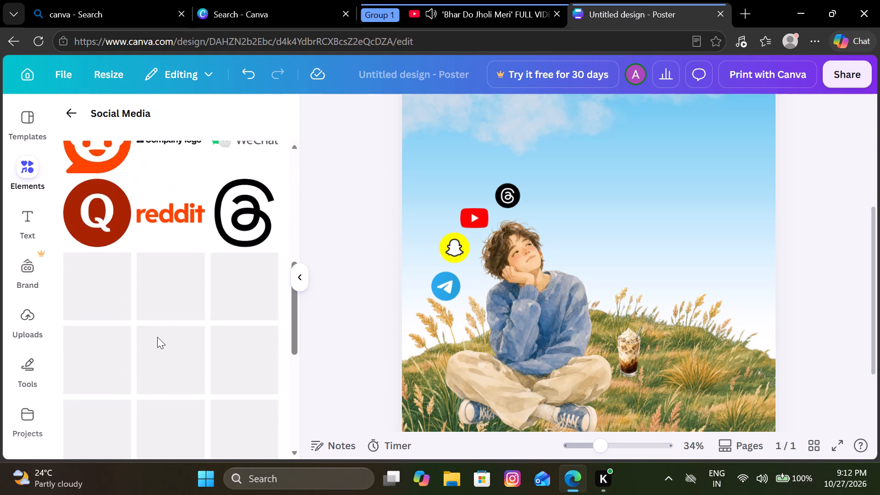
pyautogui.scroll(1, 157, 337)
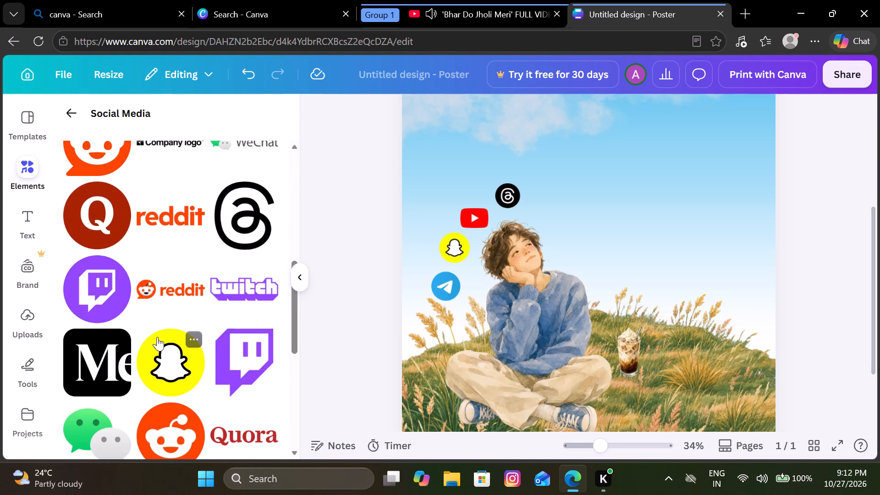
pyautogui.scroll(-1, 157, 337)
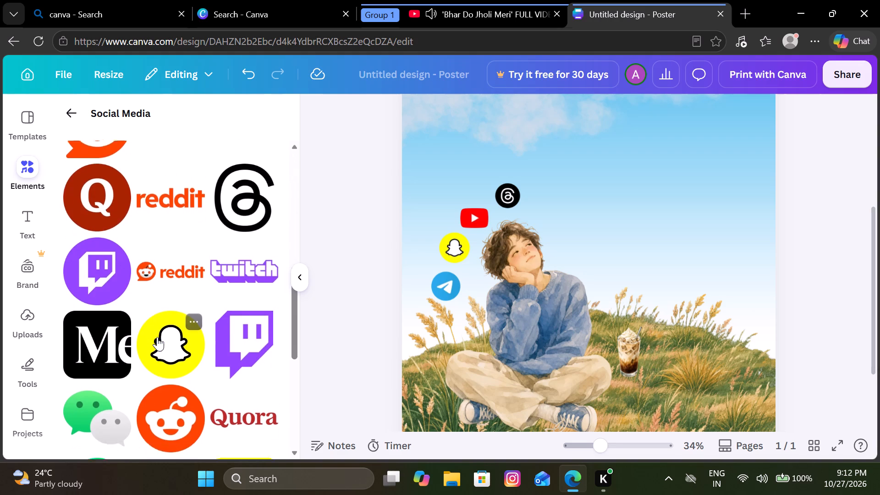
pyautogui.scroll(-3, 157, 337)
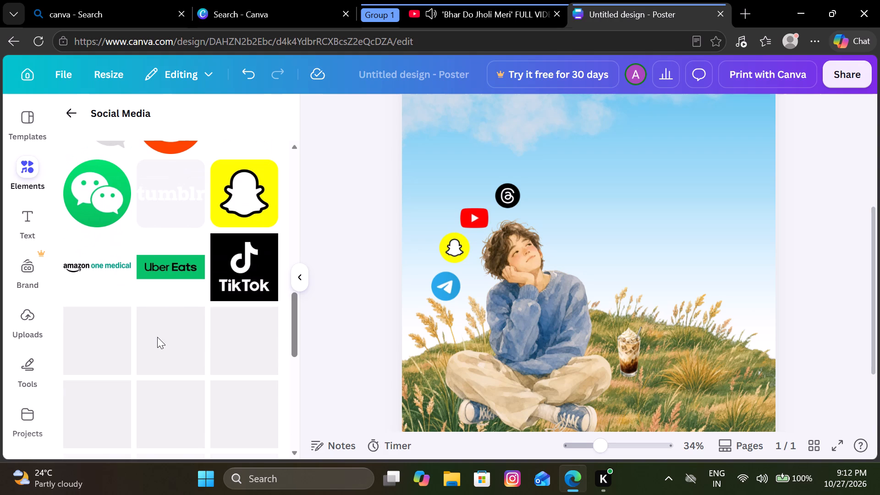
pyautogui.scroll(-2, 157, 337)
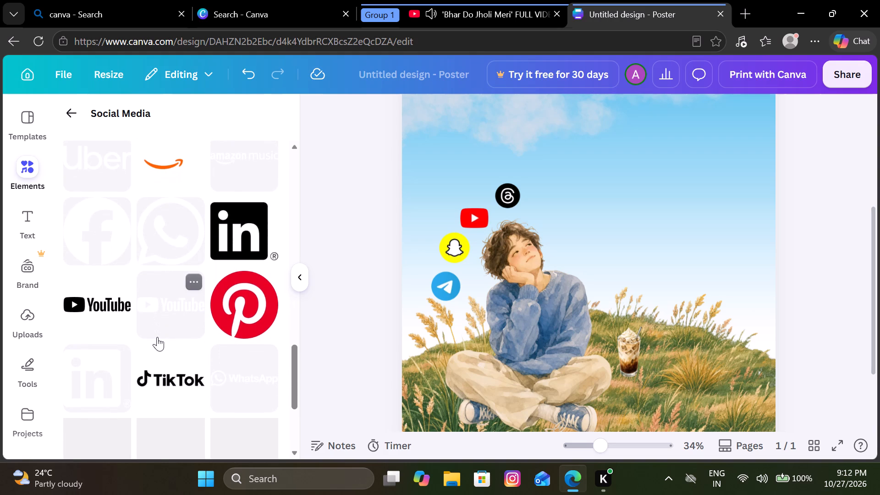
pyautogui.click(167, 406)
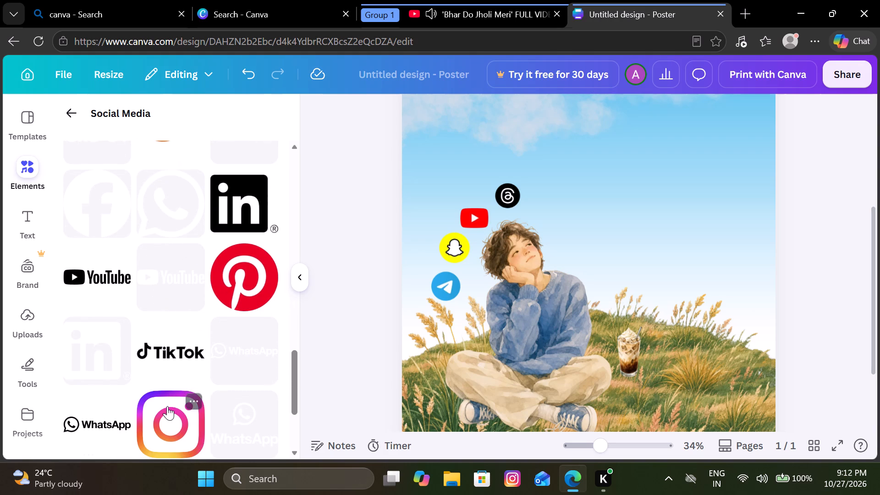
pyautogui.moveTo(663, 288); pyautogui.dragTo(541, 149)
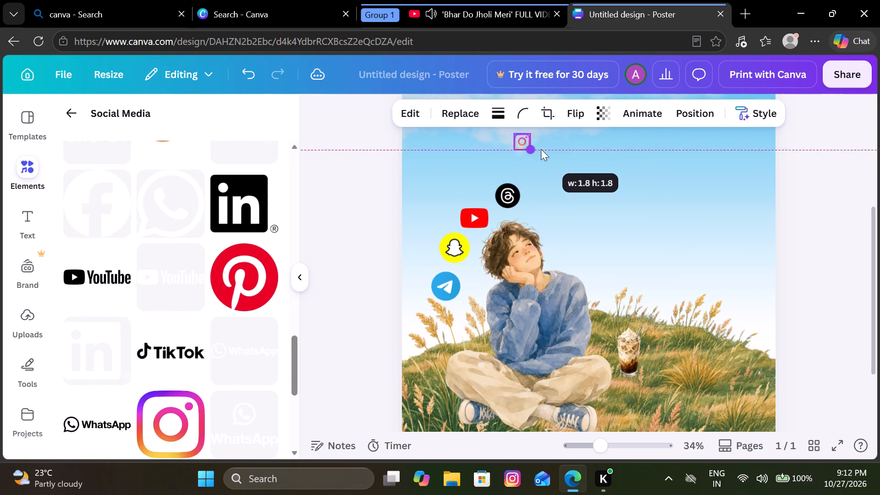
pyautogui.moveTo(532, 148); pyautogui.dragTo(537, 156)
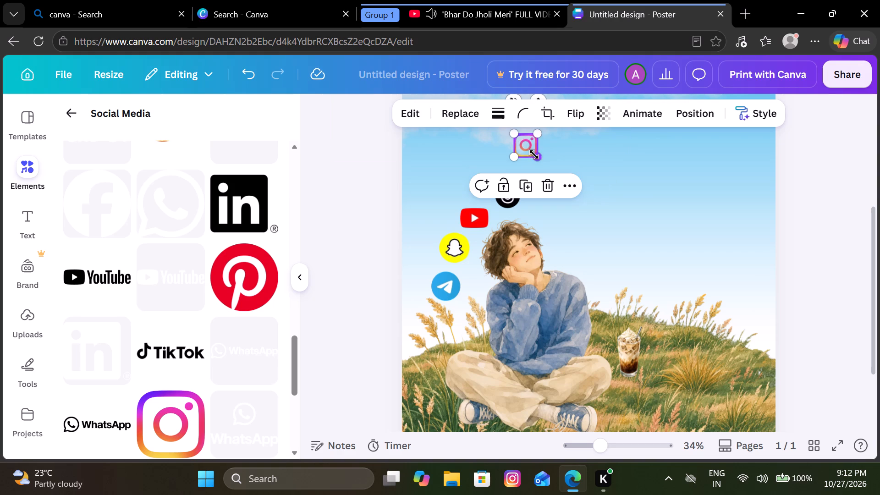
pyautogui.moveTo(523, 144); pyautogui.dragTo(539, 197)
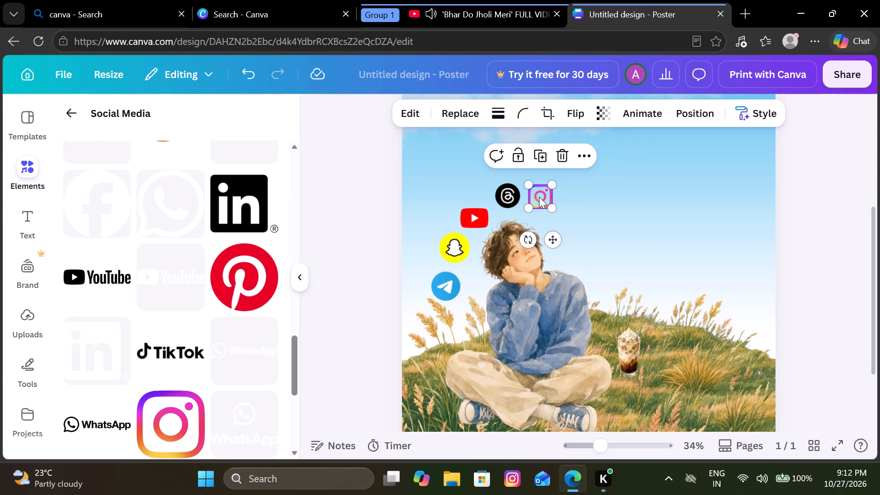
pyautogui.click(328, 234)
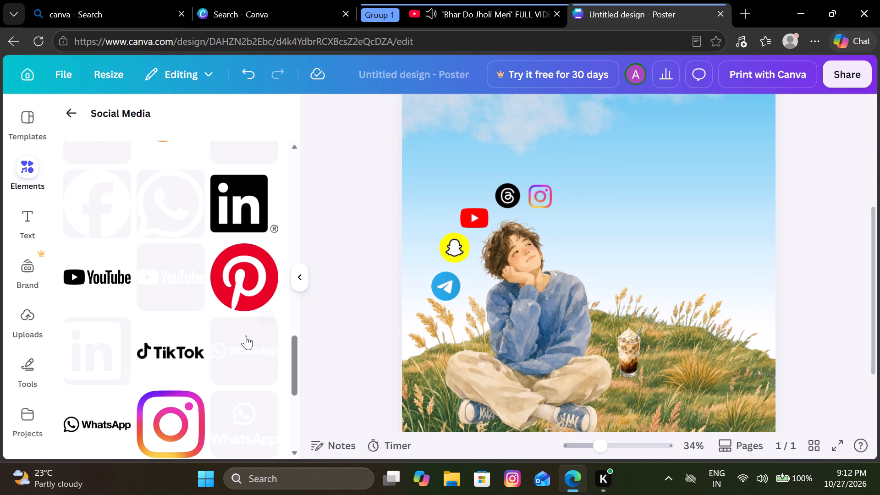
# Add the round red Pinterest logo, shrink it to icon size and place it below the Instagram icon, slightly outward, continuing the arc.
pyautogui.scroll(-1, 197, 349)
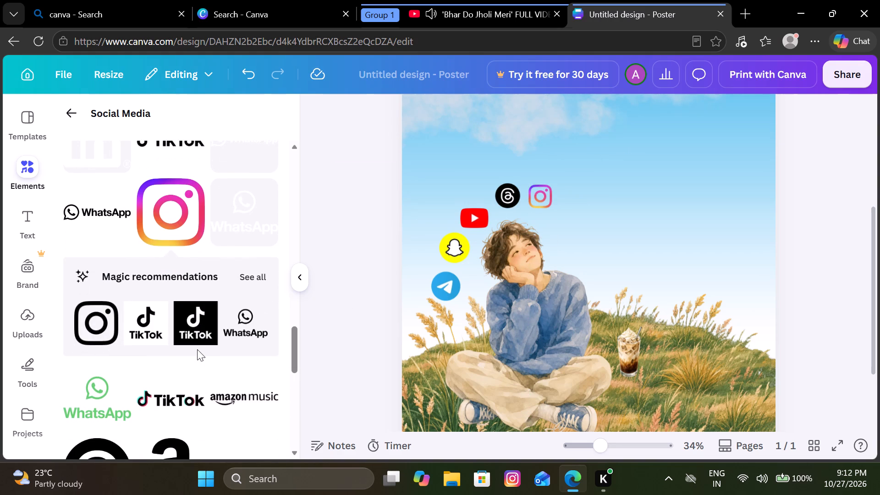
pyautogui.scroll(1, 180, 270)
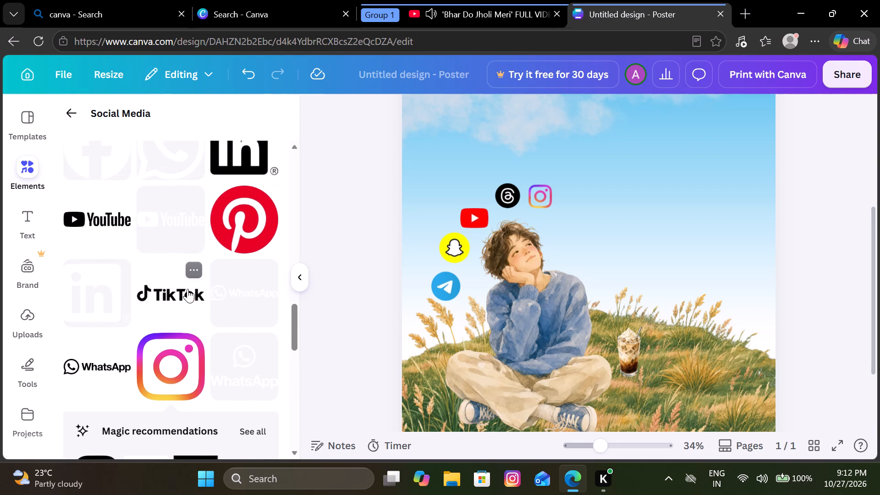
pyautogui.click(247, 215)
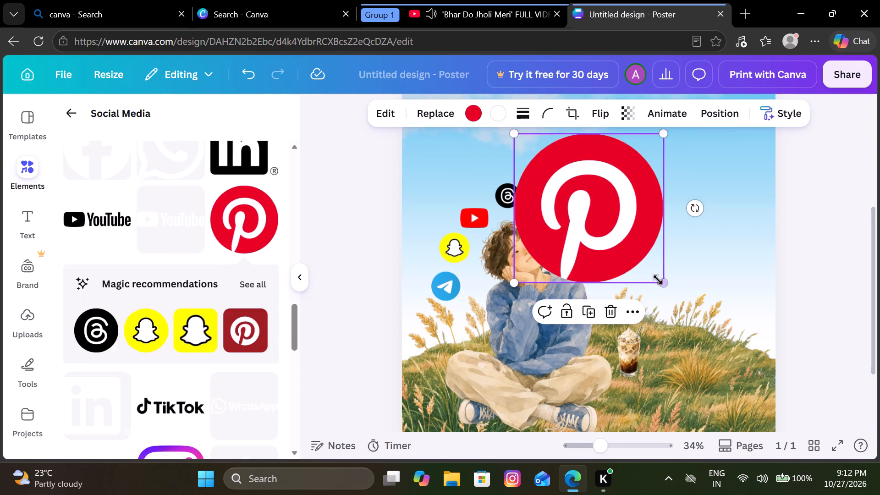
pyautogui.moveTo(660, 280); pyautogui.dragTo(544, 172)
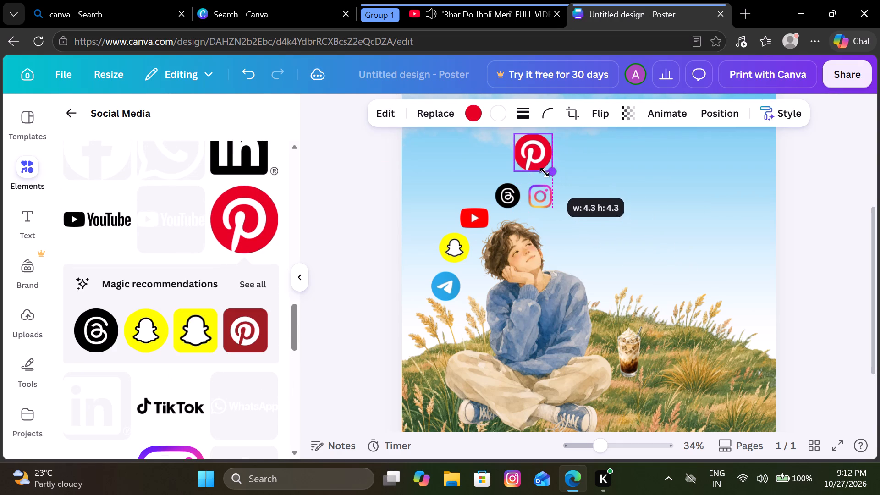
pyautogui.moveTo(544, 172); pyautogui.dragTo(537, 161)
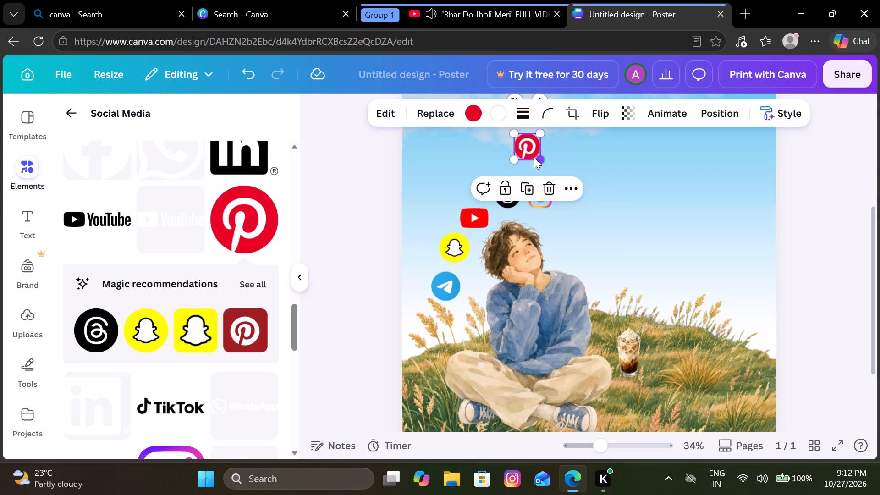
pyautogui.moveTo(528, 149); pyautogui.dragTo(562, 226)
pyautogui.click(321, 236)
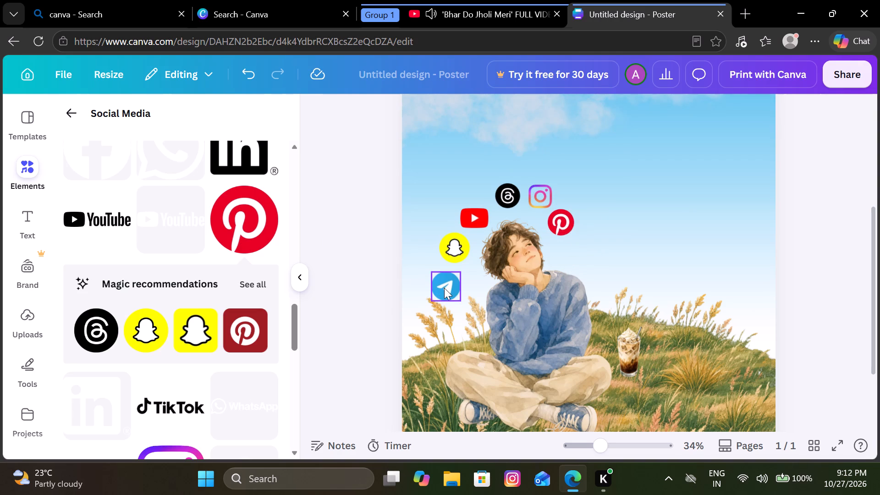
# Move the Telegram icon slightly closer to the boy, keeping it below the Snapchat icon.
pyautogui.moveTo(444, 288); pyautogui.dragTo(456, 287)
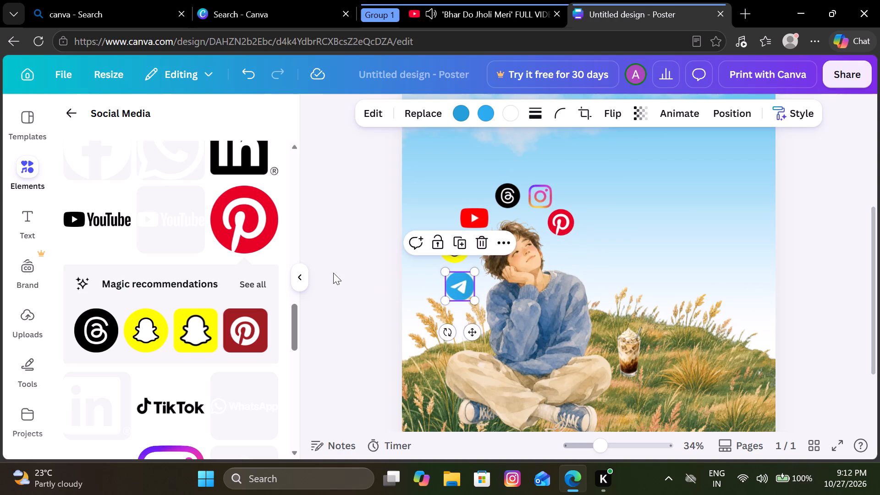
pyautogui.click(333, 273)
# Add the round white Facebook logo and recolor it with the medium blue already used in the design's graphics.
pyautogui.scroll(1, 197, 269)
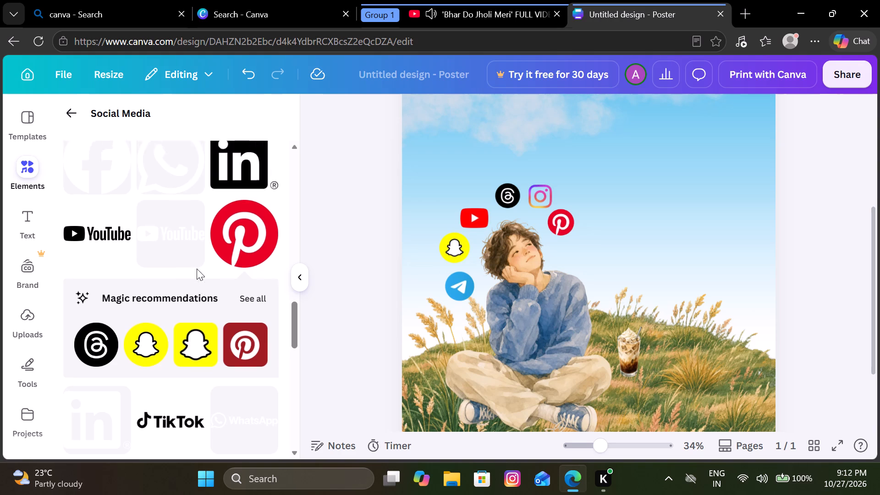
pyautogui.scroll(1, 197, 269)
pyautogui.click(95, 259)
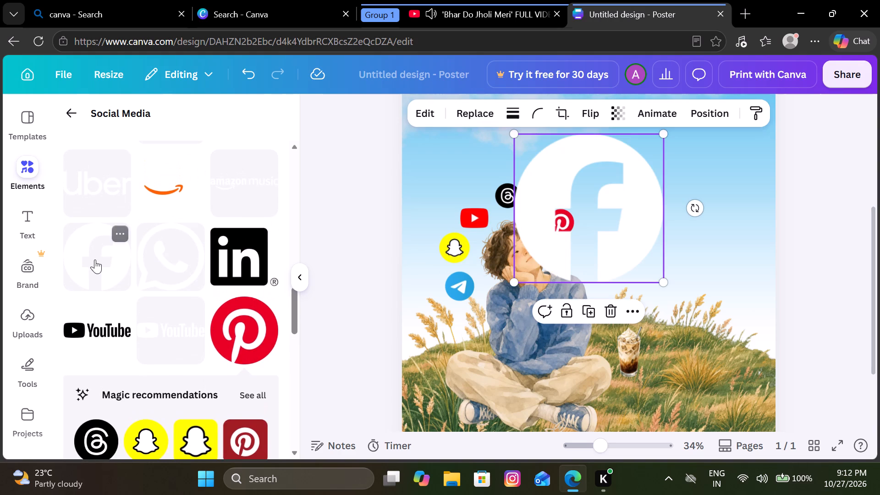
pyautogui.click(496, 108)
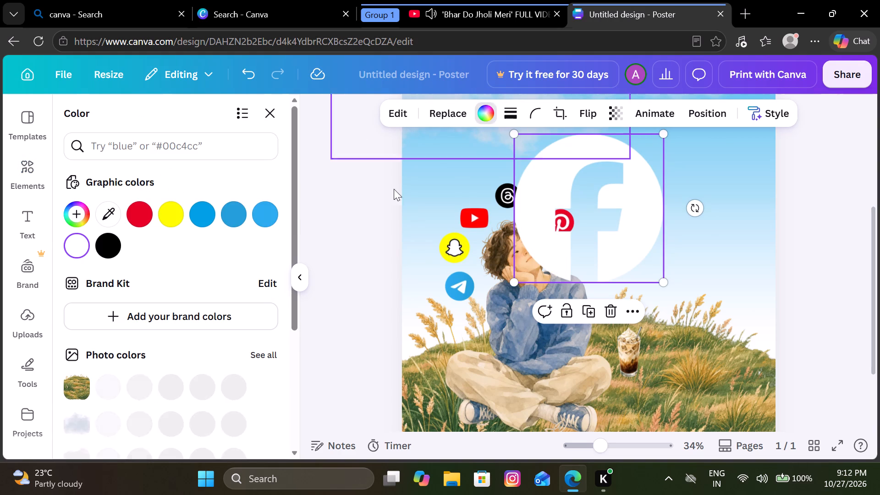
pyautogui.click(237, 205)
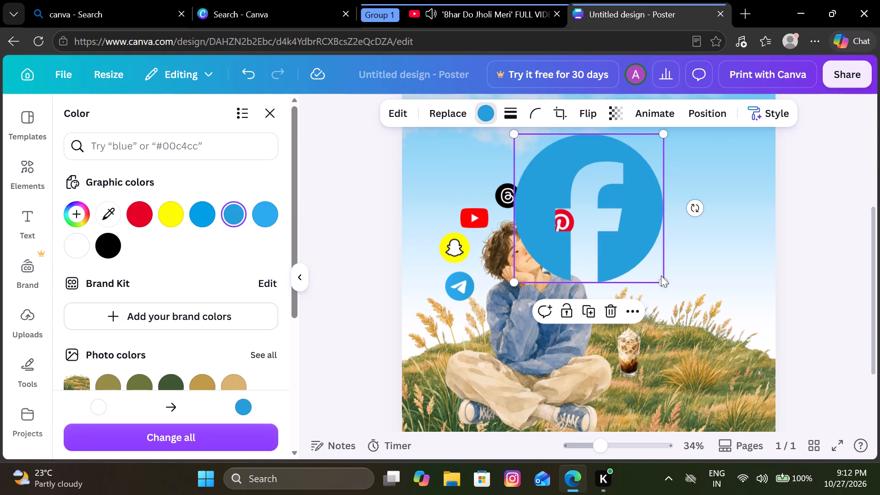
# Shrink the Facebook logo to match the other icons and place it just below the Pinterest icon, beside the boy's head.
pyautogui.moveTo(663, 281); pyautogui.dragTo(556, 170)
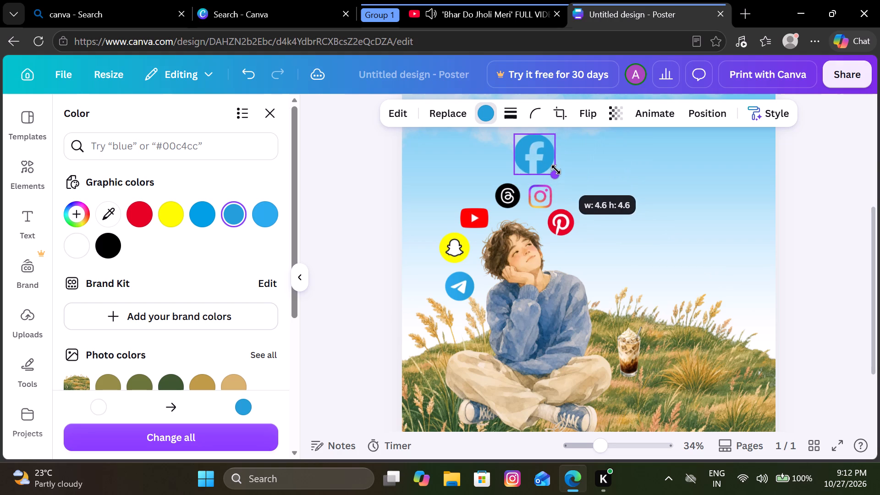
pyautogui.moveTo(556, 170); pyautogui.dragTo(546, 164)
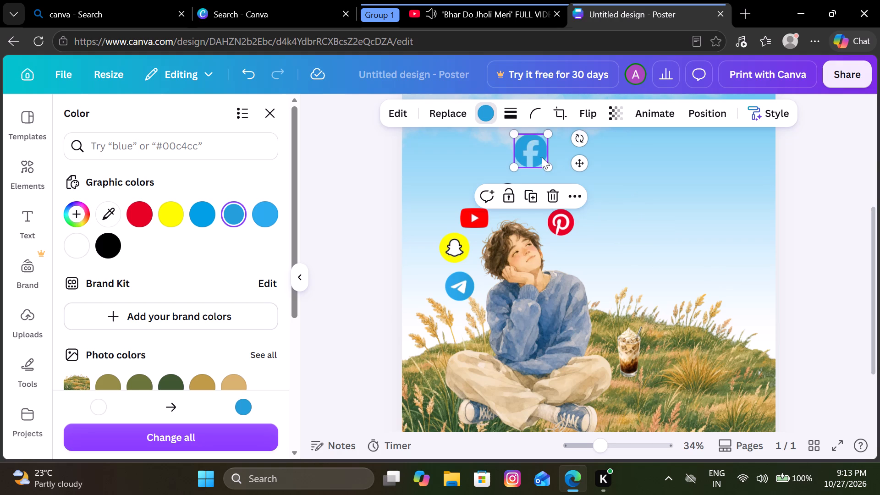
pyautogui.moveTo(547, 164); pyautogui.dragTo(543, 159)
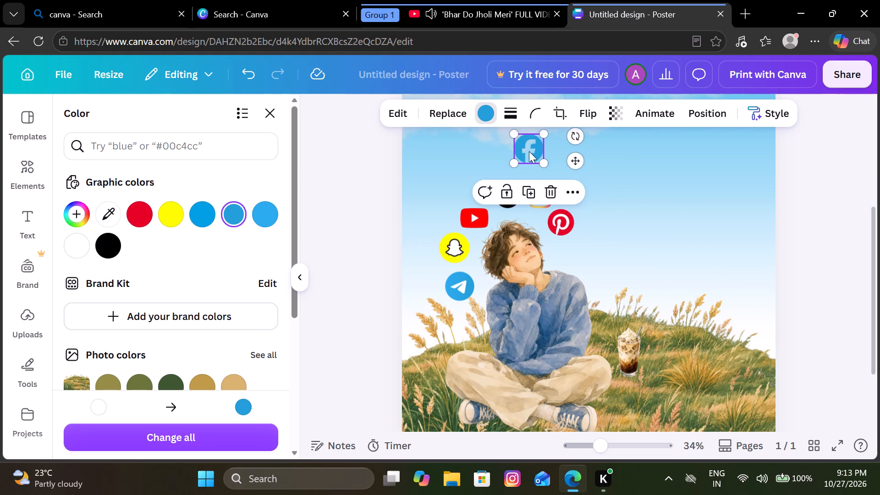
pyautogui.moveTo(529, 151); pyautogui.dragTo(576, 253)
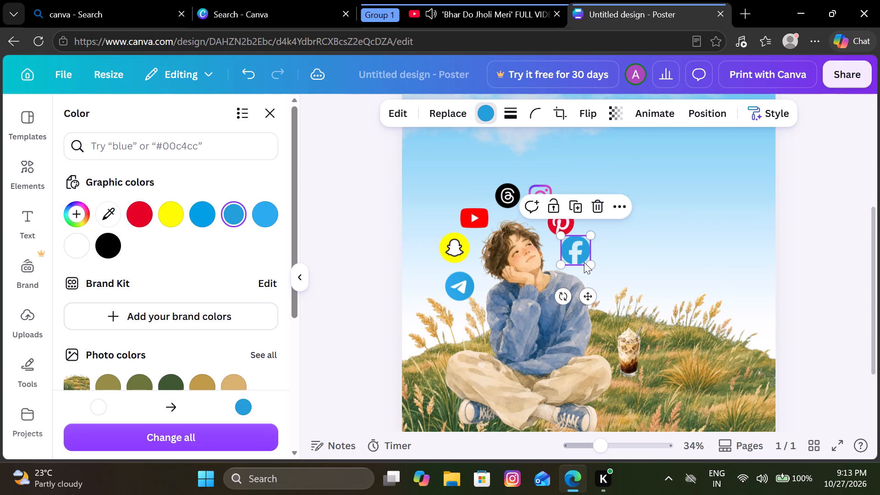
pyautogui.moveTo(589, 264); pyautogui.dragTo(584, 258)
pyautogui.moveTo(567, 247); pyautogui.dragTo(569, 253)
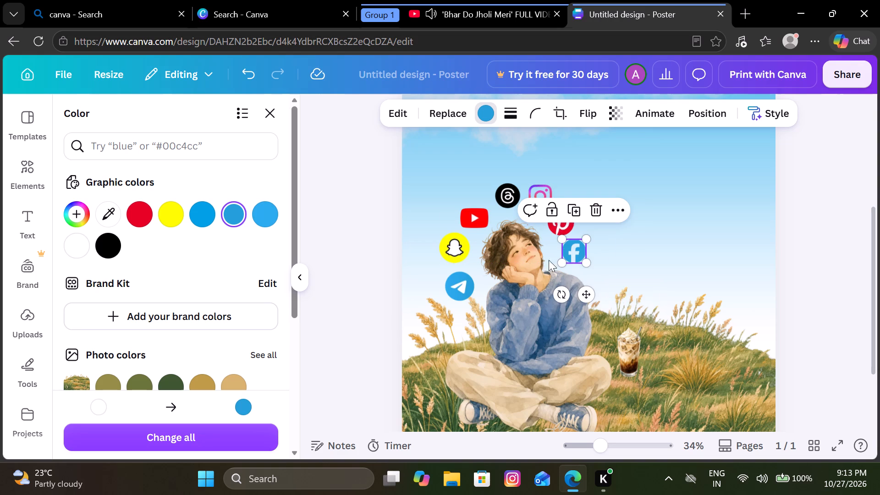
# Recolor the Facebook icon with the violet-tinted blue from the default solid colors.
pyautogui.scroll(-1, 196, 352)
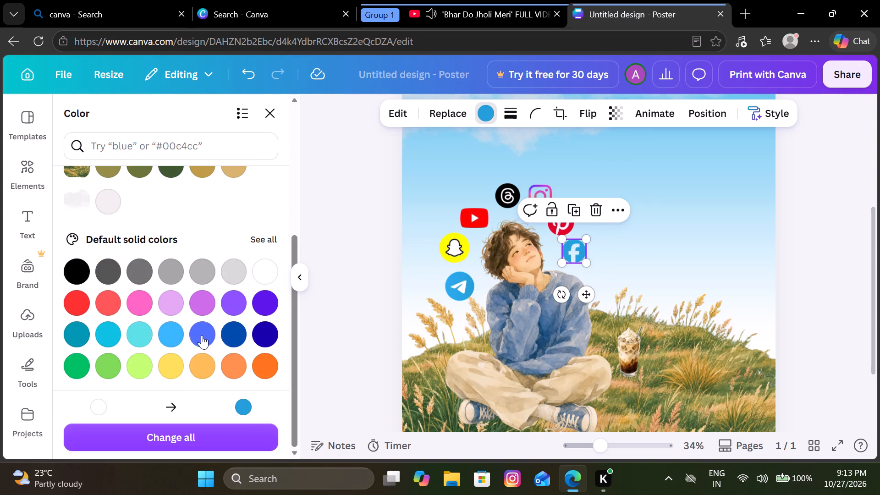
pyautogui.click(201, 334)
pyautogui.click(363, 234)
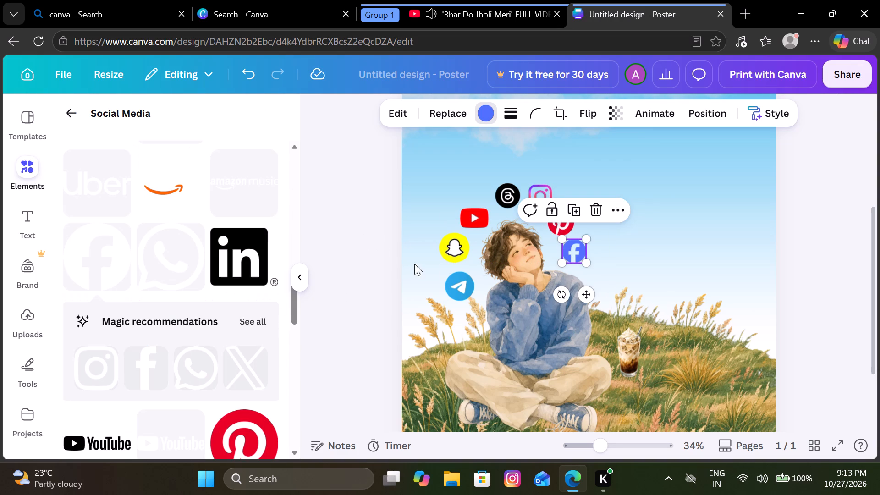
# Add the round white WhatsApp logo and recolor it with the light green from the default solid colors.
pyautogui.scroll(-1, 224, 316)
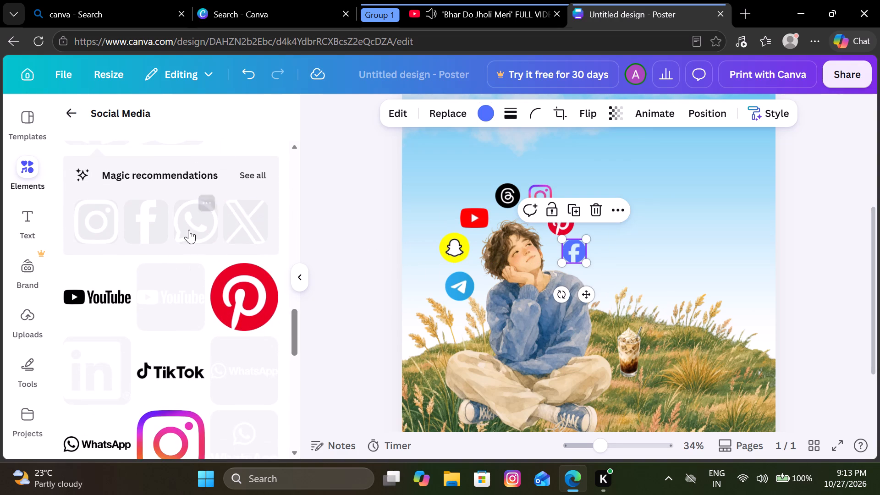
pyautogui.click(189, 230)
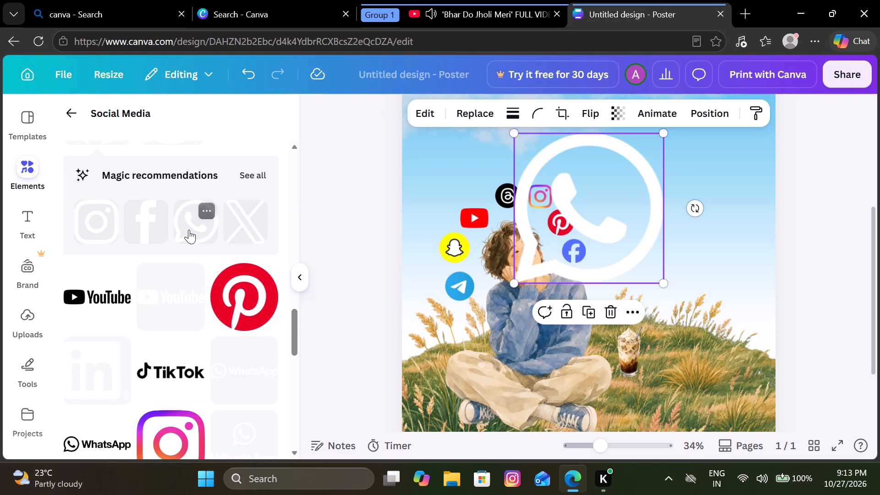
pyautogui.scroll(1, 399, 214)
pyautogui.scroll(-1, 498, 255)
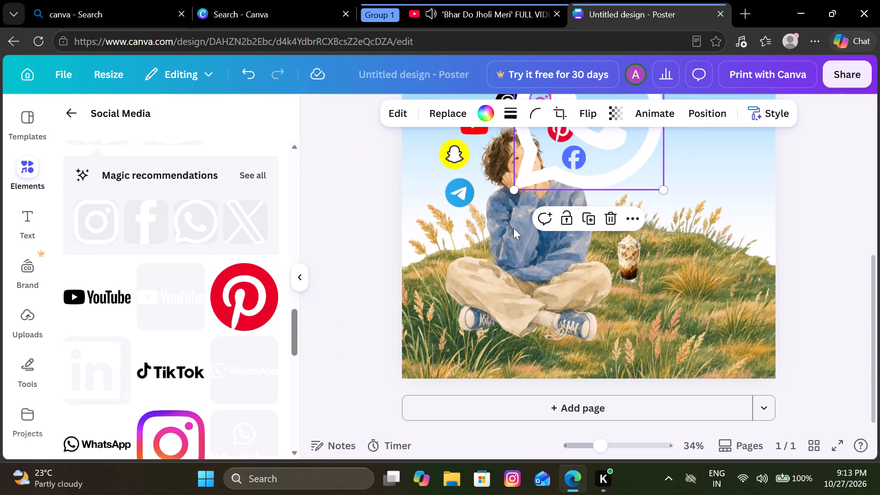
pyautogui.click(488, 108)
pyautogui.scroll(1, 335, 186)
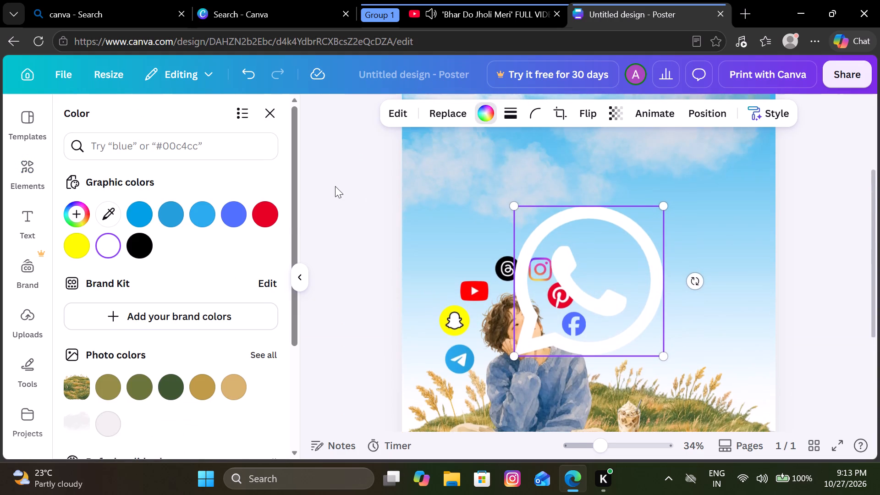
pyautogui.scroll(-1, 180, 295)
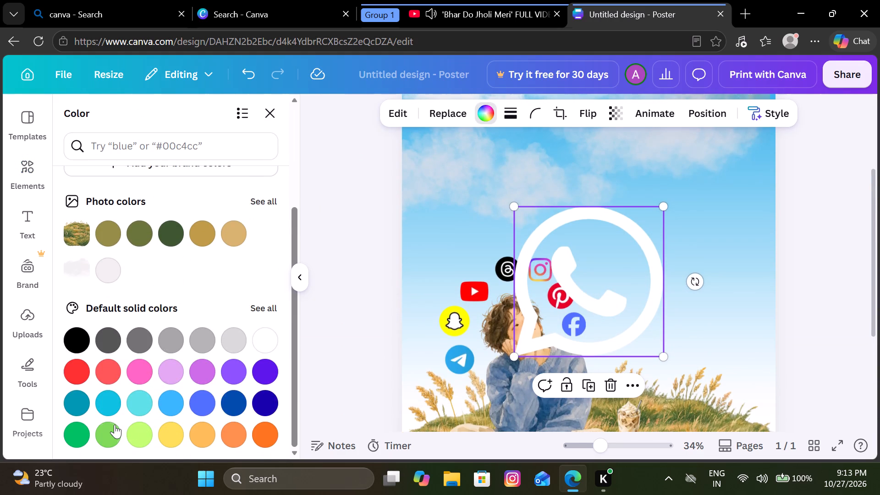
pyautogui.click(115, 424)
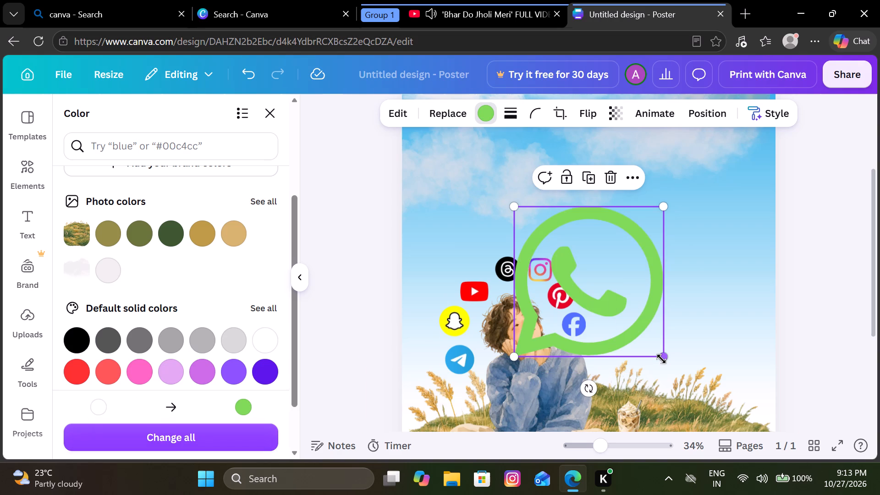
# Shrink the WhatsApp logo to match the other icons and place it just below the Facebook icon, beside the boy.
pyautogui.click(661, 359)
pyautogui.moveTo(663, 354); pyautogui.dragTo(632, 297)
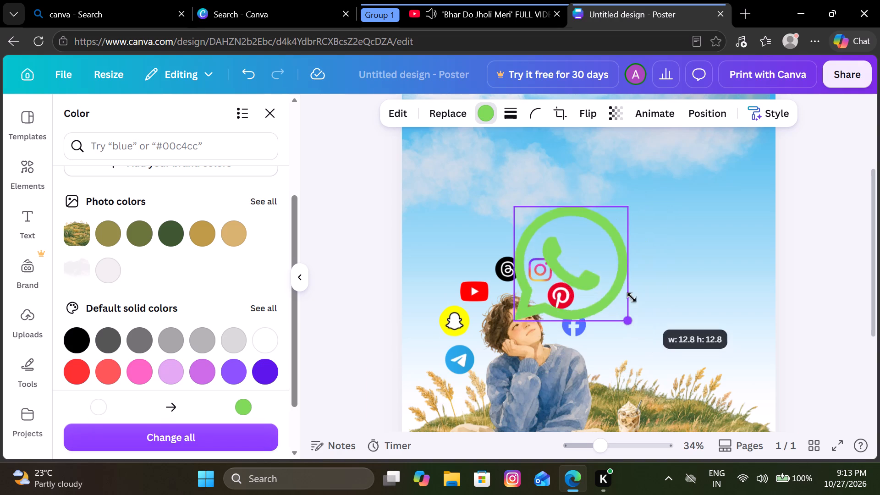
pyautogui.moveTo(632, 297); pyautogui.dragTo(560, 239)
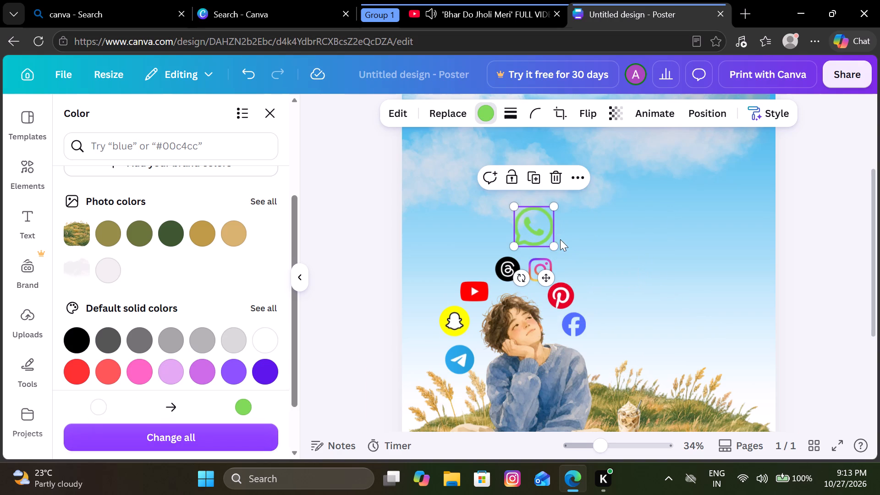
pyautogui.moveTo(556, 244); pyautogui.dragTo(544, 232)
pyautogui.moveTo(524, 219); pyautogui.dragTo(593, 345)
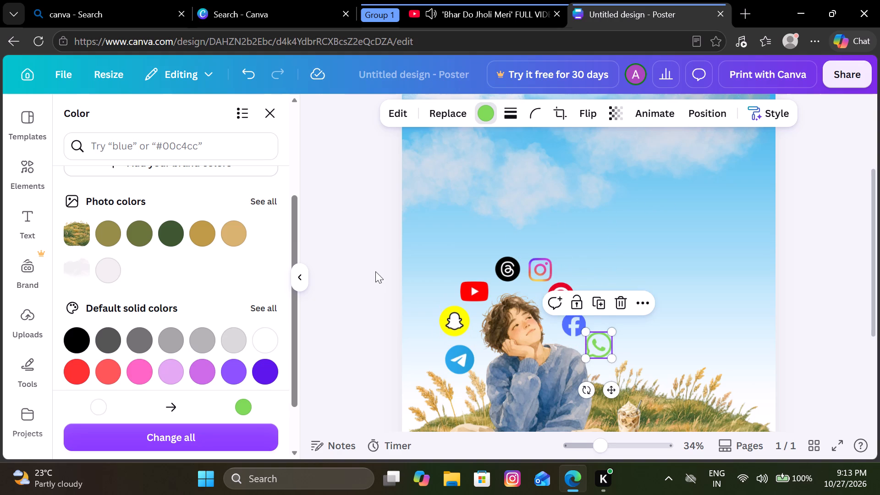
pyautogui.click(349, 262)
pyautogui.keyDown('ctrl'); pyautogui.scroll(-2, 349, 262); pyautogui.keyUp('ctrl')
pyautogui.click(364, 258)
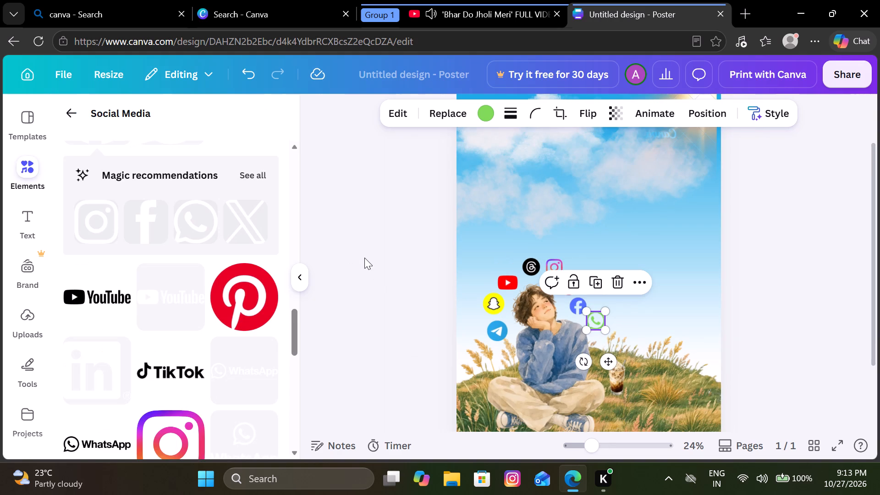
# Look through the Social Media logo collection for further icons and check the arc of icons on the poster.
pyautogui.scroll(-1, 165, 349)
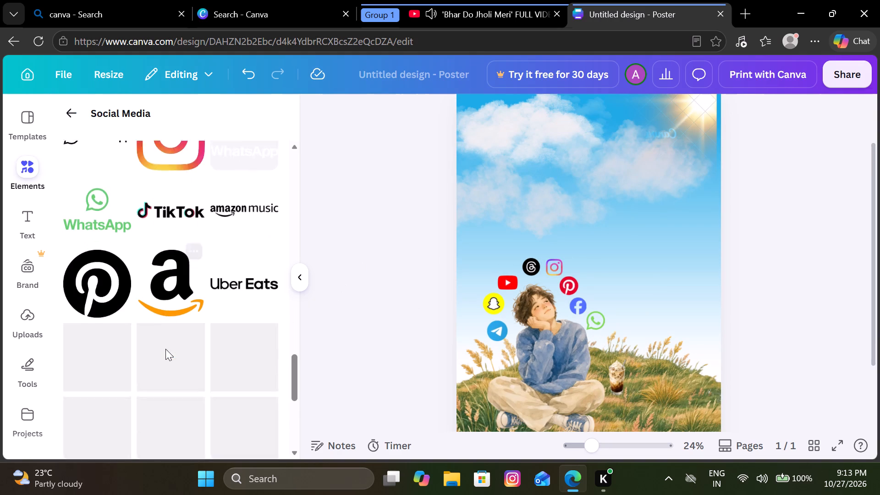
pyautogui.scroll(-1, 165, 349)
pyautogui.scroll(1, 165, 349)
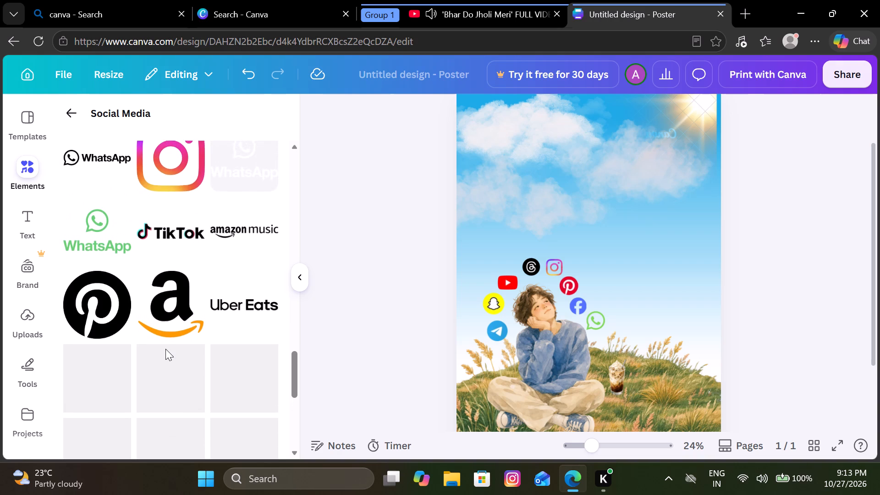
pyautogui.scroll(2, 165, 349)
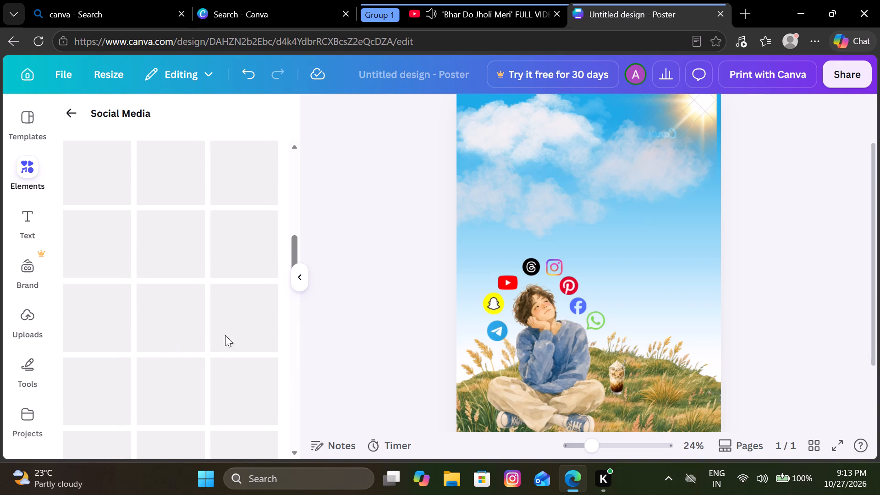
pyautogui.scroll(1, 318, 348)
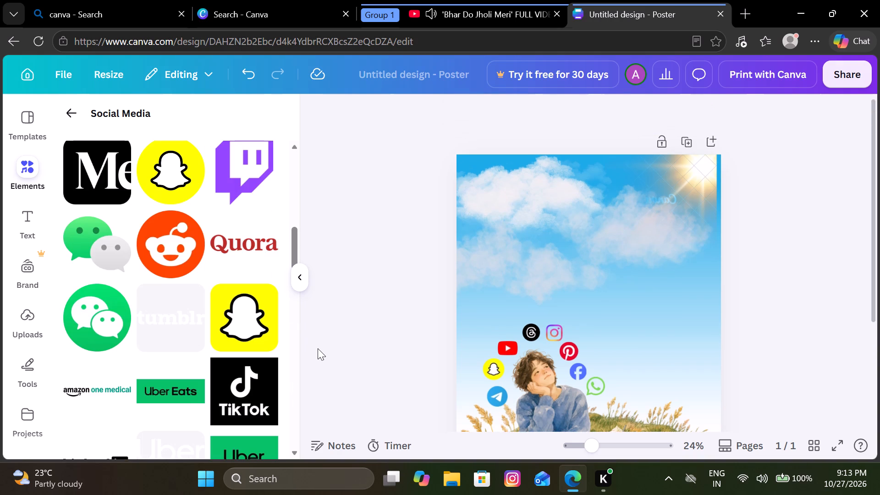
pyautogui.keyDown('ctrl'); pyautogui.scroll(-1, 318, 348); pyautogui.keyUp('ctrl')
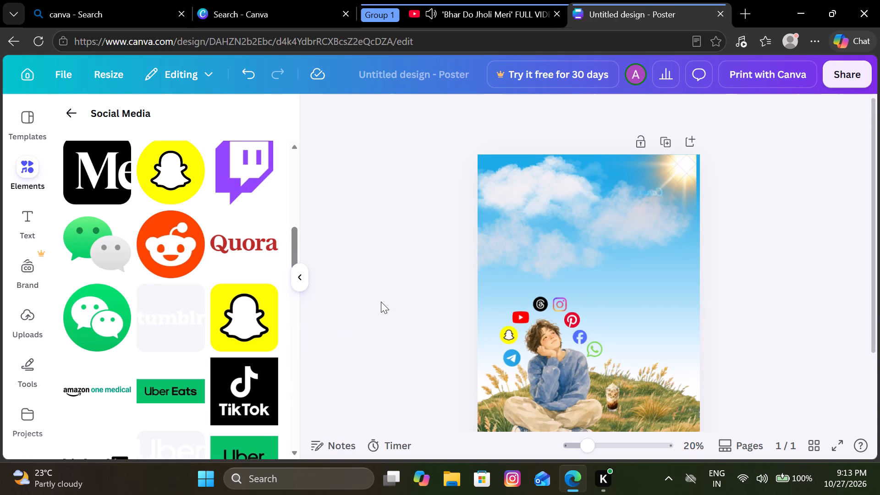
# Switch to the YouTube tab and expand the mix's list of upcoming songs.
pyautogui.click(469, 5)
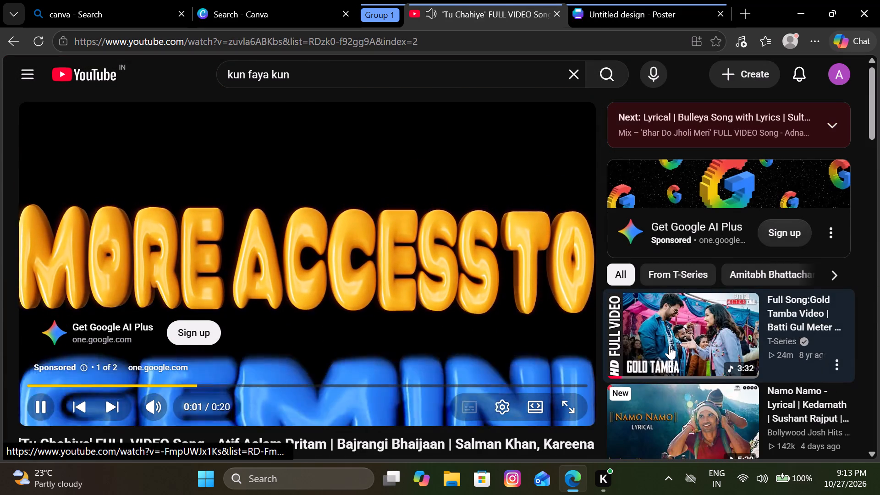
pyautogui.scroll(-1, 669, 346)
pyautogui.click(815, 104)
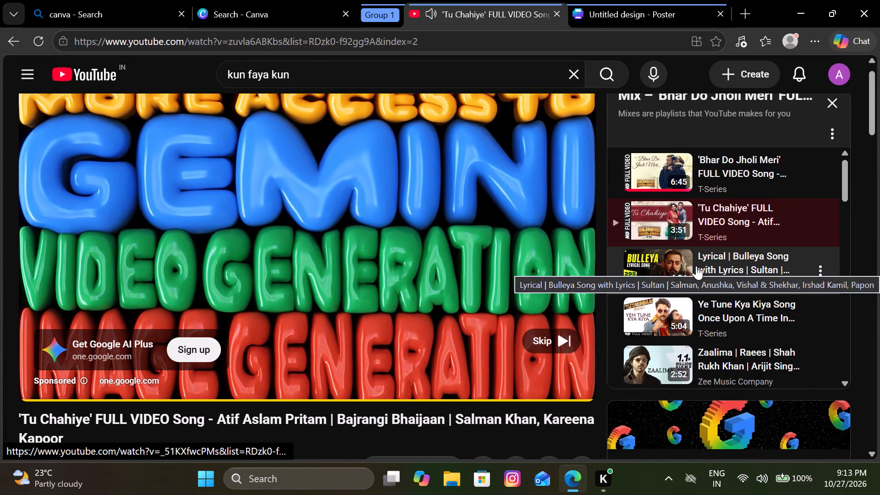
# Browse the recommended videos on YouTube and play "Paresh Pahuja - Dooron Dooron (Live from The Voice Notes Concert)".
pyautogui.scroll(-1, 696, 266)
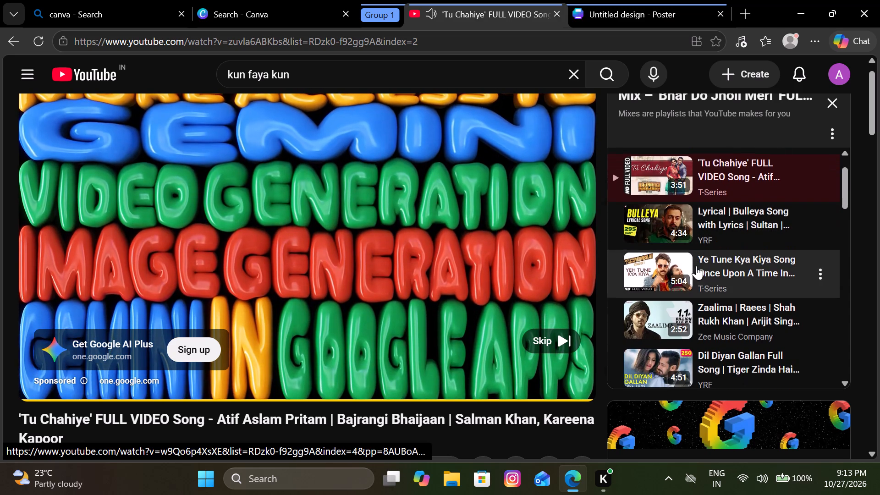
pyautogui.scroll(-6, 640, 396)
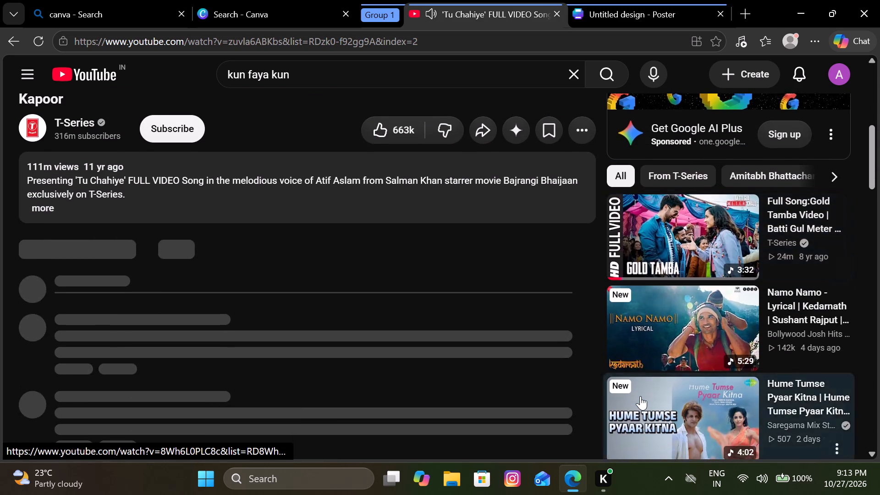
pyautogui.scroll(-4, 640, 396)
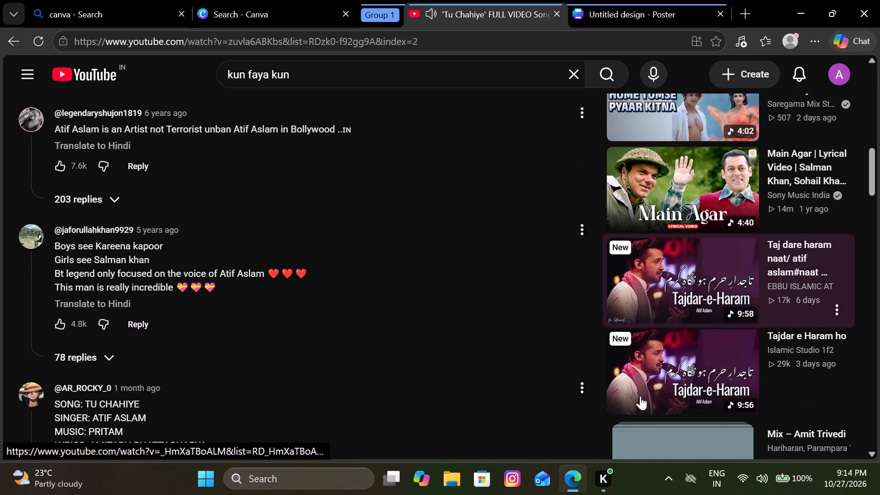
pyautogui.scroll(-3, 640, 396)
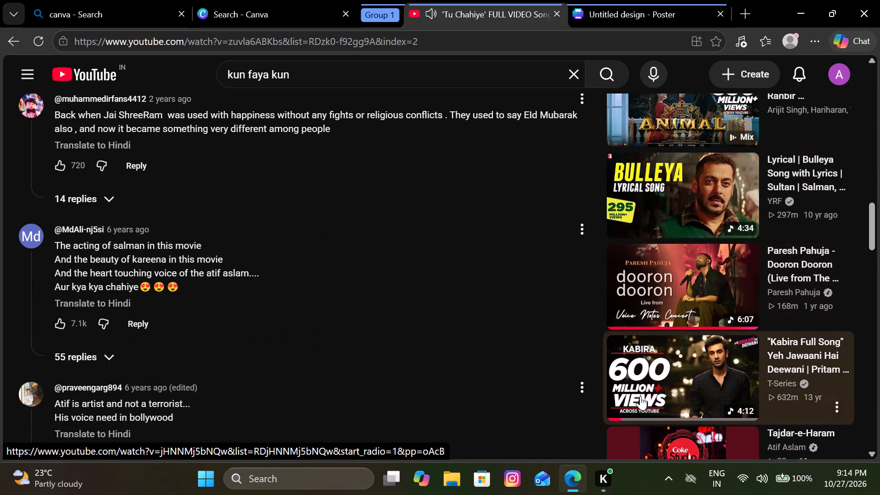
pyautogui.click(664, 312)
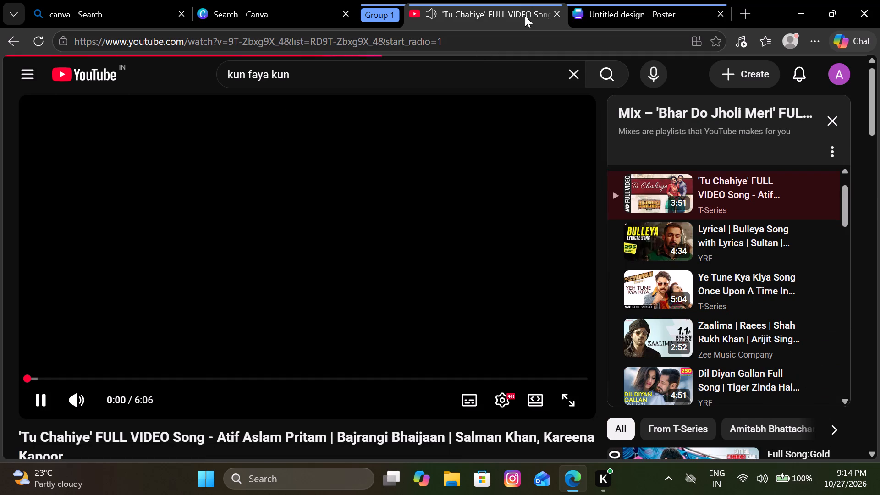
# Close the Canva template search page and the canva web search page in the browser.
pyautogui.hscroll(1, 390, 253)
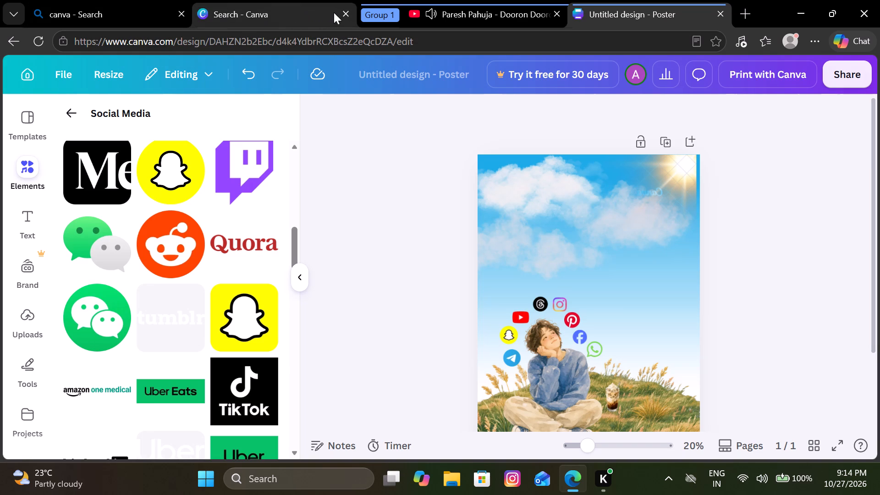
pyautogui.click(339, 13)
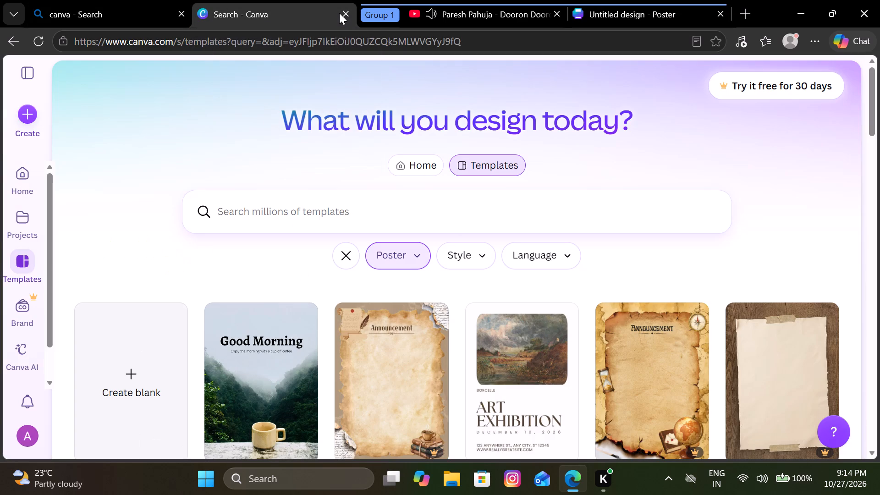
pyautogui.click(344, 14)
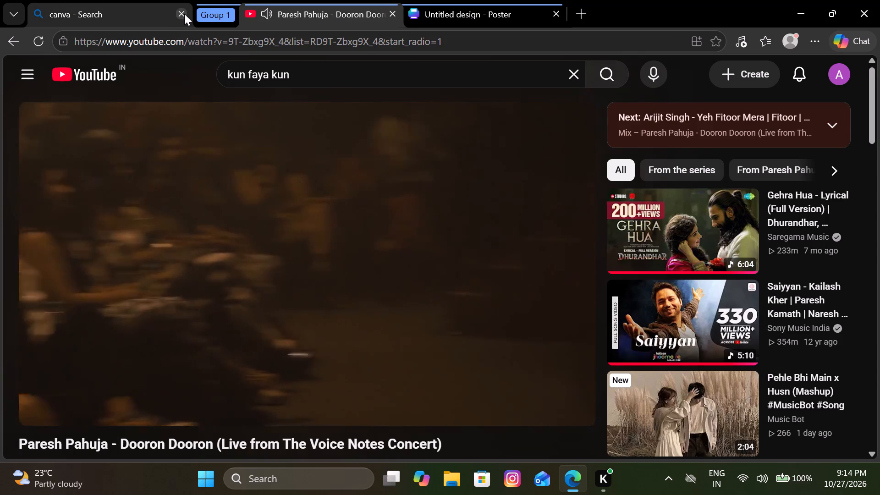
pyautogui.click(183, 14)
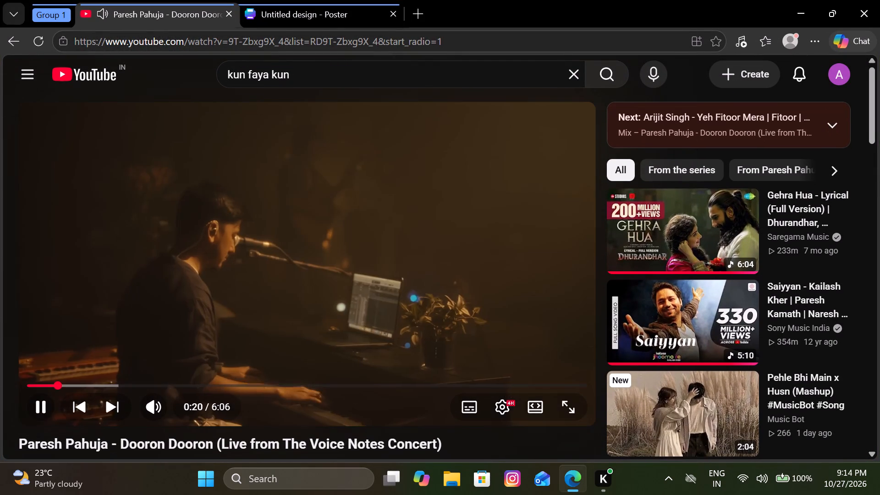
# Detach the untitled poster design from the shared browser window into its own separate window.
pyautogui.moveTo(334, 19); pyautogui.dragTo(339, 110)
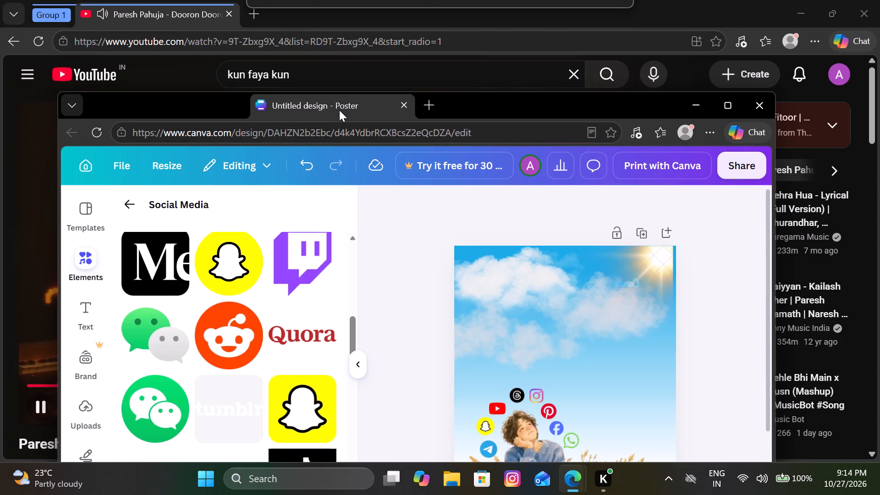
pyautogui.moveTo(339, 110); pyautogui.dragTo(347, 88)
# Restore the YouTube window to a smaller size and position it overlapping the poster design window.
pyautogui.moveTo(208, 9); pyautogui.dragTo(229, 28)
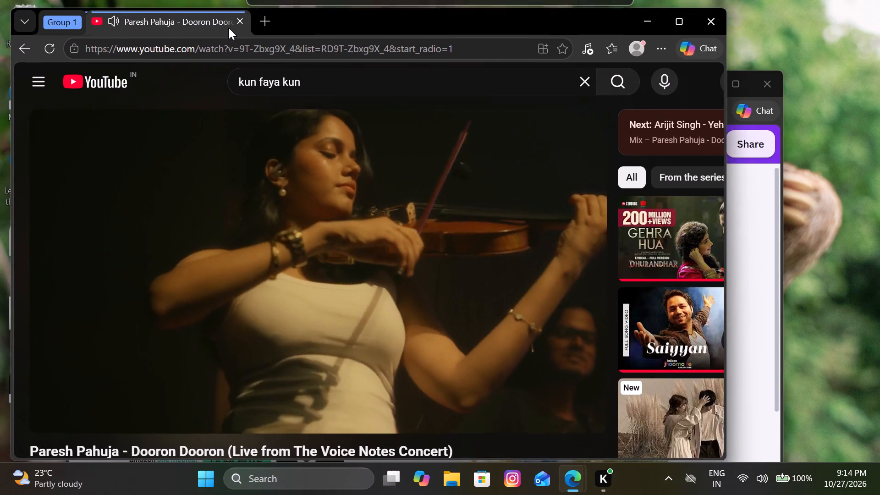
pyautogui.moveTo(229, 28); pyautogui.dragTo(236, 40)
pyautogui.moveTo(214, 29); pyautogui.dragTo(236, 35)
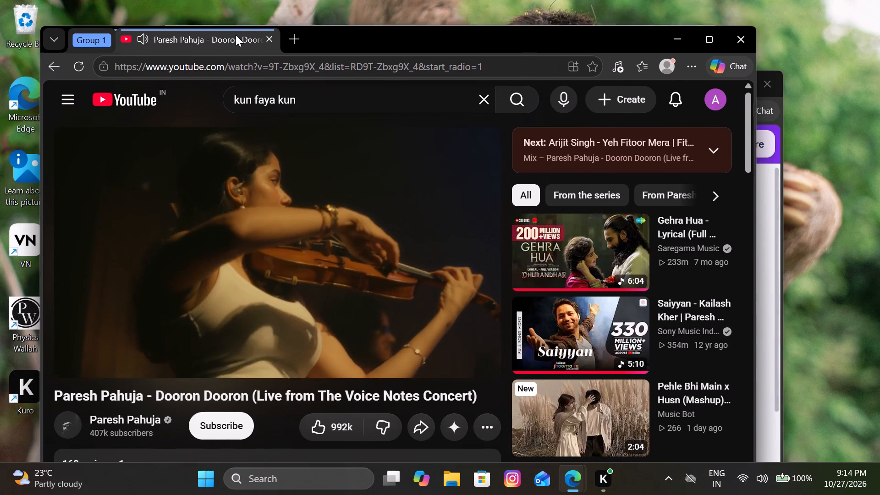
pyautogui.moveTo(236, 35); pyautogui.dragTo(240, 49)
pyautogui.moveTo(240, 49); pyautogui.dragTo(231, 52)
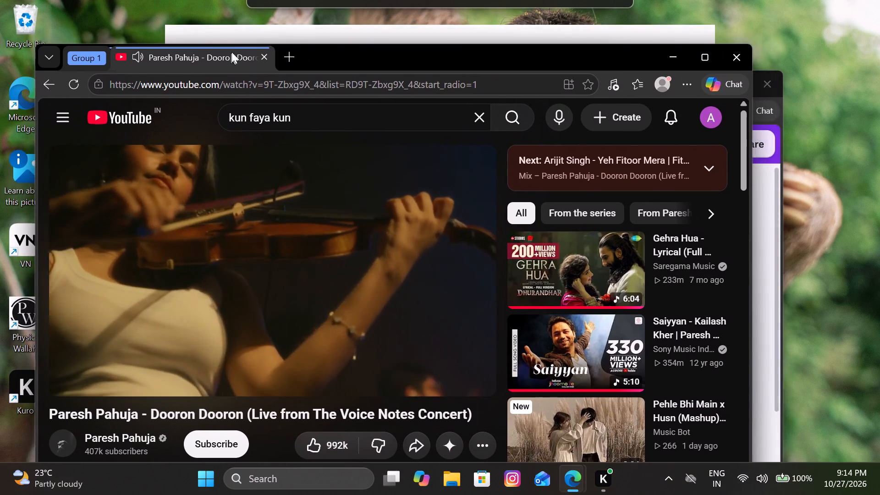
pyautogui.moveTo(231, 52); pyautogui.dragTo(300, 0)
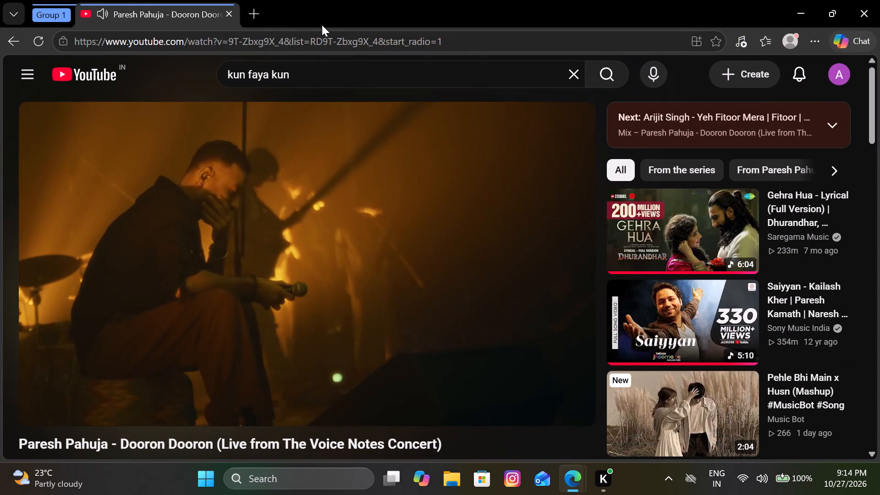
pyautogui.moveTo(330, 18); pyautogui.dragTo(319, 49)
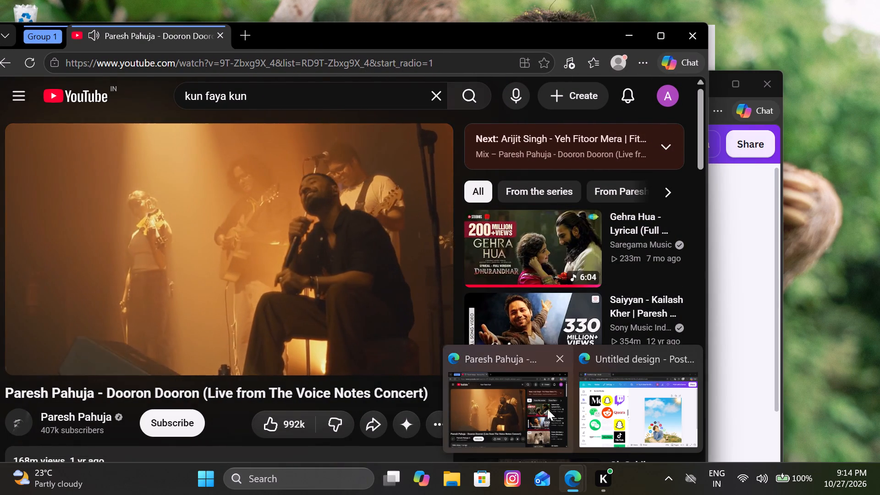
# Bring the poster design window to the front and open the YouTube home page in that same window.
pyautogui.click(583, 405)
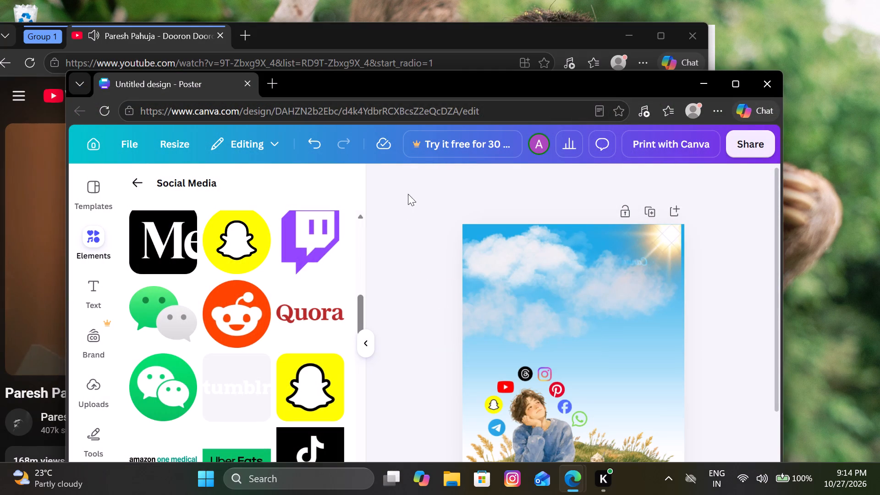
pyautogui.click(443, 79)
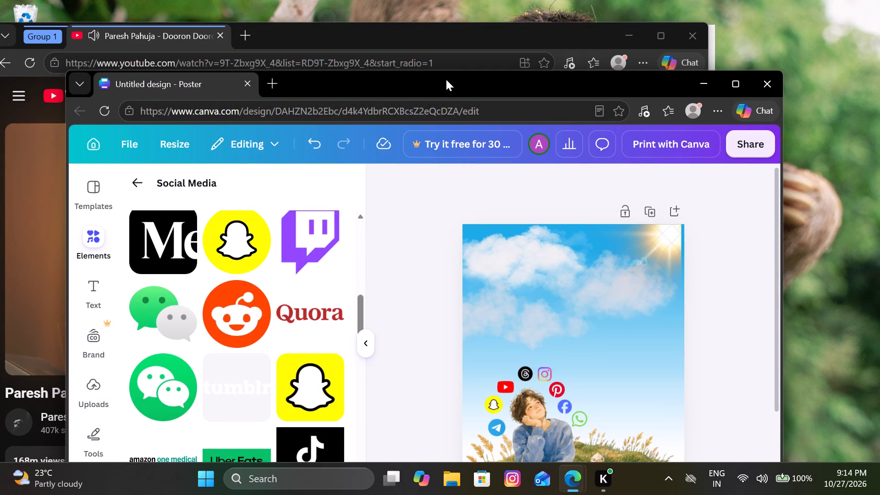
pyautogui.click(272, 84)
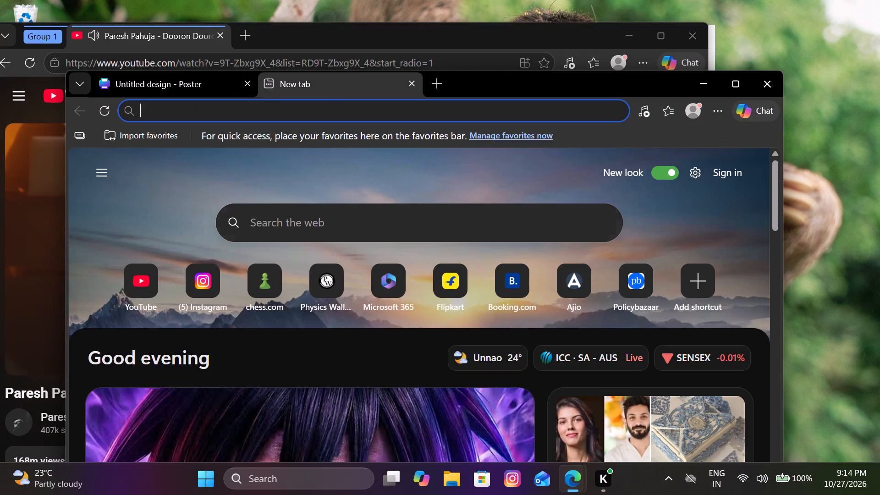
pyautogui.moveTo(120, 290); pyautogui.dragTo(143, 283)
pyautogui.click(143, 283)
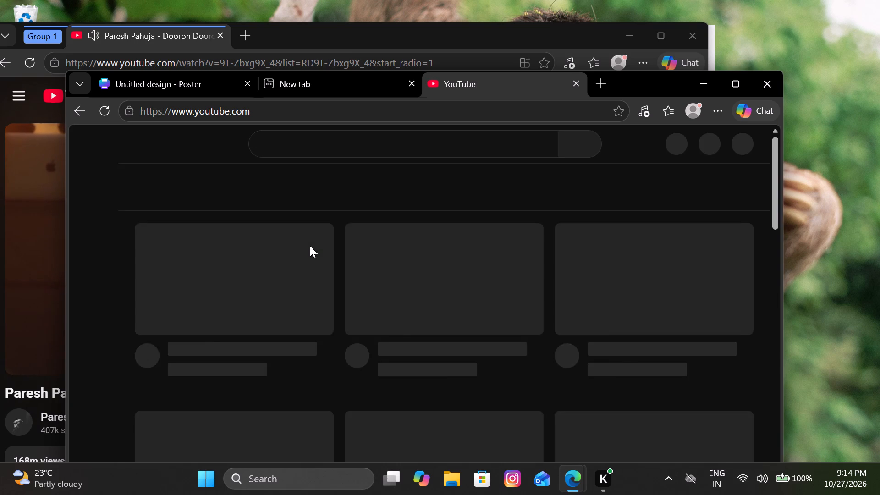
pyautogui.scroll(-2, 421, 297)
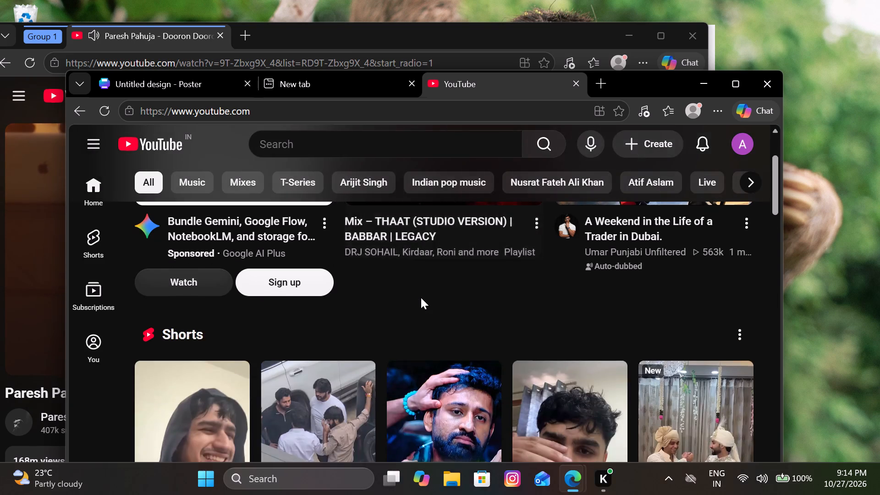
# Play the Paresh Pahuja "Dooron Dooron" live video from the YouTube home page in the poster design window.
pyautogui.scroll(-3, 421, 297)
pyautogui.click(619, 275)
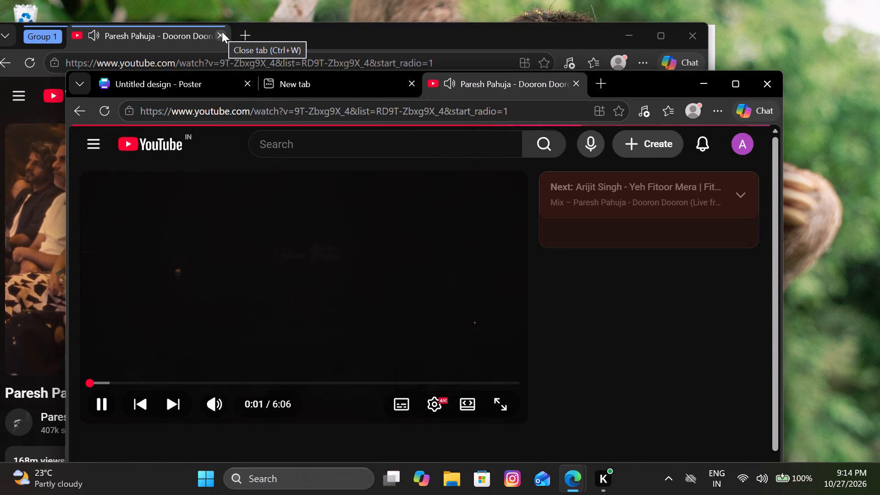
# Close the older browser window by closing its duplicate YouTube video page and its remaining blank page.
pyautogui.click(222, 32)
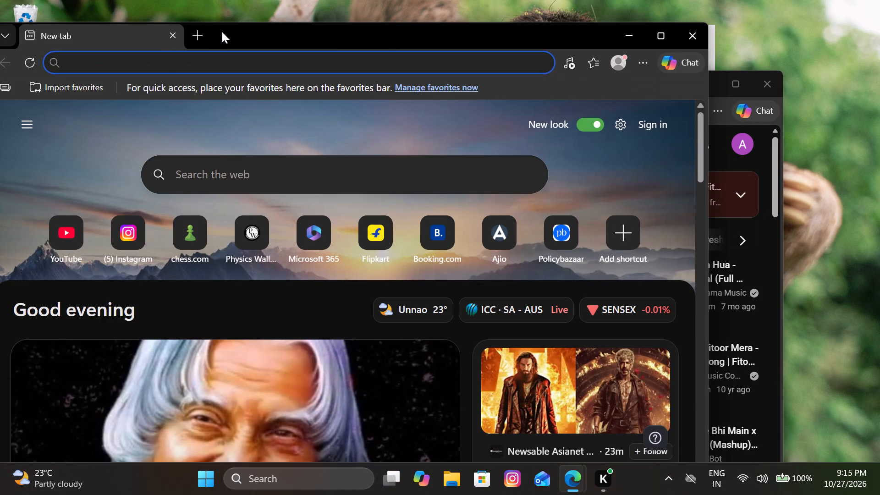
pyautogui.click(171, 33)
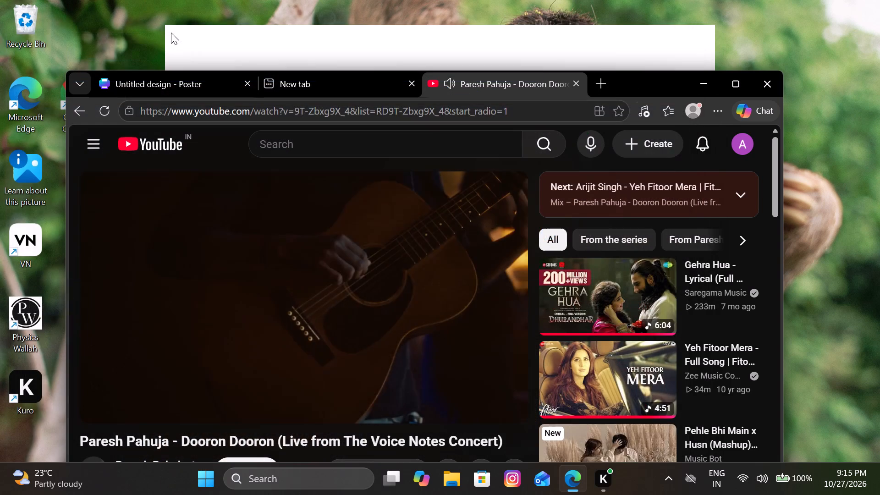
# Maximize the browser window holding the poster design and the YouTube video.
pyautogui.moveTo(625, 82); pyautogui.dragTo(611, 19)
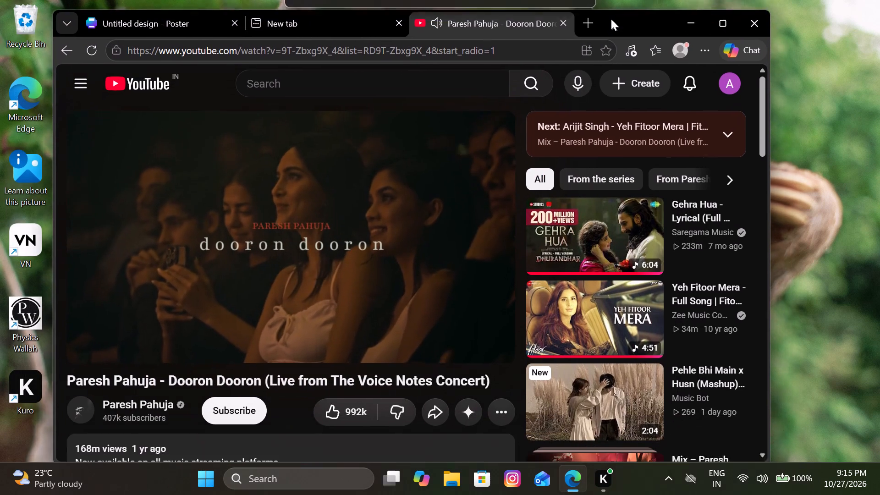
pyautogui.moveTo(611, 19); pyautogui.dragTo(572, 0)
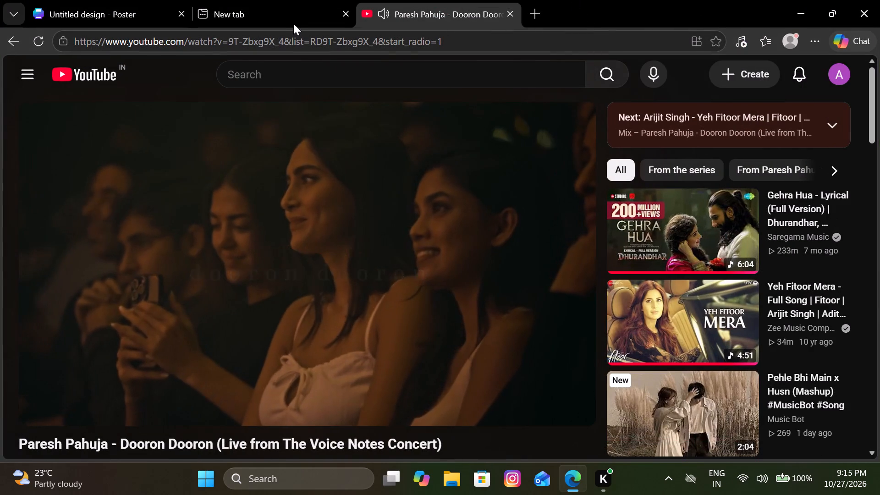
# Return to the untitled poster design and look through the Social Media graphics collection for further icons.
pyautogui.click(112, 0)
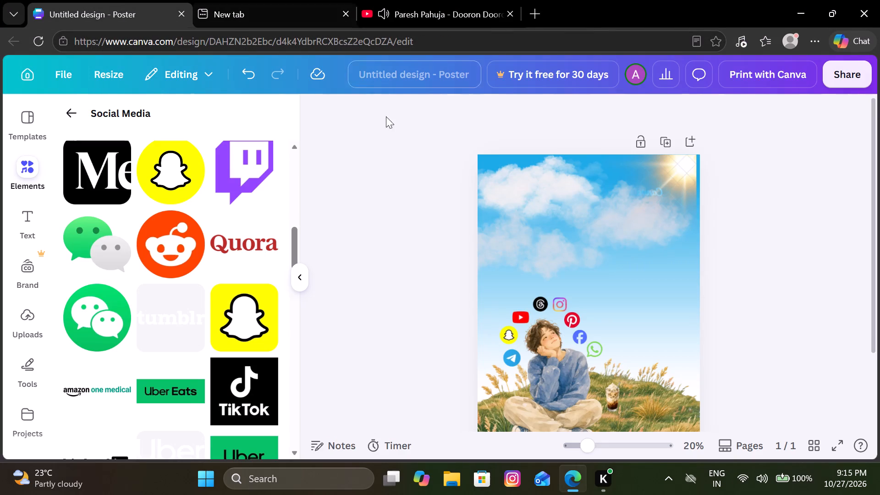
pyautogui.scroll(-1, 133, 294)
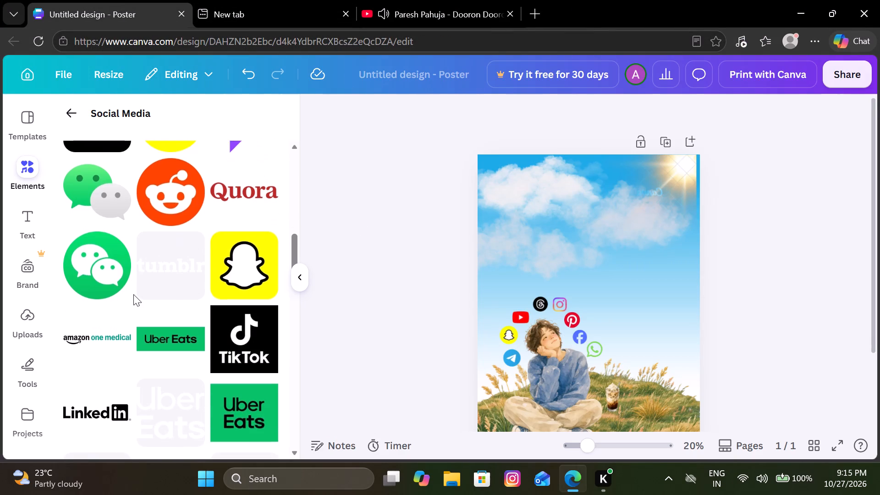
pyautogui.scroll(-2, 133, 294)
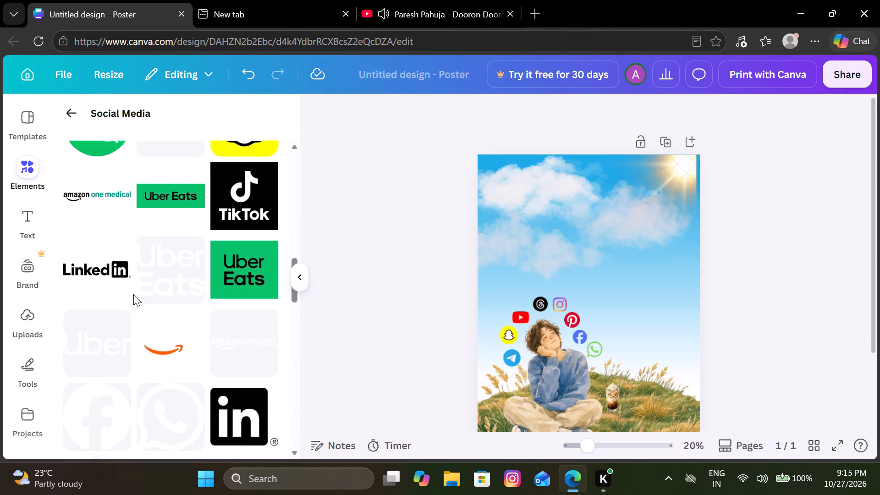
pyautogui.scroll(-2, 133, 294)
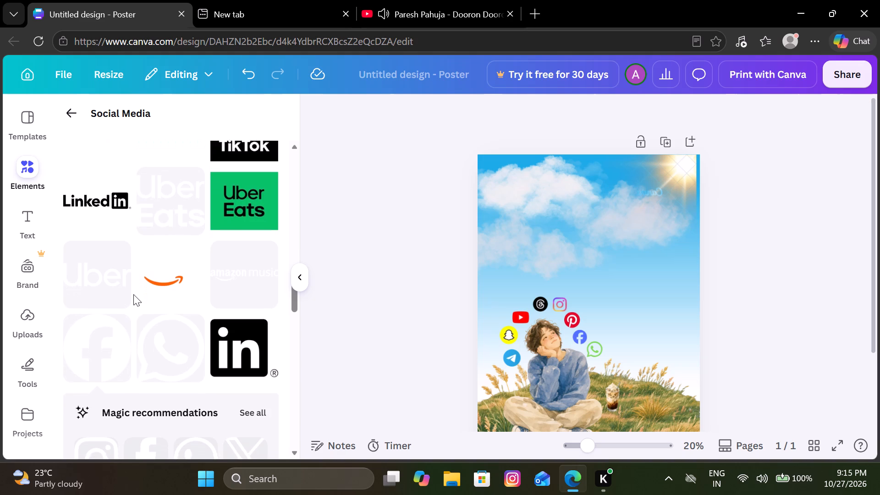
pyautogui.scroll(-2, 133, 294)
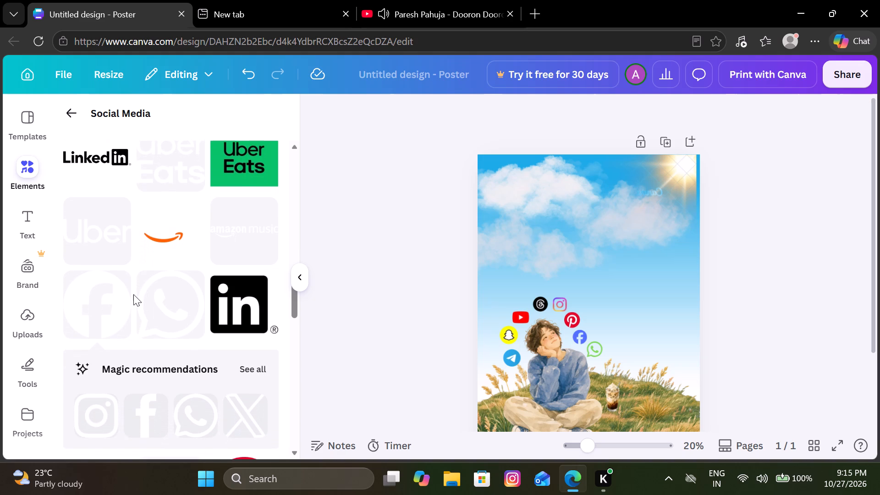
pyautogui.moveTo(354, 309); pyautogui.dragTo(399, 277)
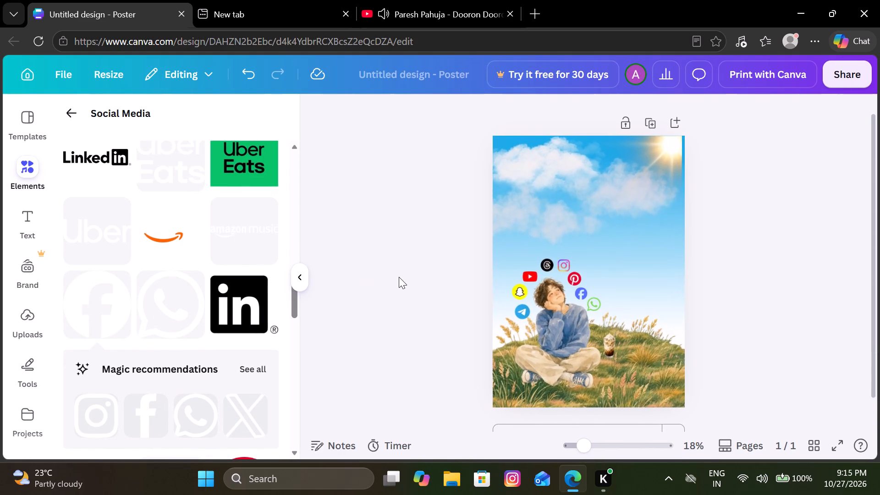
pyautogui.scroll(1, 34, 233)
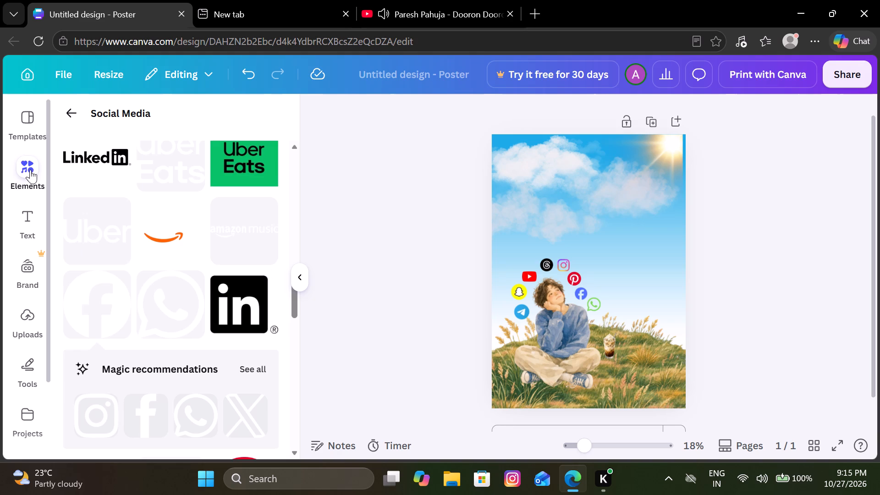
# Open the text options for the poster design.
pyautogui.click(17, 231)
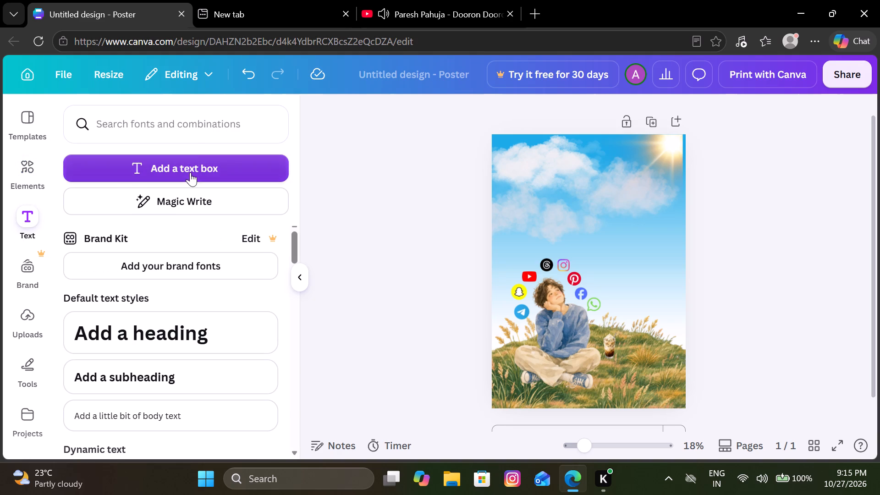
pyautogui.click(284, 6)
pyautogui.click(264, 37)
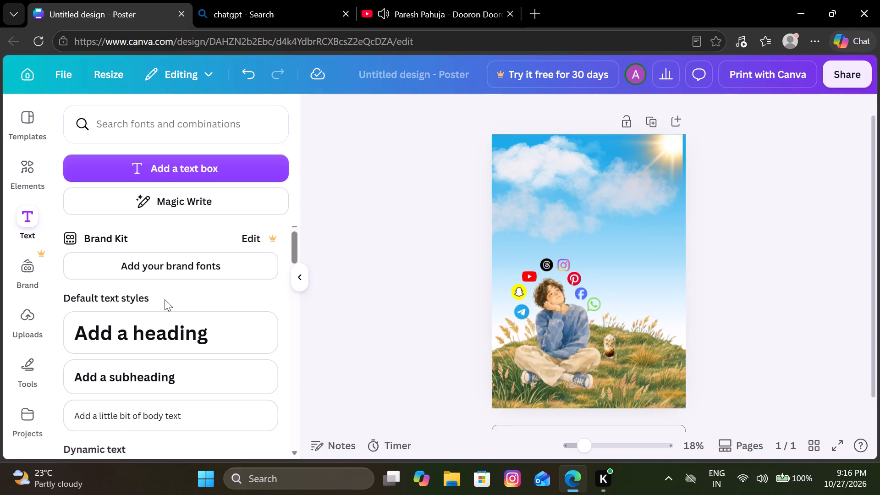
# Add the "EST. 2012 DAPPER Premium Quality Goods" font combination to the poster.
pyautogui.scroll(-2, 165, 299)
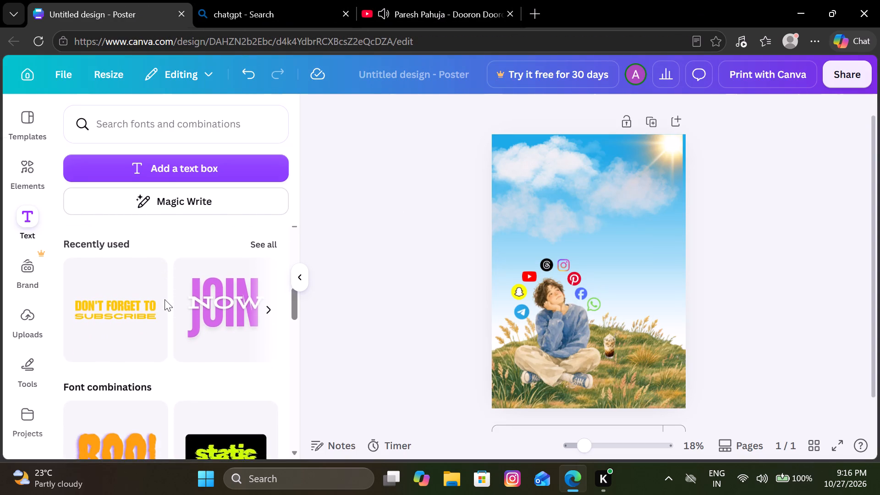
pyautogui.scroll(-3, 165, 299)
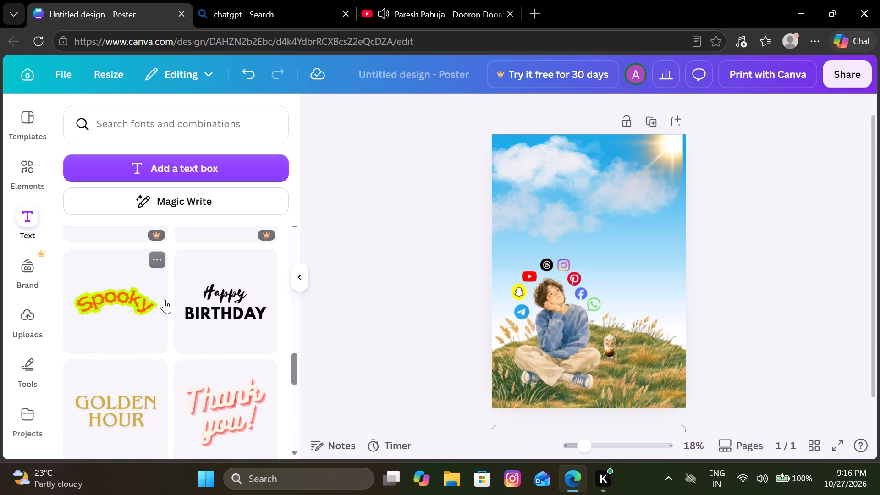
pyautogui.scroll(-1, 165, 299)
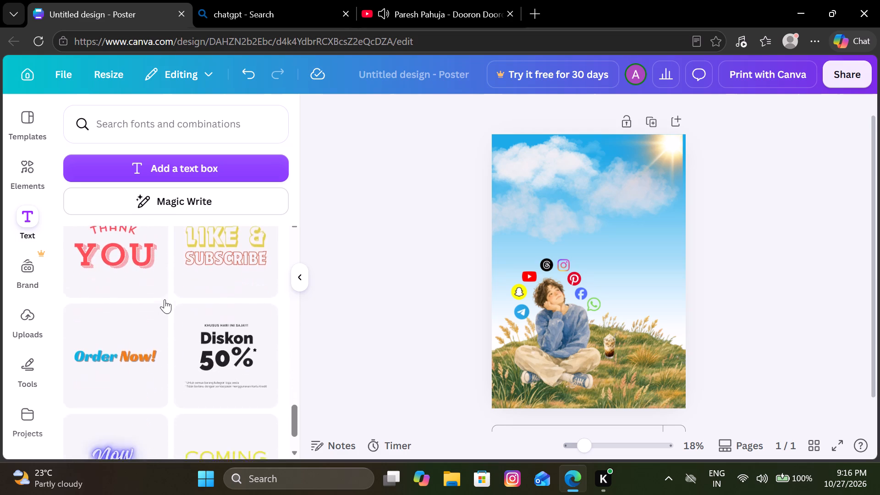
pyautogui.scroll(-2, 165, 299)
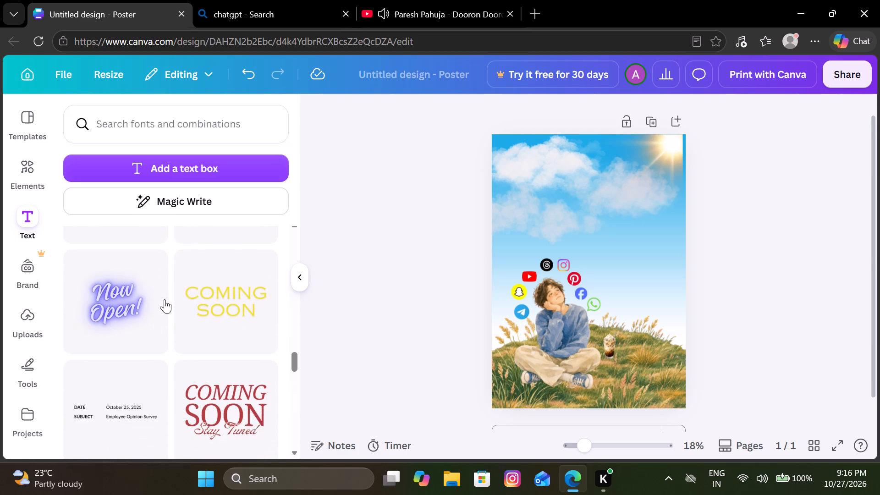
pyautogui.scroll(-3, 165, 299)
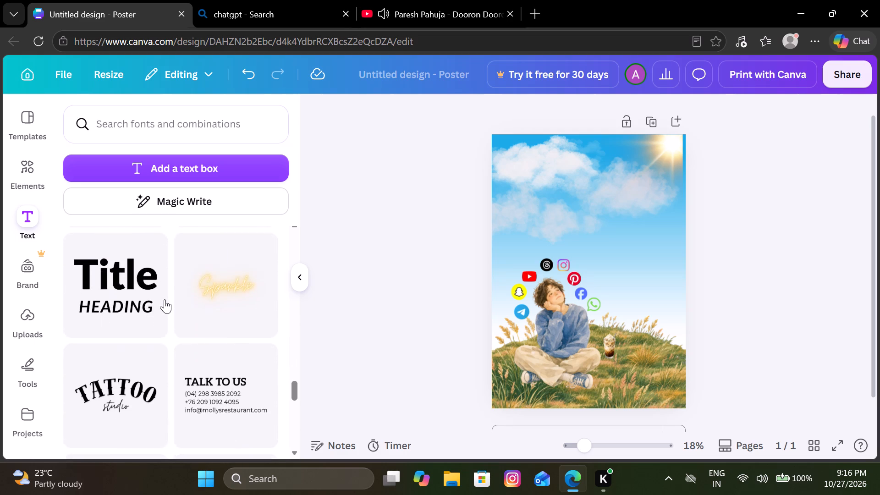
pyautogui.scroll(-2, 165, 299)
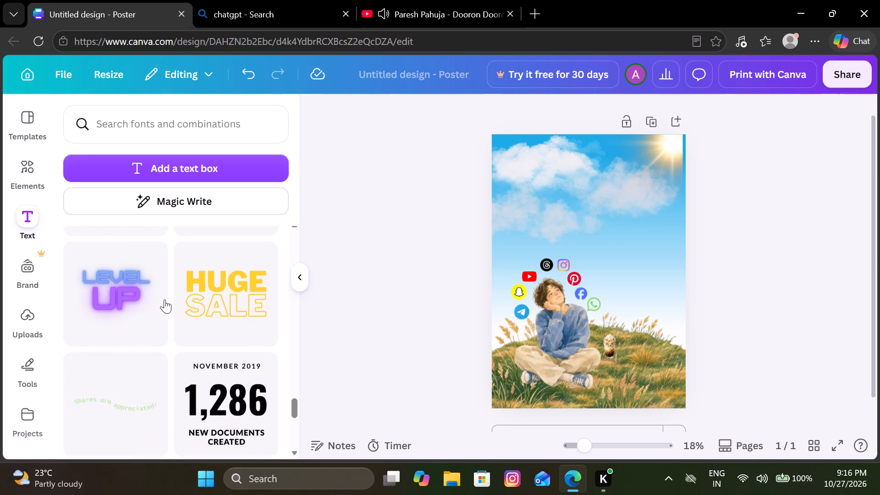
pyautogui.scroll(-1, 165, 299)
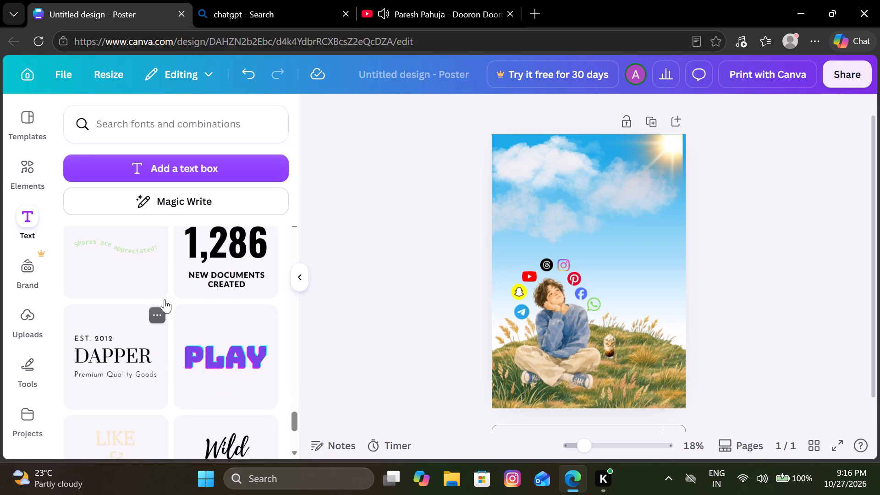
pyautogui.scroll(-2, 165, 299)
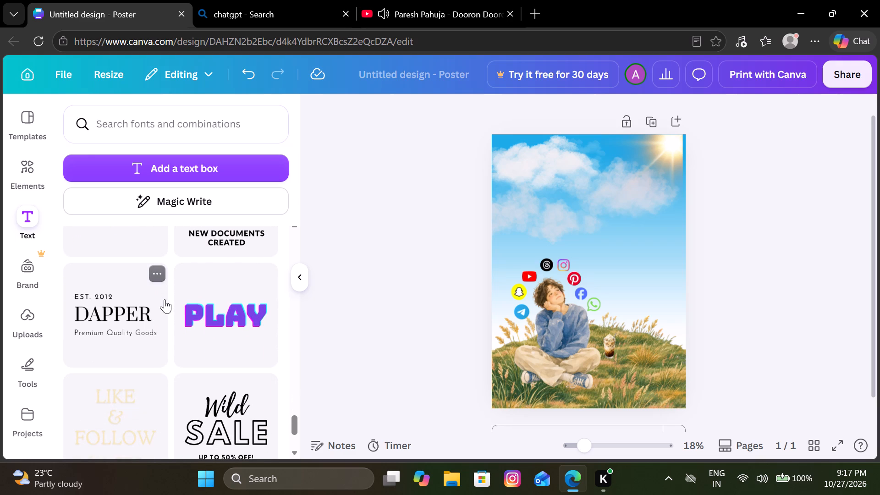
pyautogui.scroll(-1, 165, 299)
pyautogui.click(126, 330)
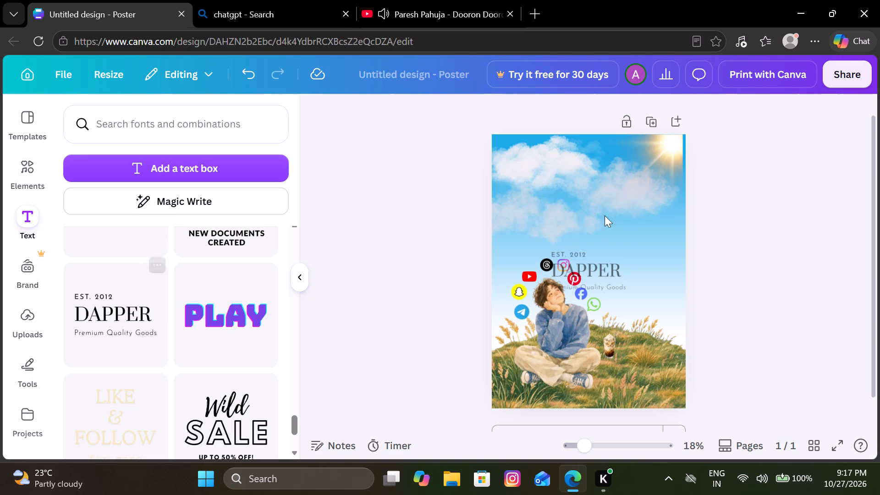
# Delete the "DAPPER" heading and the "EST. 2012" line from the added text combination.
pyautogui.click(593, 275)
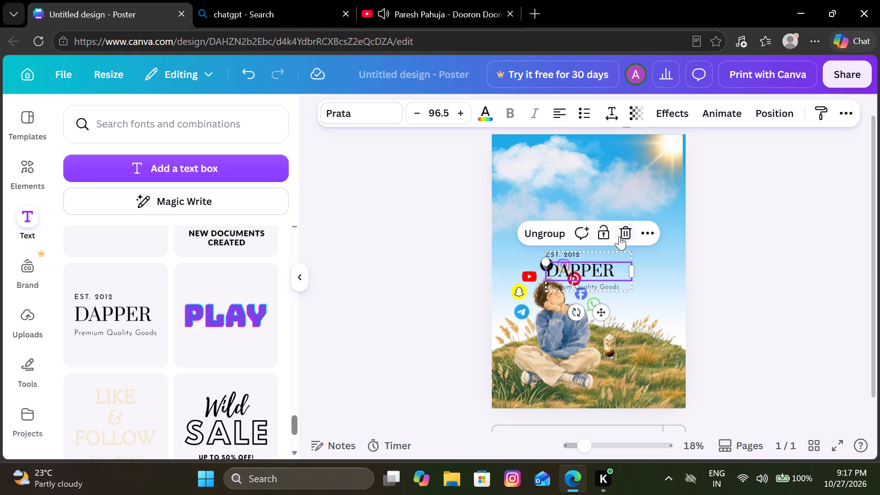
pyautogui.click(627, 231)
pyautogui.click(571, 251)
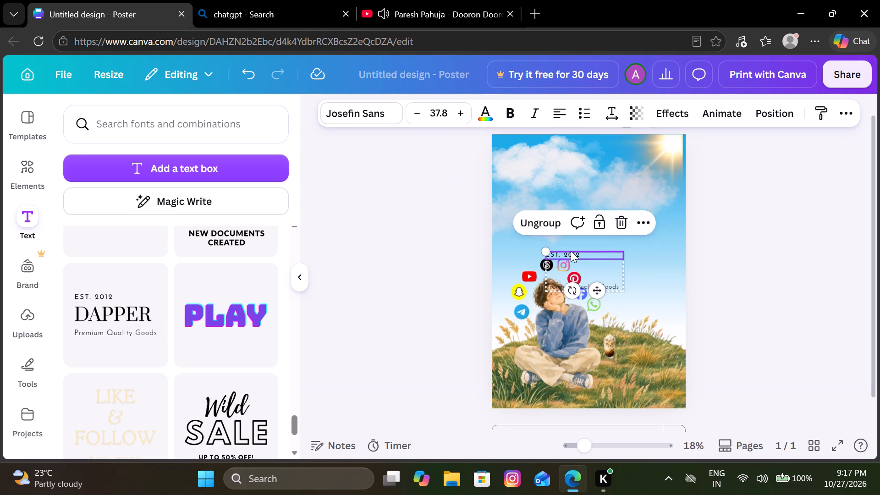
pyautogui.click(616, 227)
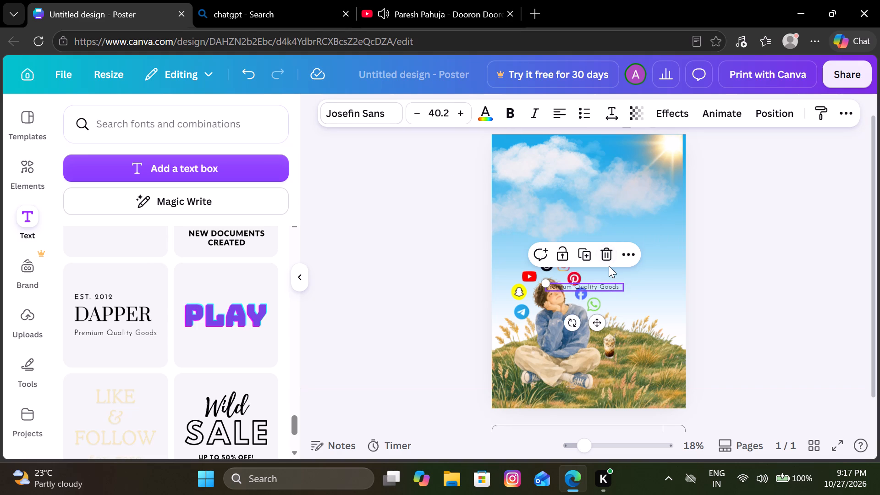
# Replace the "Premium Quality Goods" text with the copied line "Sitting in nature, but my mind is still scrolling through a world beyond the trees".
pyautogui.click(608, 287)
pyautogui.keyDown('ctrl'); pyautogui.scroll(11, 608, 287); pyautogui.keyUp('ctrl')
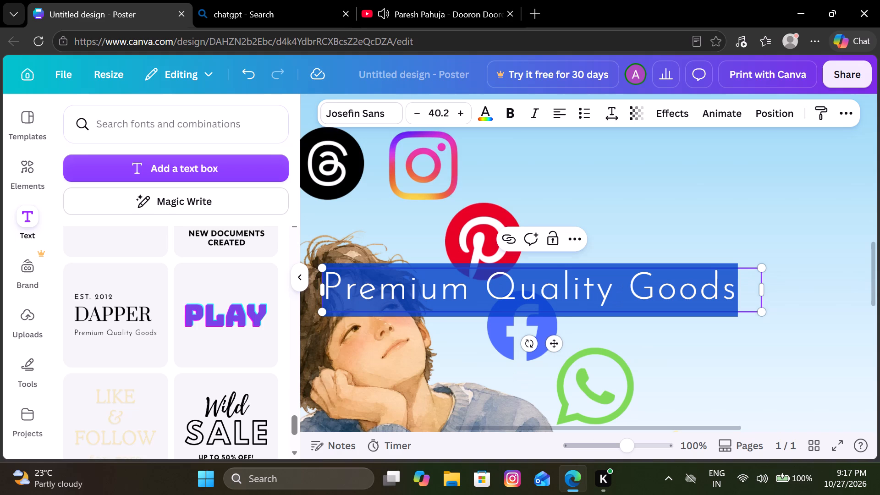
pyautogui.hotkey('ctrl', 'v')
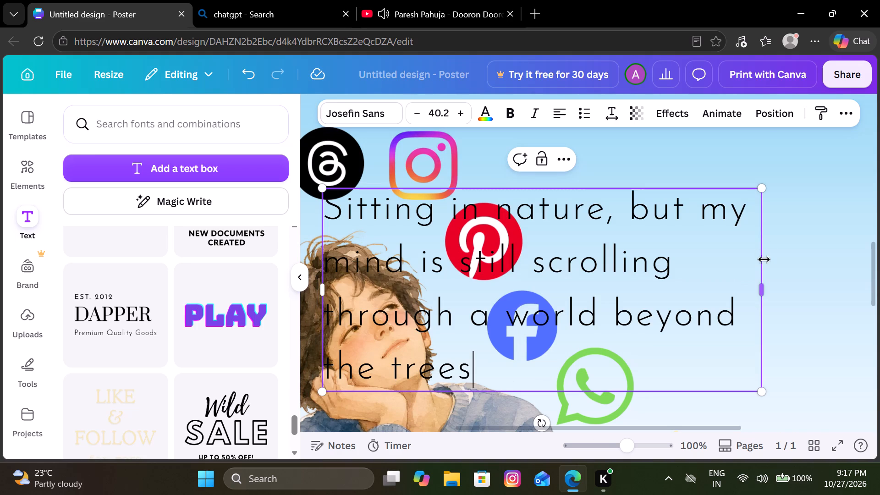
pyautogui.click(789, 318)
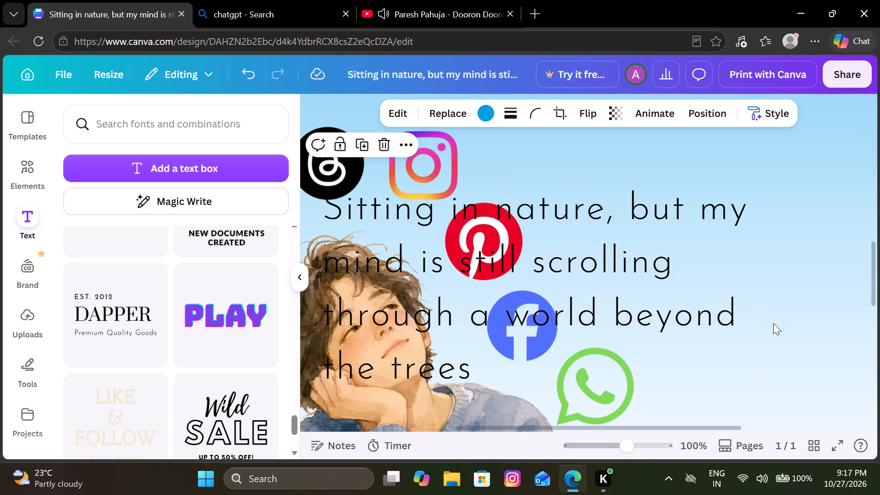
# Move the caption into the open sky to the right of the social media icons, near the poster's right edge.
pyautogui.moveTo(698, 346); pyautogui.dragTo(780, 247)
pyautogui.keyDown('ctrl'); pyautogui.scroll(-4, 780, 247); pyautogui.keyUp('ctrl')
pyautogui.moveTo(701, 254); pyautogui.dragTo(767, 195)
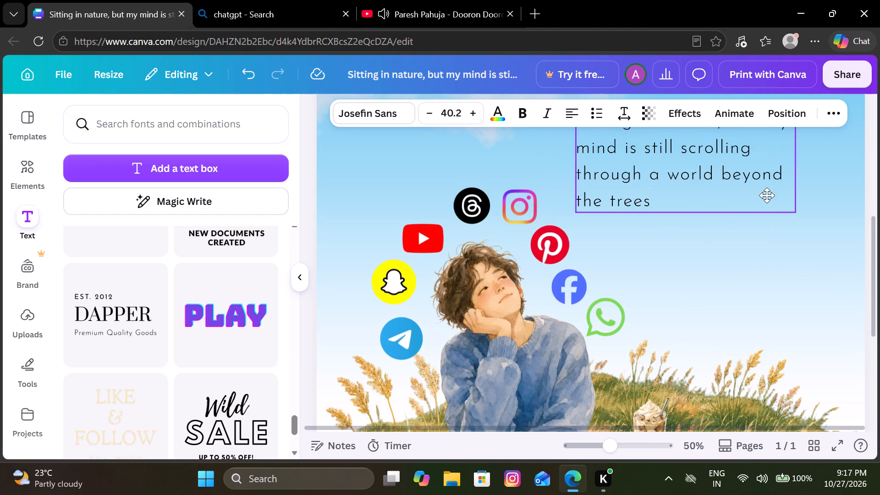
pyautogui.moveTo(767, 195); pyautogui.dragTo(767, 196)
pyautogui.keyDown('ctrl'); pyautogui.scroll(-6, 767, 196); pyautogui.keyUp('ctrl')
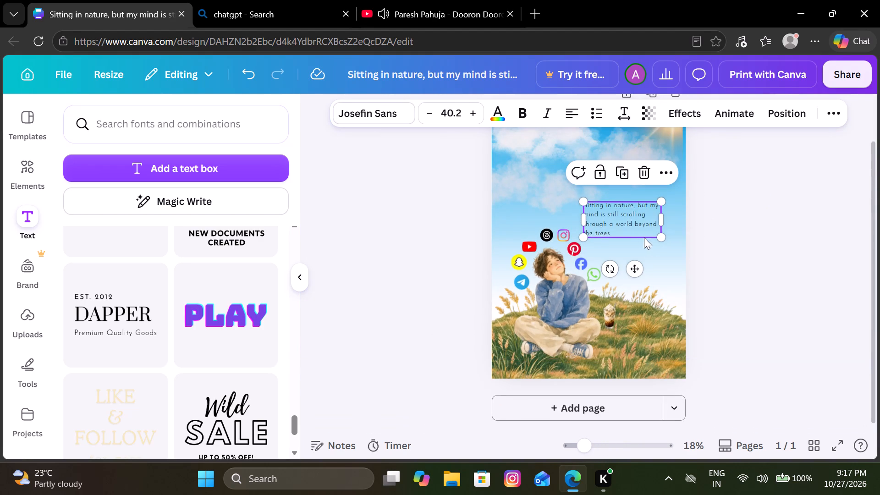
pyautogui.moveTo(636, 231); pyautogui.dragTo(647, 227)
pyautogui.click(720, 249)
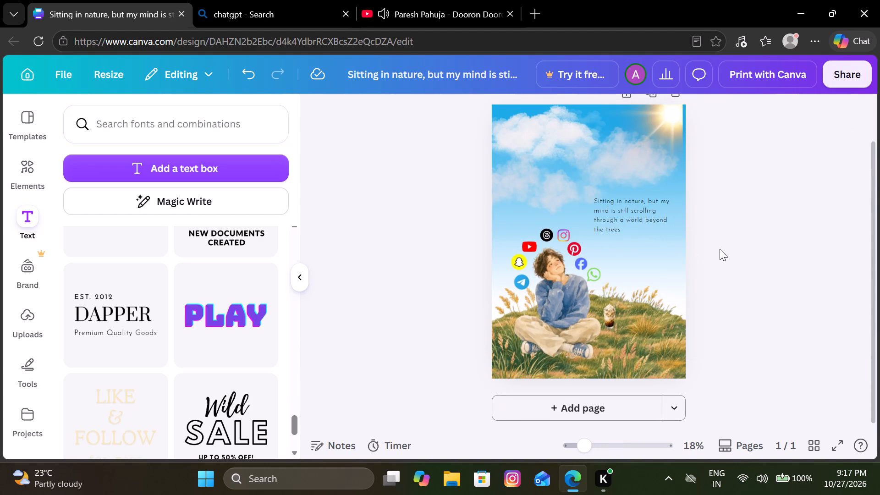
pyautogui.moveTo(646, 226); pyautogui.dragTo(648, 245)
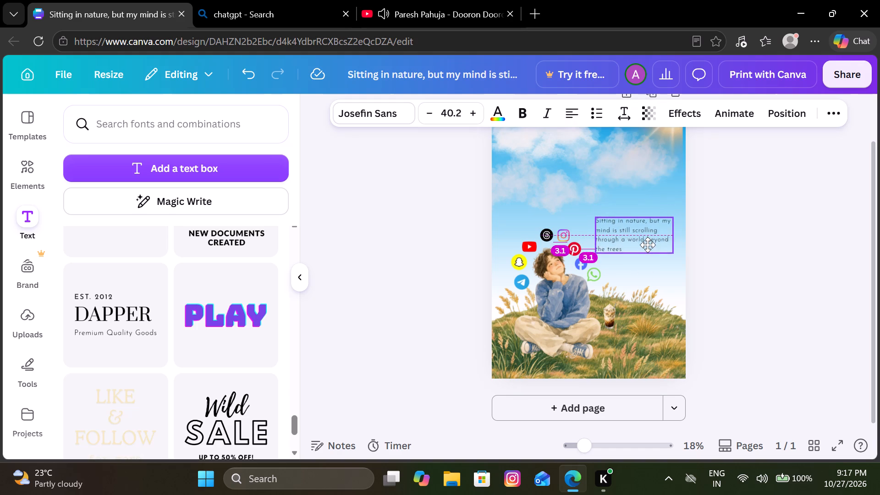
pyautogui.moveTo(648, 245); pyautogui.dragTo(654, 247)
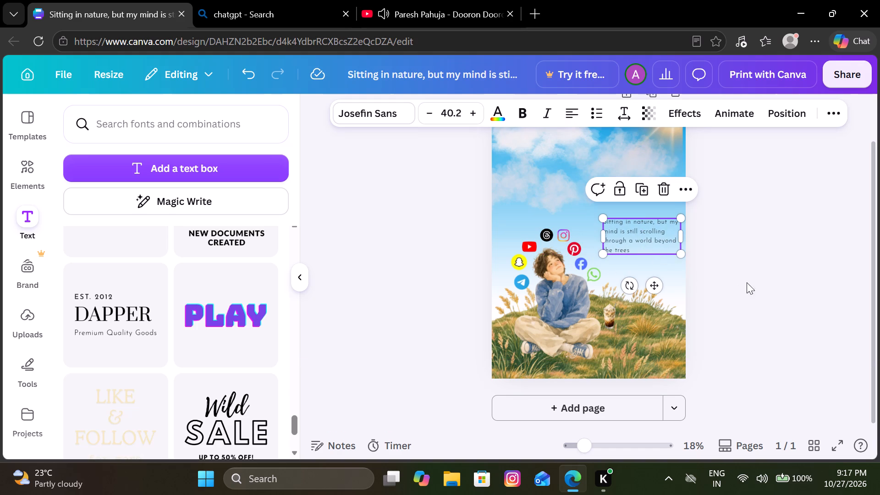
pyautogui.click(751, 280)
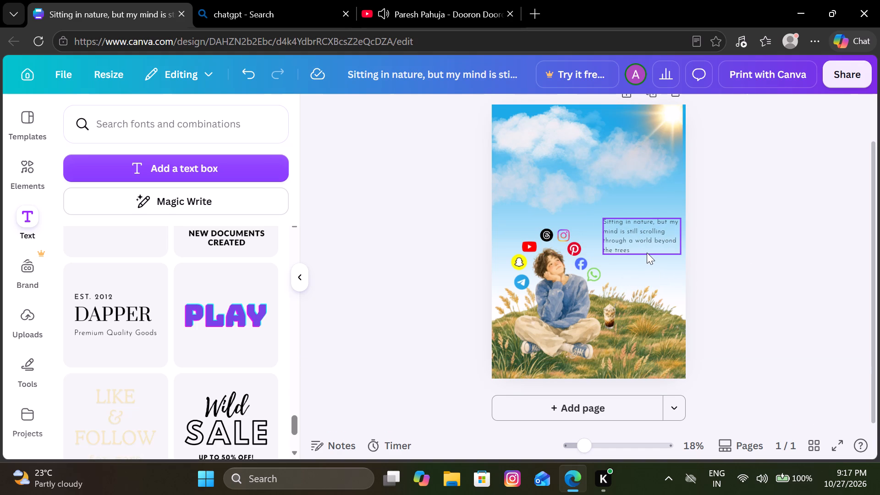
# Append "..." to the end of the caption after "the trees".
pyautogui.click(642, 250)
pyautogui.click(642, 250)
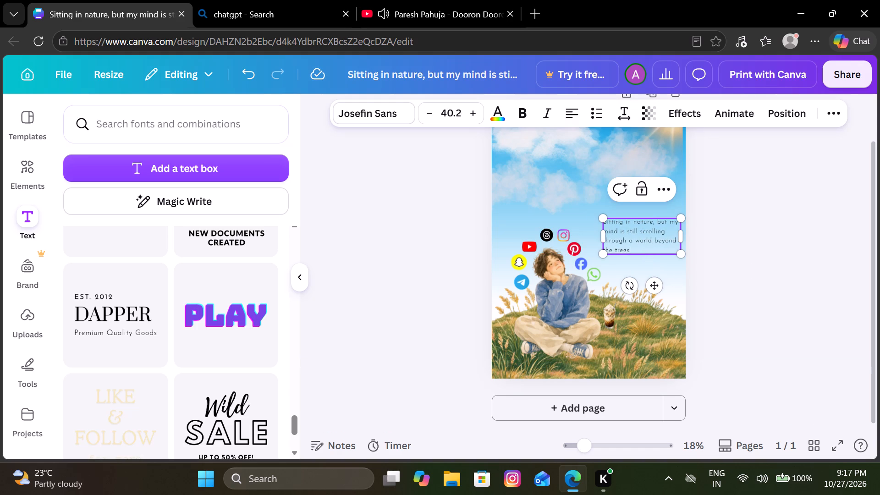
pyautogui.write('...')
pyautogui.click(729, 262)
# Check the finished poster's save status and return to the Canva home page.
pyautogui.keyDown('ctrl'); pyautogui.scroll(-1, 729, 262); pyautogui.keyUp('ctrl')
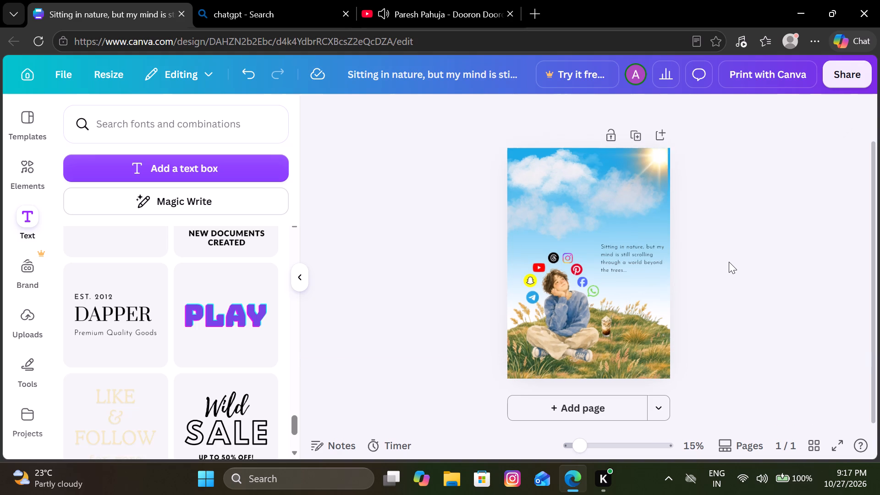
pyautogui.keyDown('ctrl'); pyautogui.scroll(-1, 729, 262); pyautogui.keyUp('ctrl')
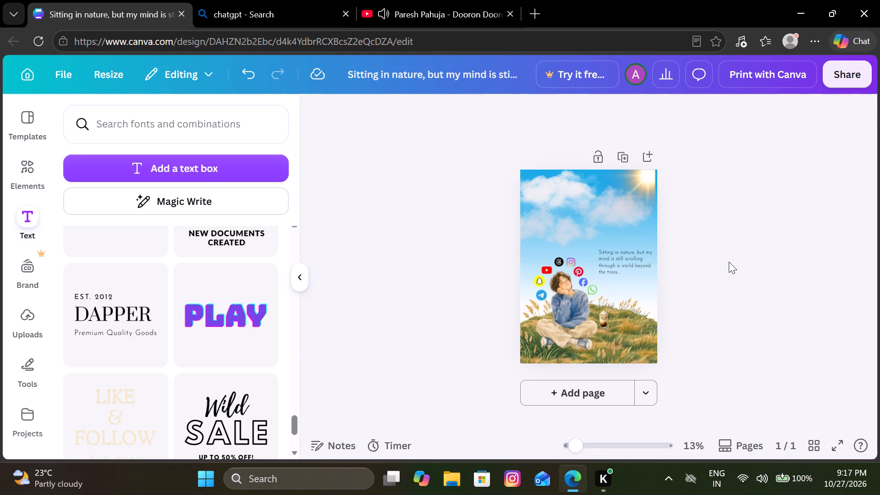
pyautogui.keyDown('ctrl'); pyautogui.scroll(1, 729, 262); pyautogui.keyUp('ctrl')
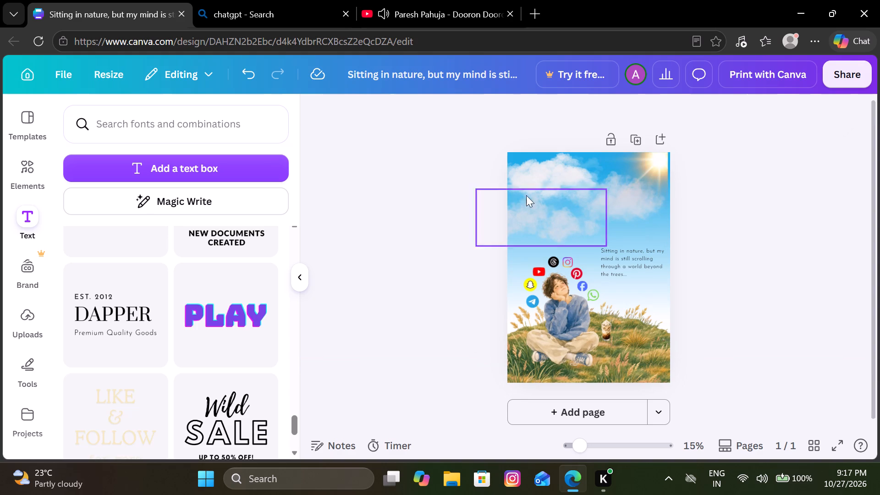
pyautogui.click(315, 75)
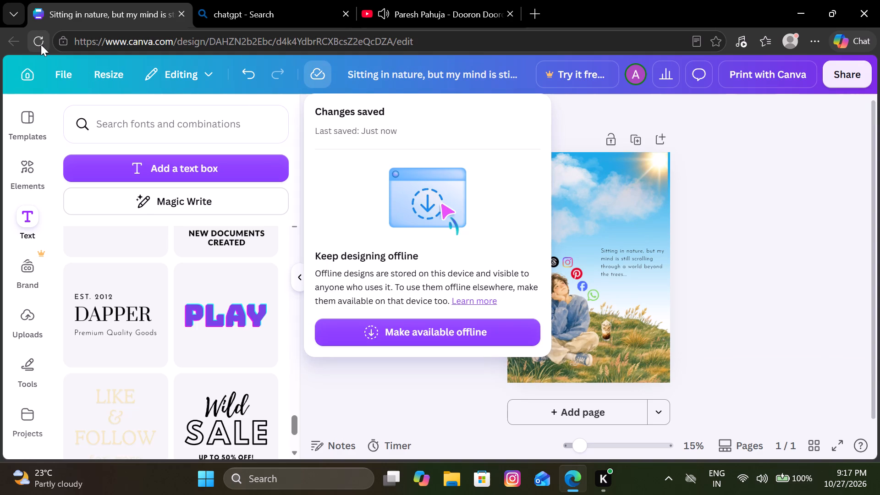
pyautogui.click(11, 38)
pyautogui.click(35, 72)
pyautogui.click(33, 77)
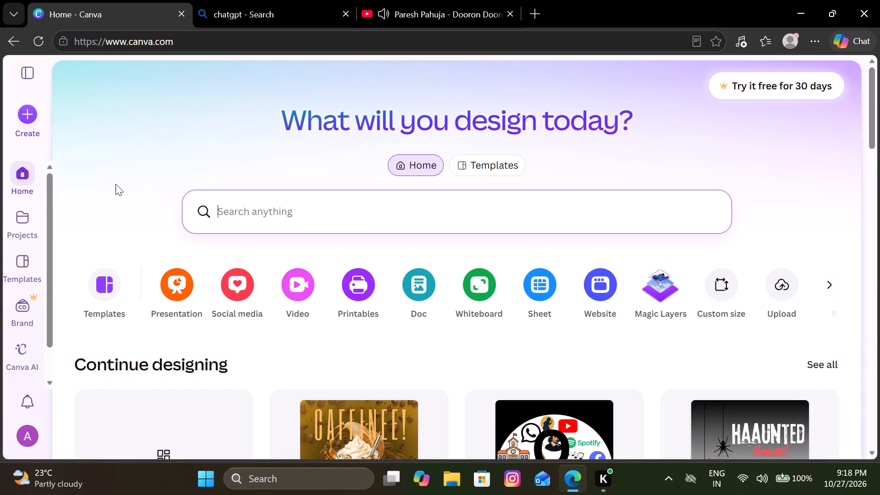
# Reopen the "Sitting in nature" poster from the recent designs to check its save status, and go back to the home page.
pyautogui.scroll(-4, 115, 184)
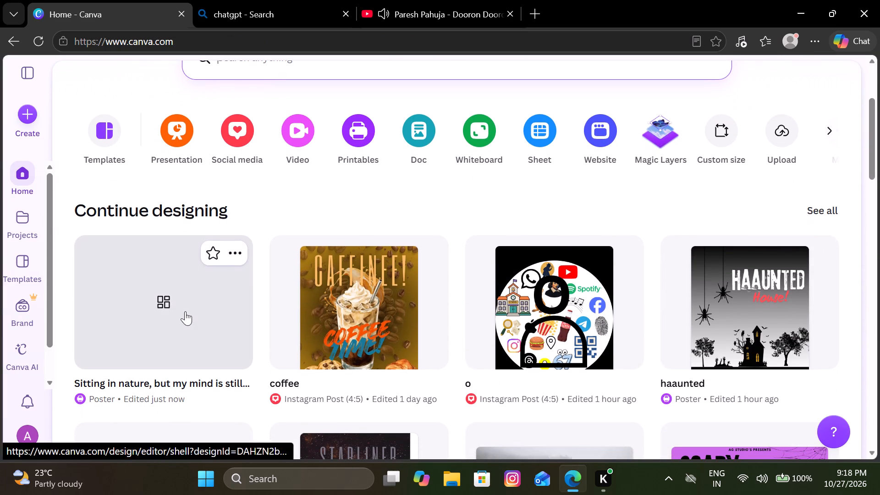
pyautogui.click(185, 311)
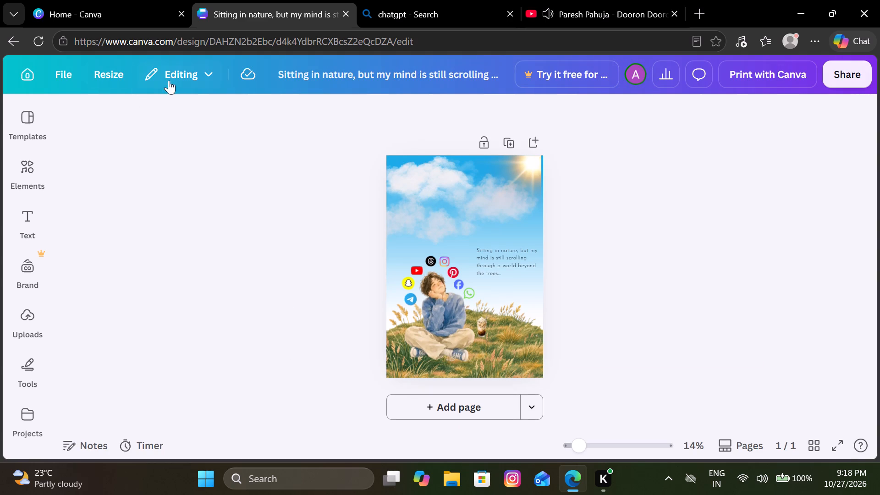
pyautogui.click(243, 77)
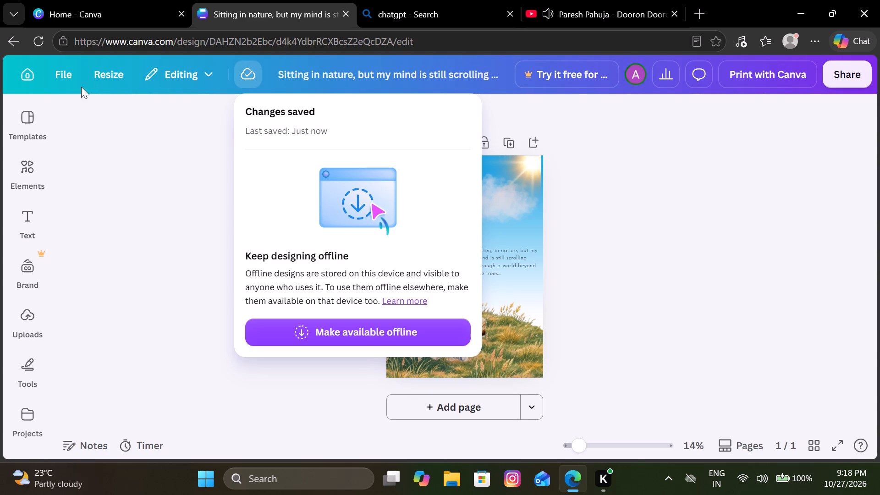
pyautogui.click(10, 41)
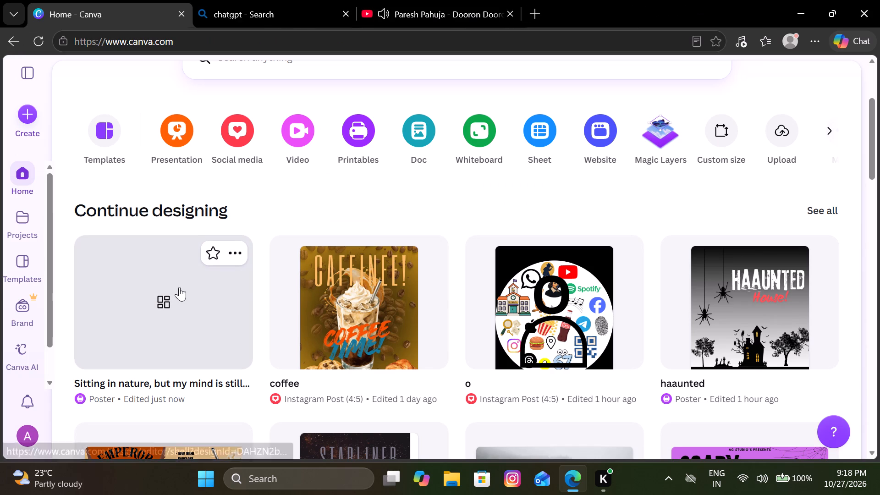
# View the "Sitting in nature" poster again from the recent designs and go back to the home page.
pyautogui.click(179, 287)
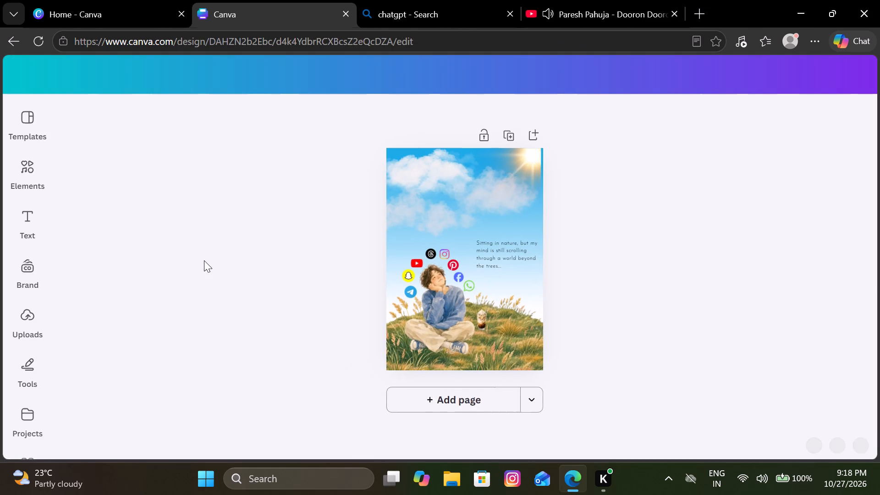
pyautogui.hscroll(5, 204, 260)
pyautogui.click(7, 45)
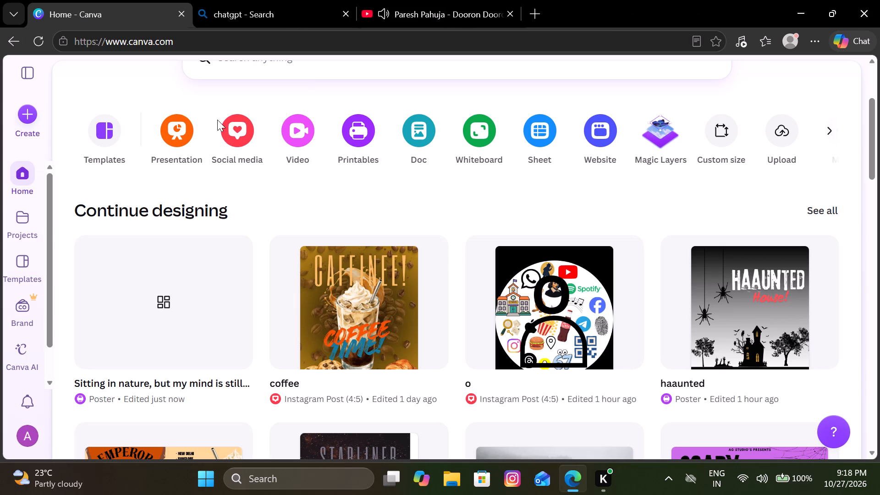
# Look through the recent designs and suggested templates on the home page, down to the template categories.
pyautogui.scroll(-1, 250, 220)
pyautogui.click(440, 337)
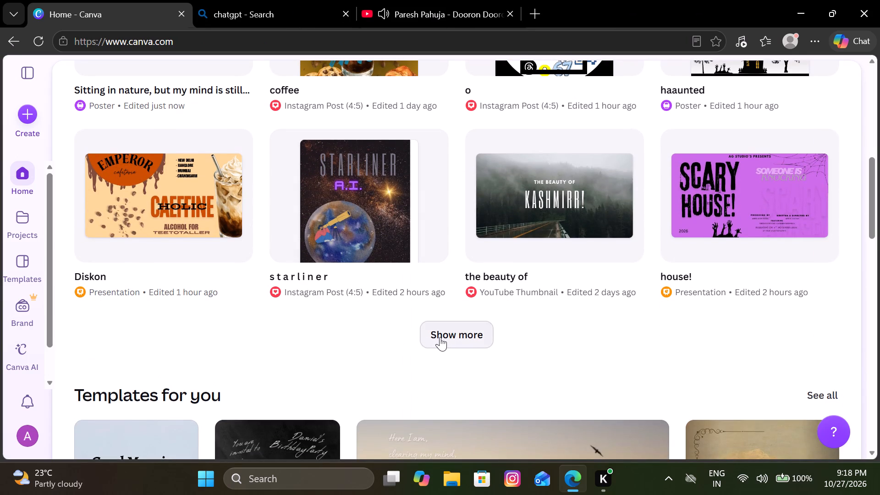
pyautogui.scroll(-3, 440, 337)
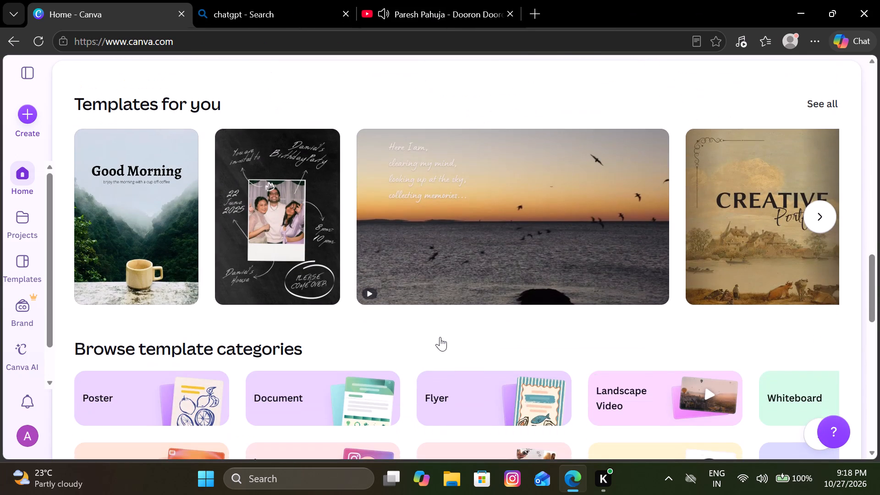
pyautogui.scroll(-2, 440, 337)
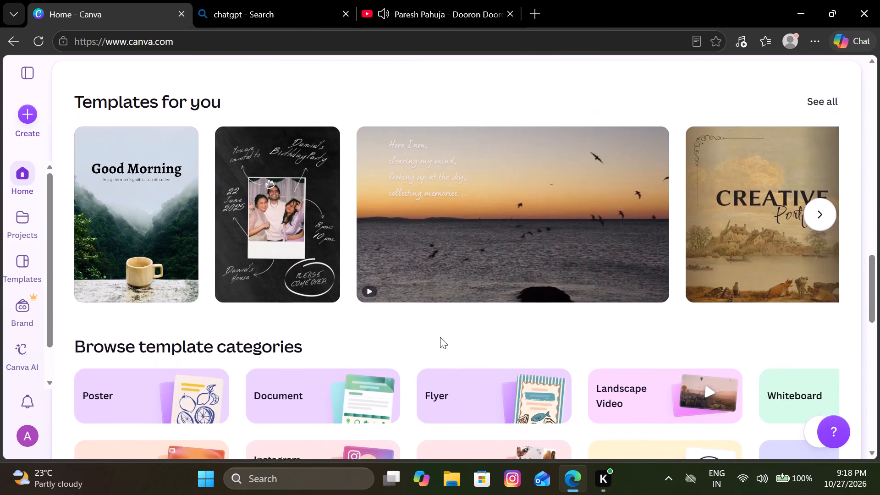
pyautogui.scroll(-1, 440, 337)
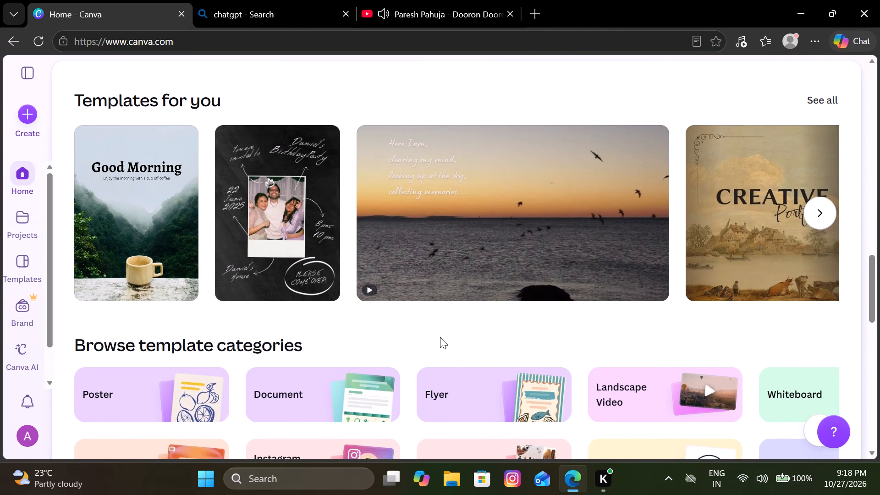
pyautogui.scroll(-1, 440, 337)
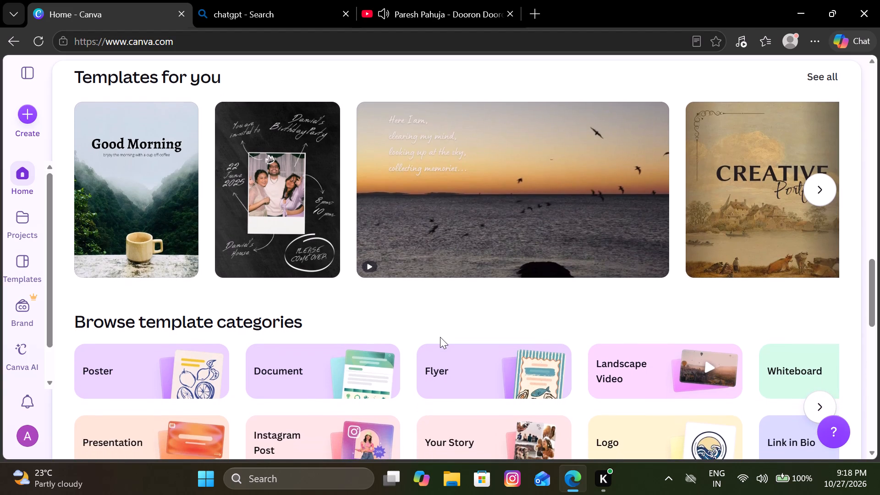
pyautogui.scroll(-1, 440, 337)
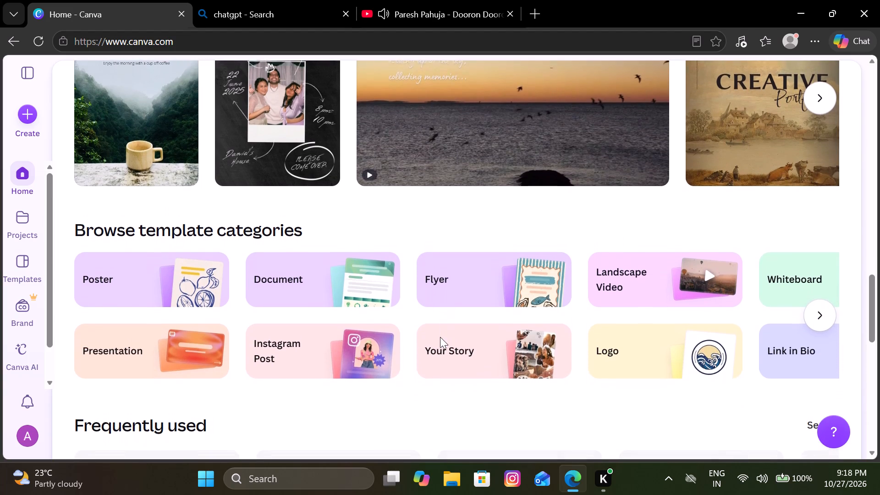
pyautogui.scroll(-1, 440, 337)
# Open the Poster and Document template categories in turn, going back to the home page after each.
pyautogui.click(191, 261)
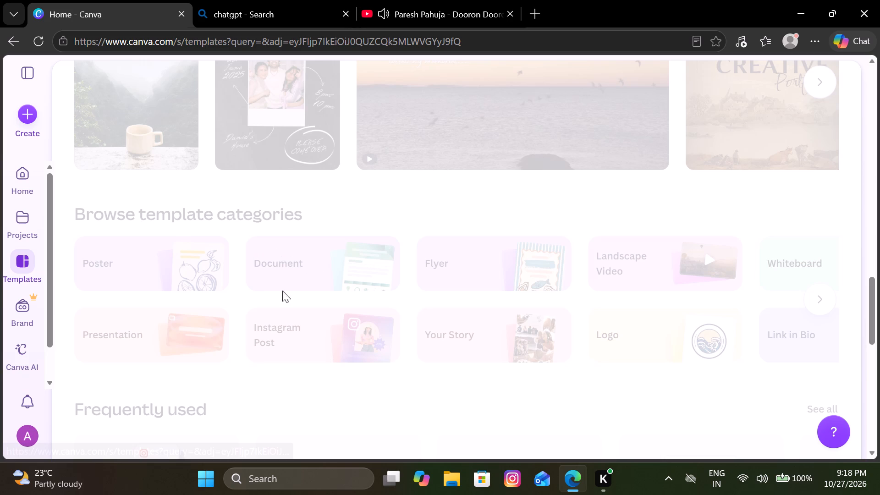
pyautogui.click(3, 45)
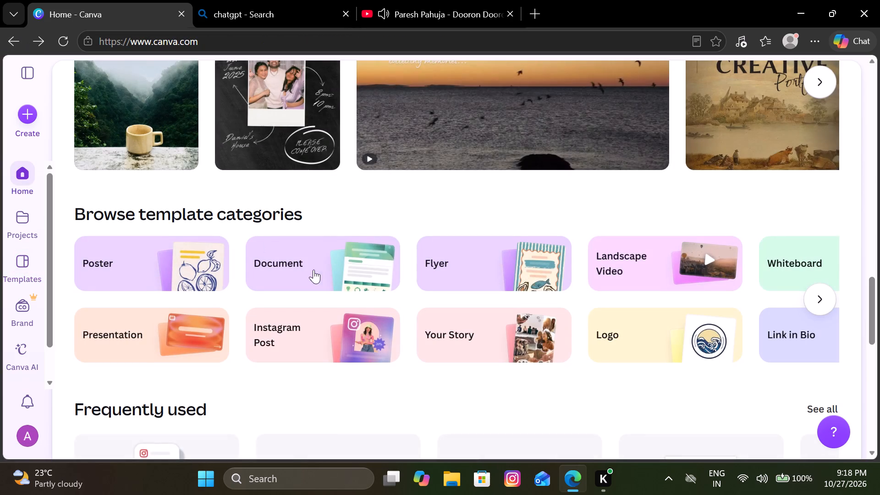
pyautogui.click(323, 270)
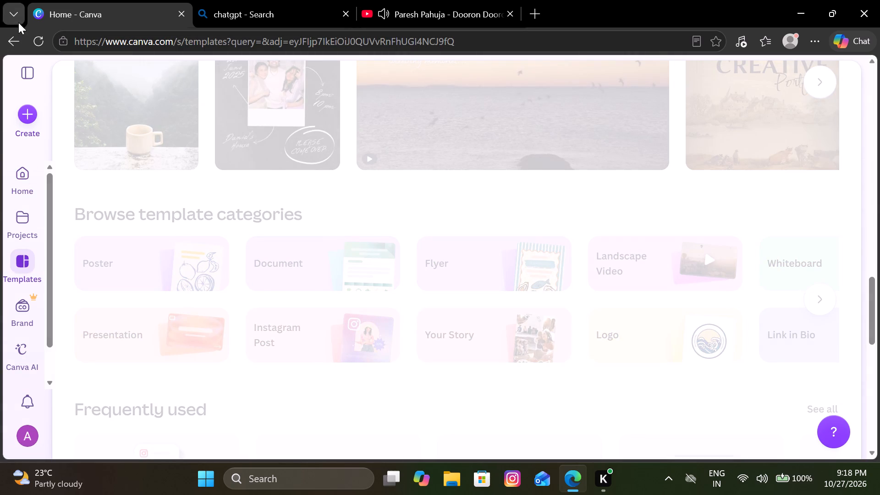
pyautogui.click(0, 41)
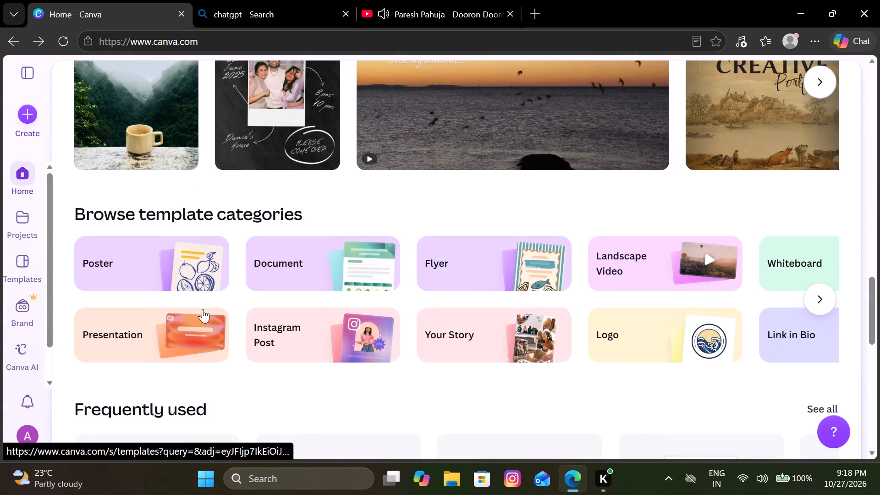
# Browse the row of template categories on the home page for a suitable design type.
pyautogui.scroll(-1, 203, 309)
pyautogui.hscroll(-1, 394, 290)
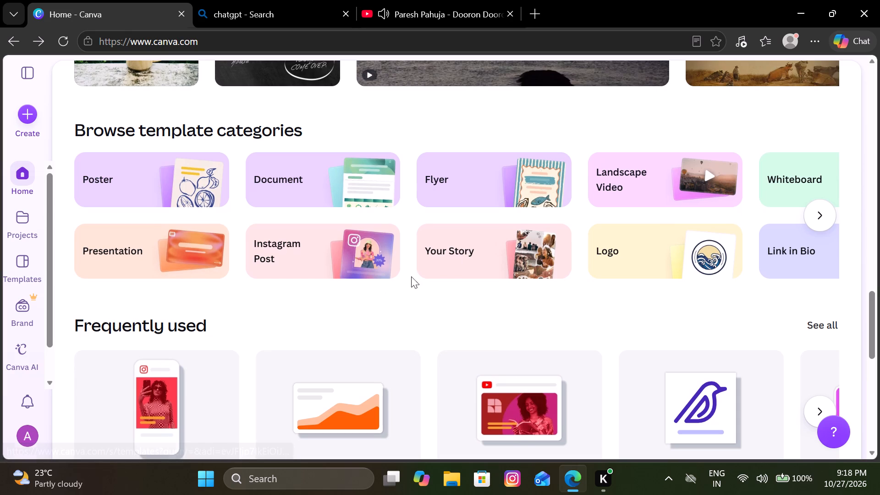
pyautogui.hscroll(-2, 521, 225)
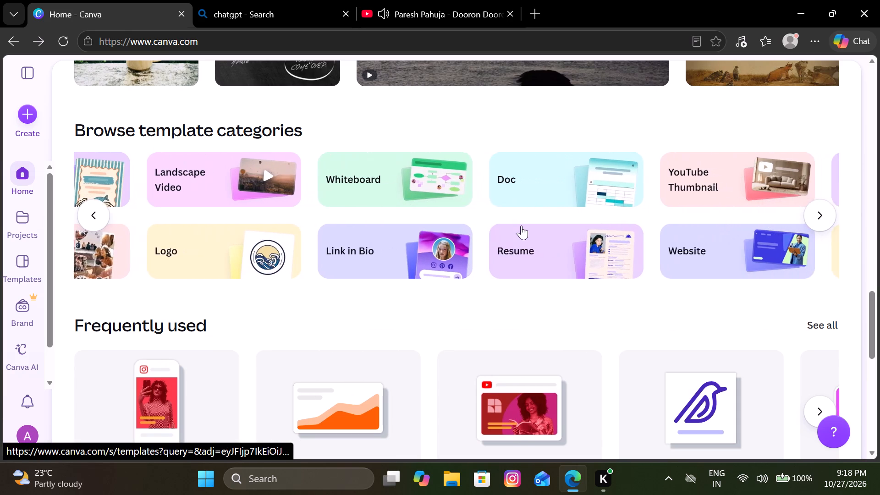
pyautogui.hscroll(-2, 521, 225)
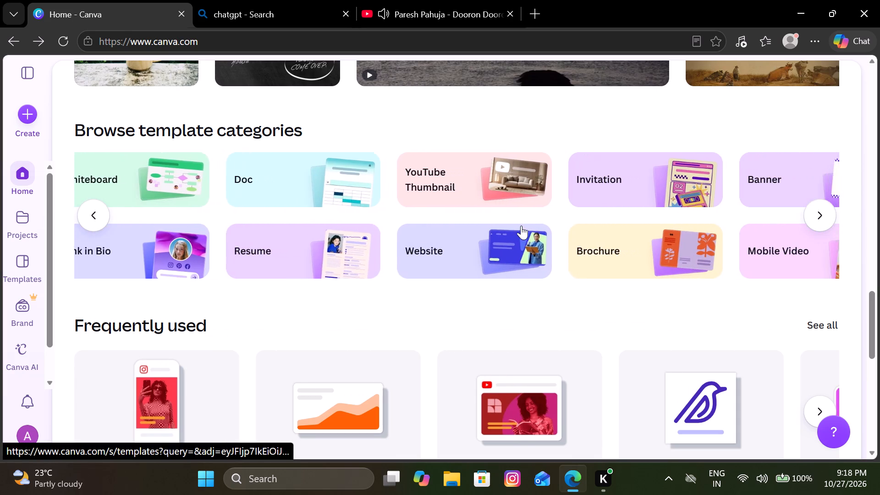
pyautogui.hscroll(-2, 521, 225)
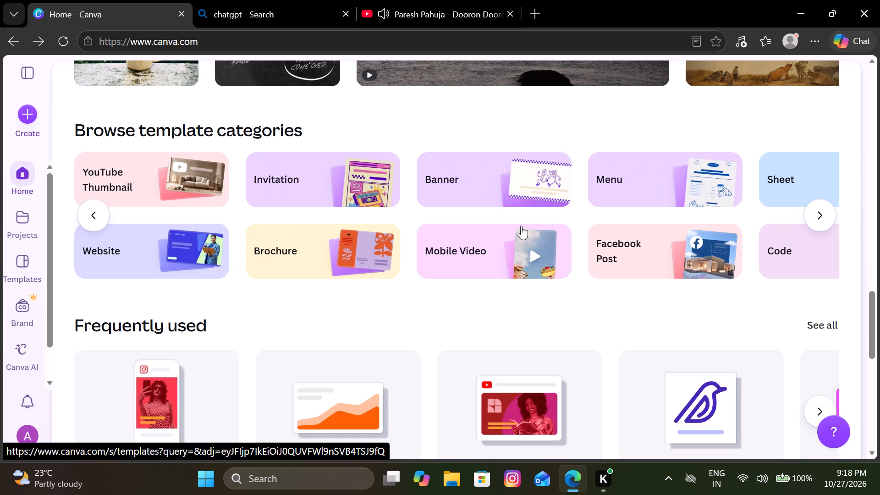
pyautogui.hscroll(7, 521, 225)
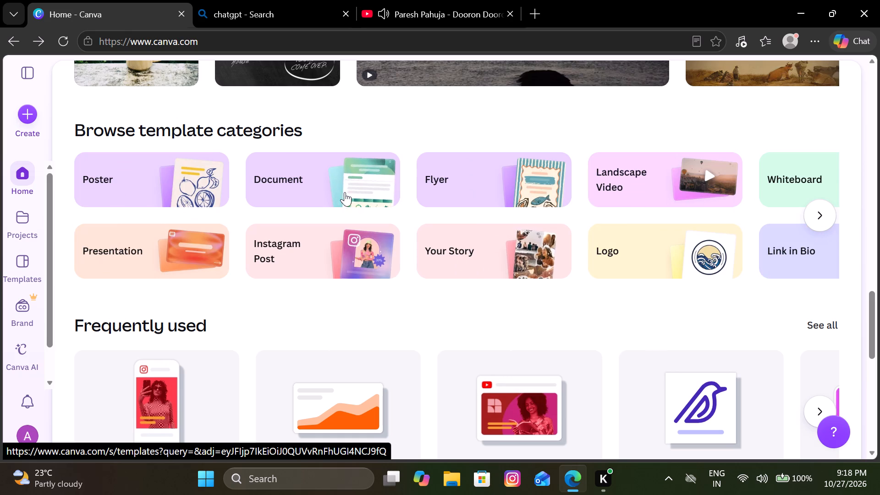
# Open the Presentation template category and look over its templates.
pyautogui.click(218, 235)
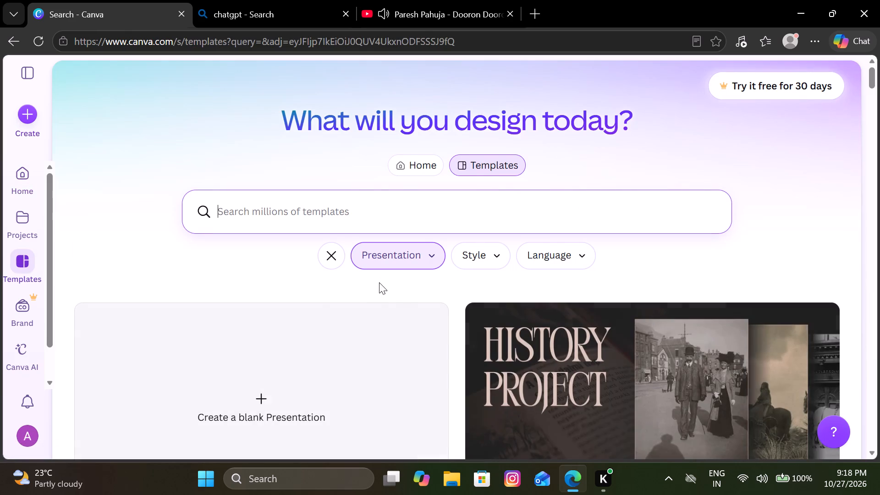
pyautogui.scroll(-1, 408, 308)
pyautogui.hscroll(7, 408, 308)
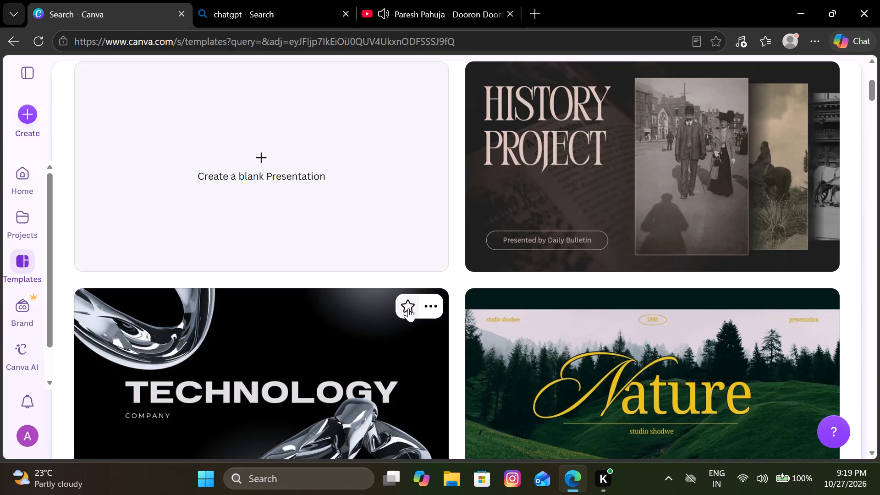
pyautogui.scroll(2, 408, 308)
pyautogui.hscroll(2, 186, 219)
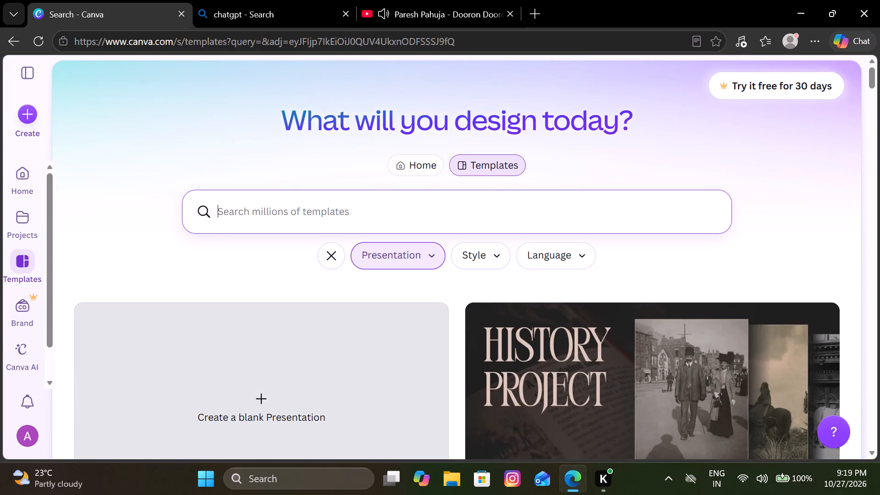
pyautogui.hscroll(3, 186, 219)
# Look through the category filter's design types and change the template category to YouTube Thumbnail.
pyautogui.click(411, 251)
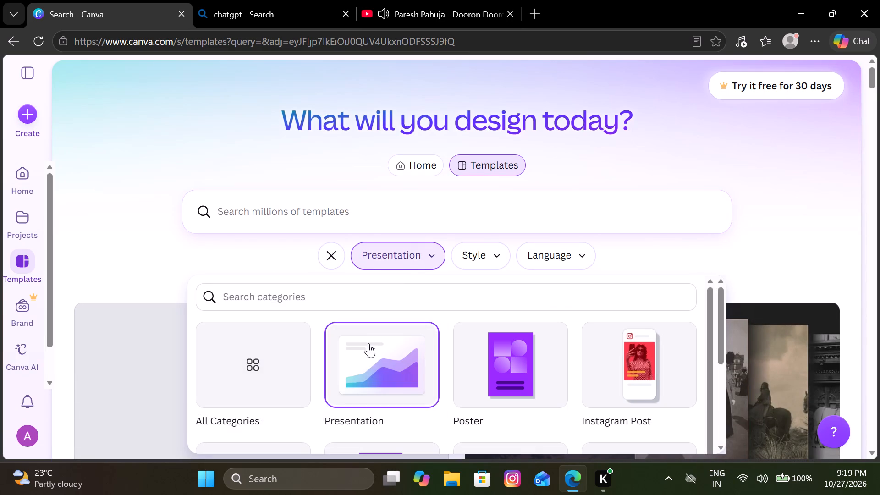
pyautogui.scroll(-1, 379, 377)
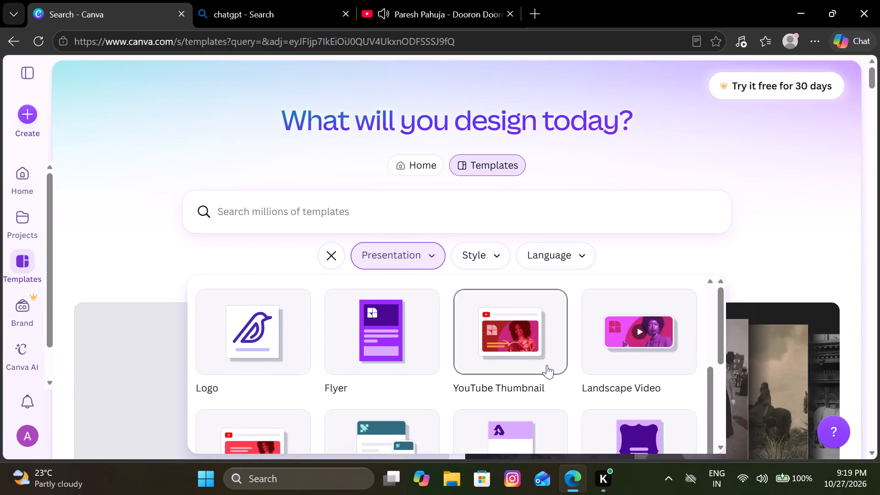
pyautogui.scroll(-1, 536, 366)
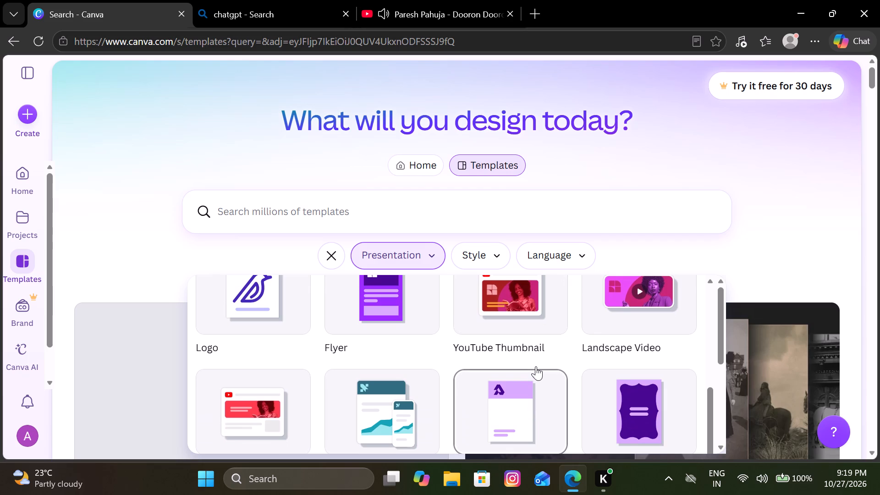
pyautogui.scroll(-1, 525, 330)
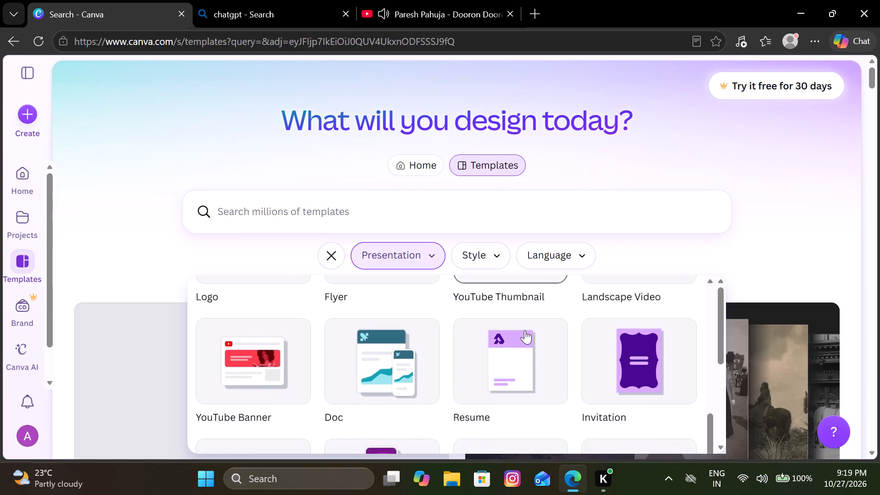
pyautogui.scroll(-1, 452, 348)
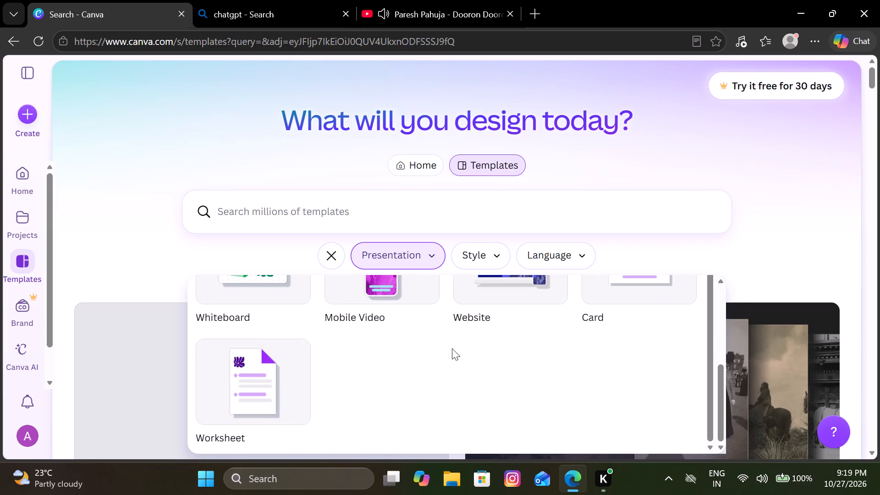
pyautogui.scroll(1, 452, 348)
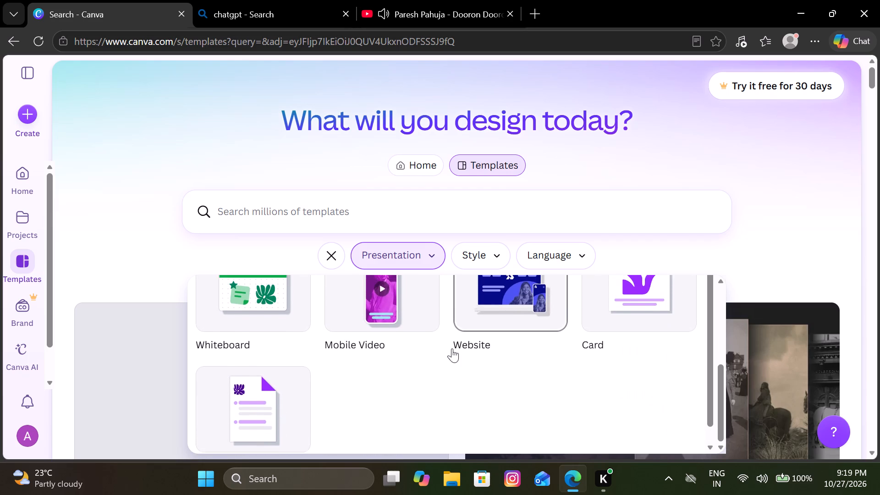
pyautogui.scroll(1, 452, 348)
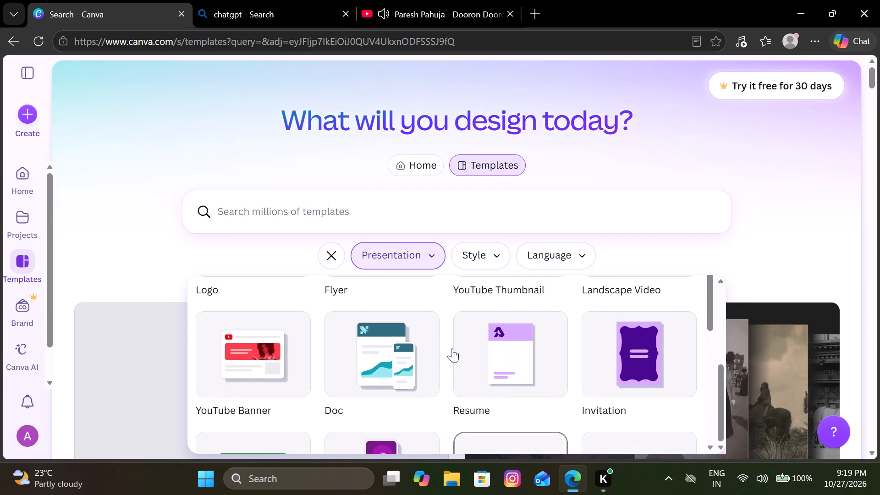
pyautogui.scroll(1, 452, 348)
pyautogui.scroll(1, 390, 320)
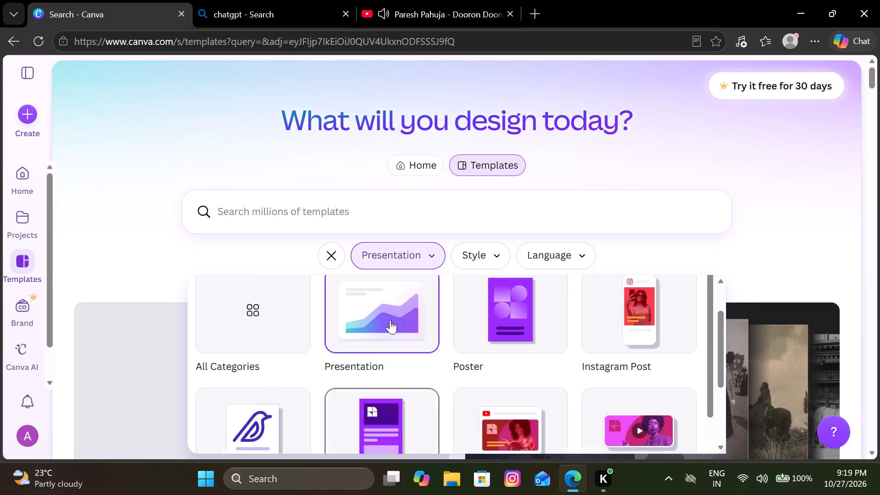
pyautogui.scroll(-1, 393, 370)
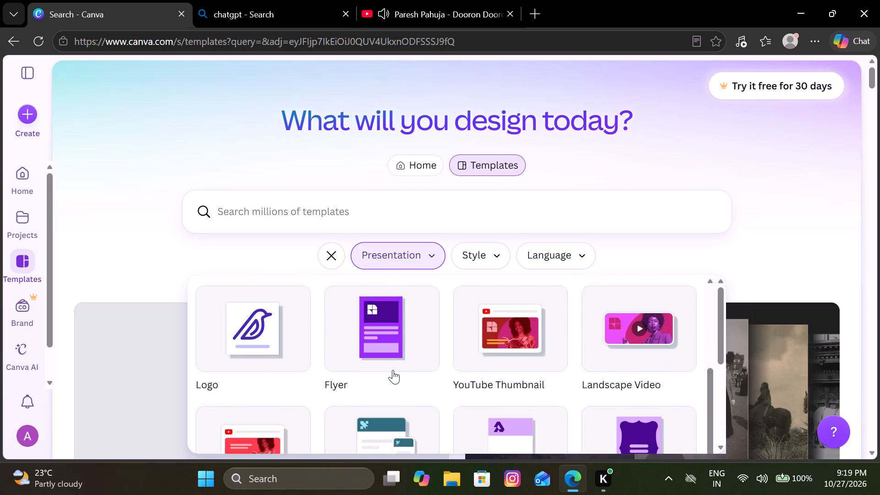
pyautogui.scroll(-1, 369, 412)
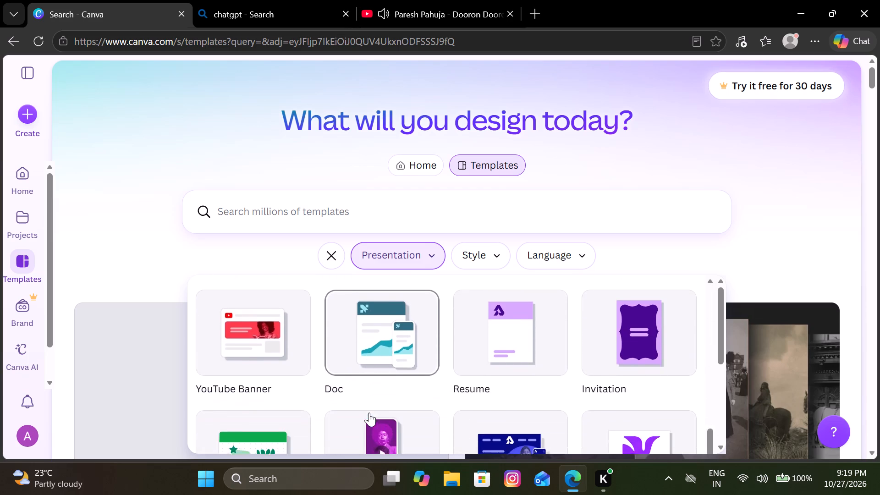
pyautogui.scroll(2, 369, 412)
pyautogui.click(485, 448)
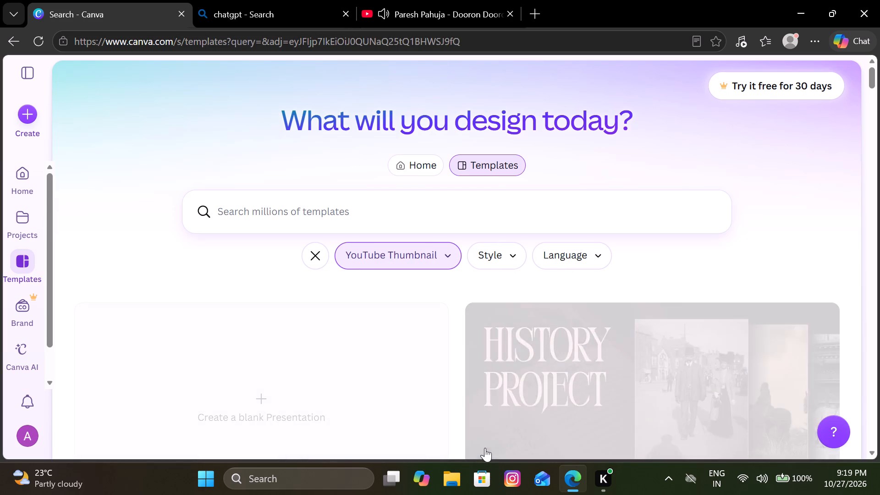
# Create a blank YouTube Thumbnail design from the template results.
pyautogui.click(340, 369)
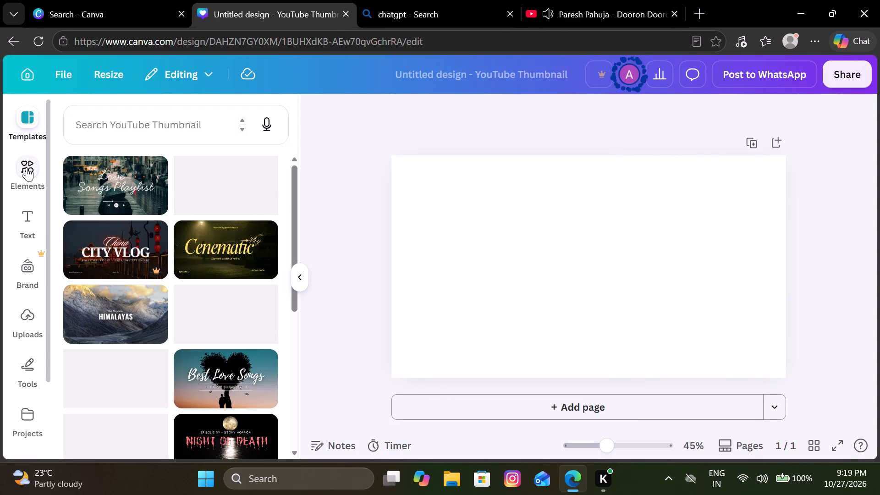
# Add the blue-to-white gradient from the Gradient graphics to the page and flip it vertically.
pyautogui.click(27, 167)
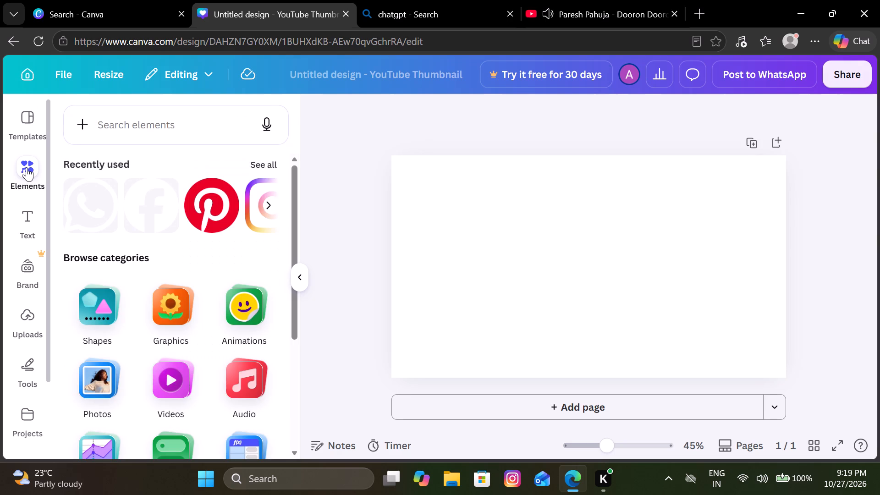
pyautogui.click(176, 334)
pyautogui.scroll(-2, 176, 334)
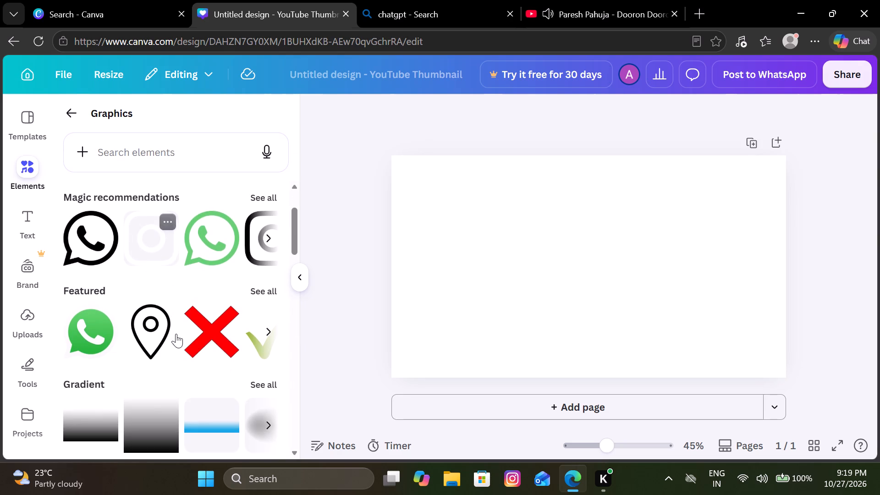
pyautogui.scroll(-2, 176, 334)
pyautogui.click(213, 357)
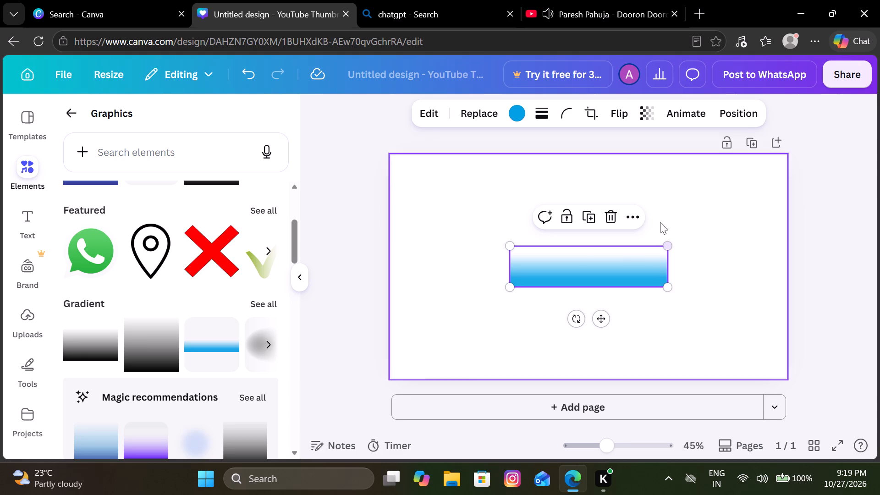
pyautogui.click(616, 107)
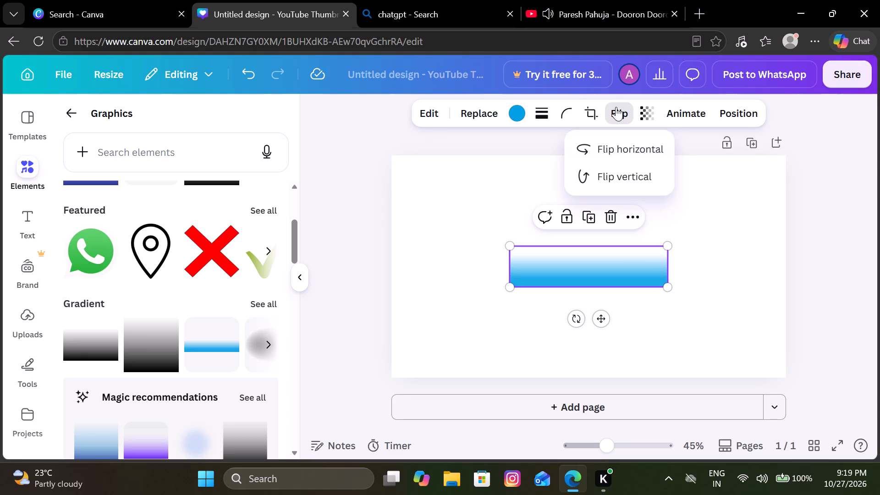
pyautogui.click(616, 178)
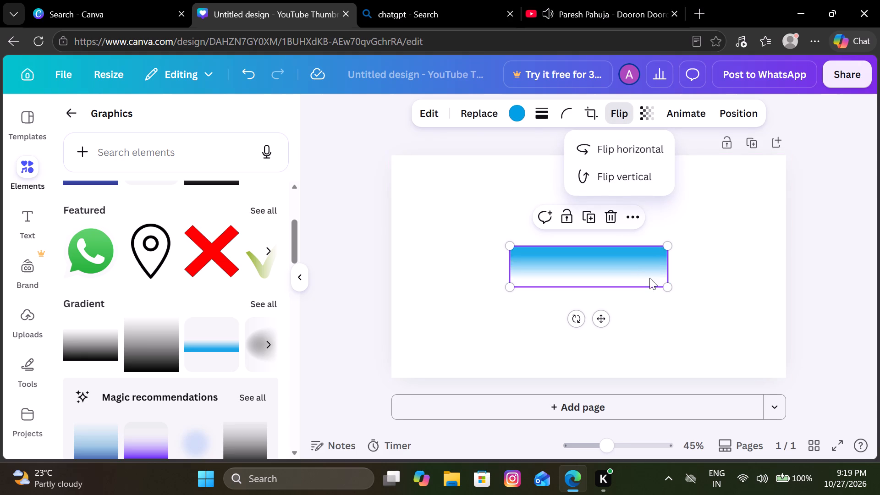
# Align the gradient with the page's top-left corner and enlarge it past the right edge so it covers more than the upper half.
pyautogui.moveTo(665, 288); pyautogui.dragTo(788, 330)
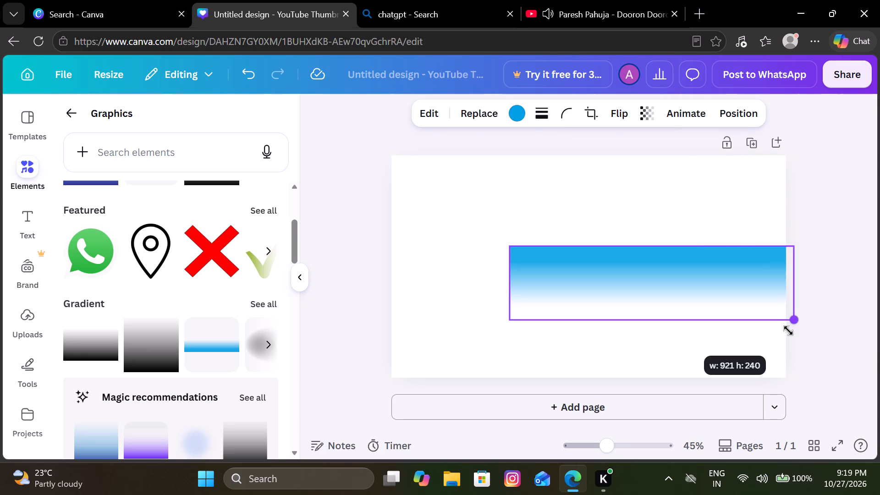
pyautogui.moveTo(788, 330); pyautogui.dragTo(781, 329)
pyautogui.moveTo(627, 265); pyautogui.dragTo(498, 181)
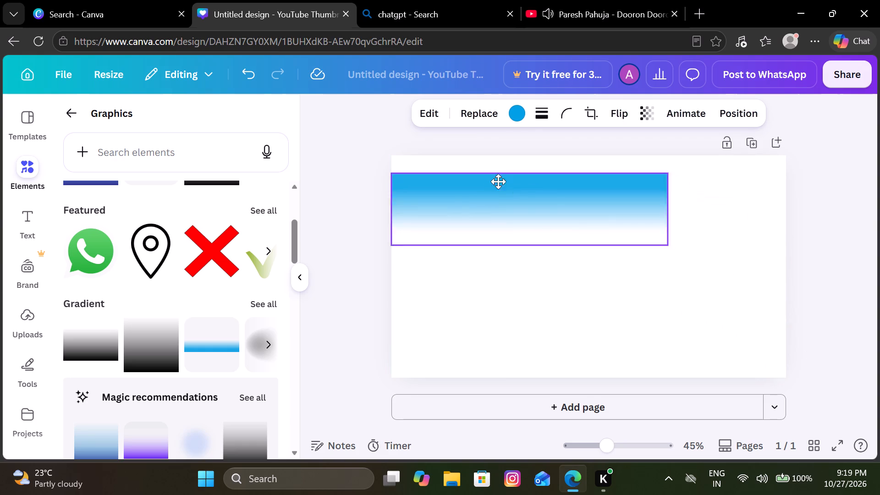
pyautogui.moveTo(498, 181); pyautogui.dragTo(506, 175)
pyautogui.moveTo(670, 228); pyautogui.dragTo(781, 291)
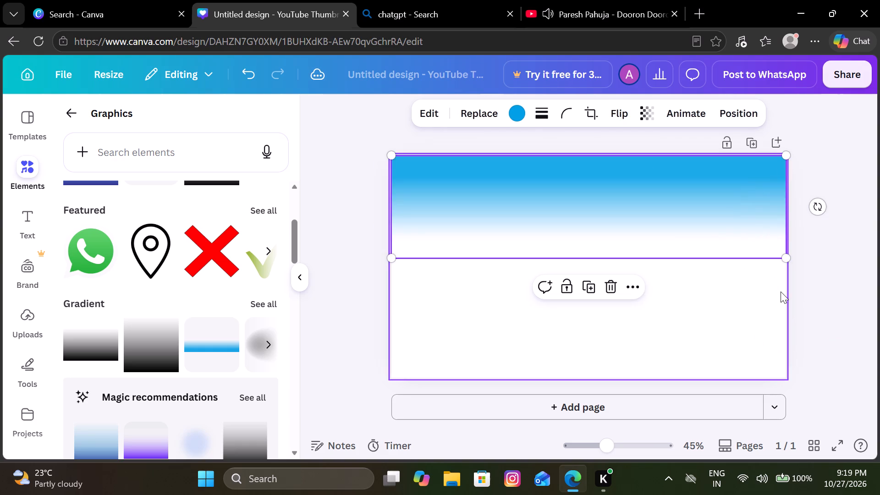
pyautogui.click(861, 239)
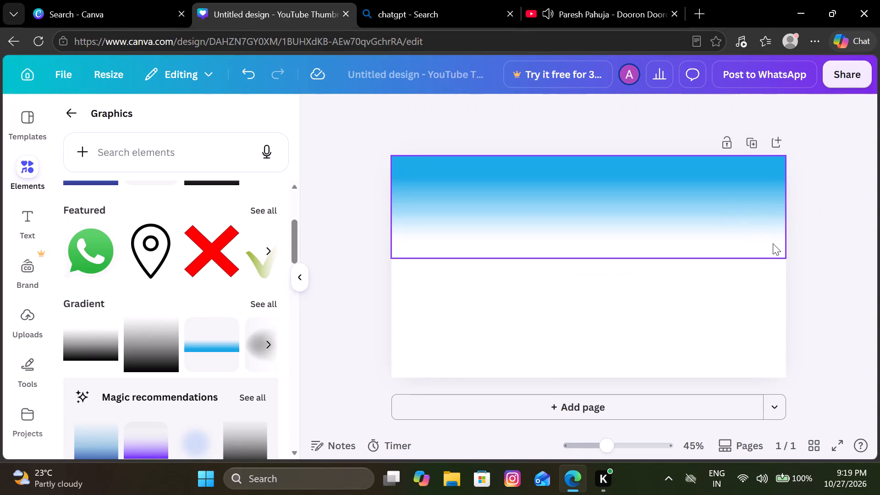
pyautogui.click(766, 243)
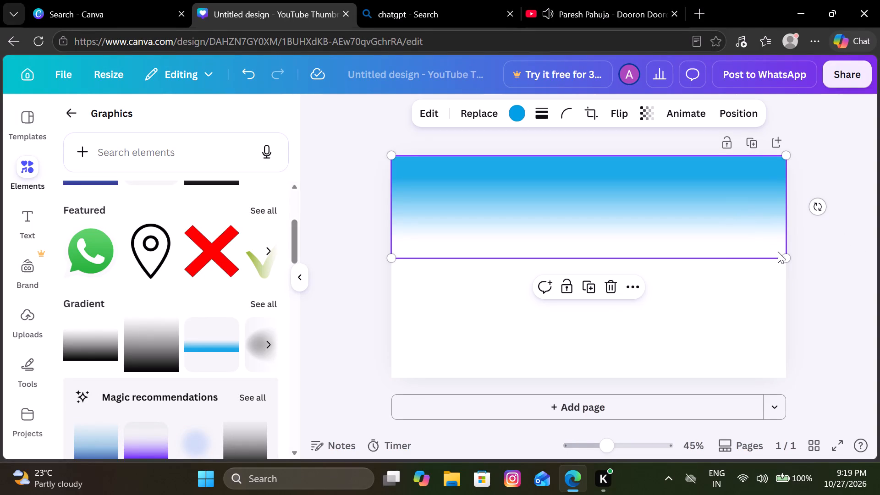
pyautogui.moveTo(781, 256); pyautogui.dragTo(835, 415)
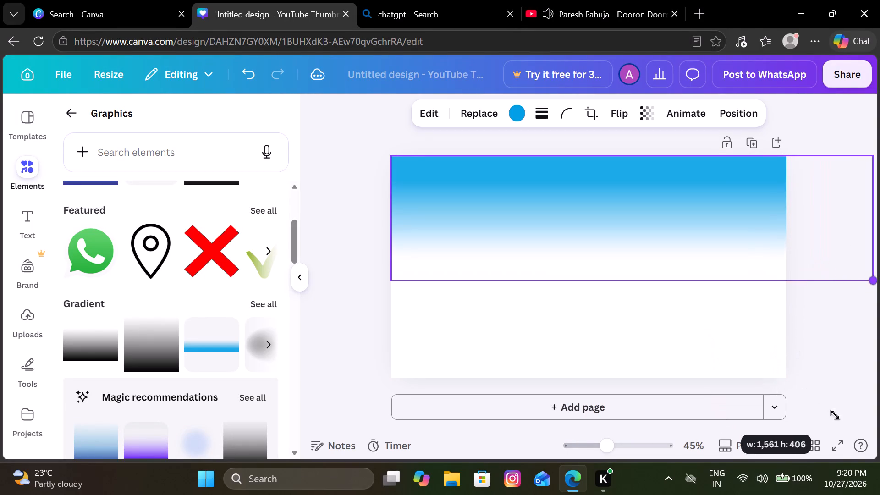
pyautogui.moveTo(835, 415); pyautogui.dragTo(879, 471)
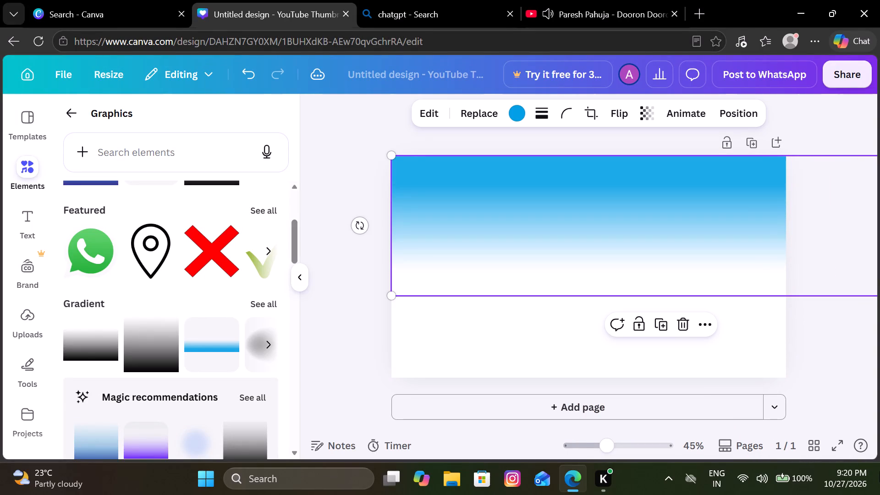
pyautogui.click(353, 353)
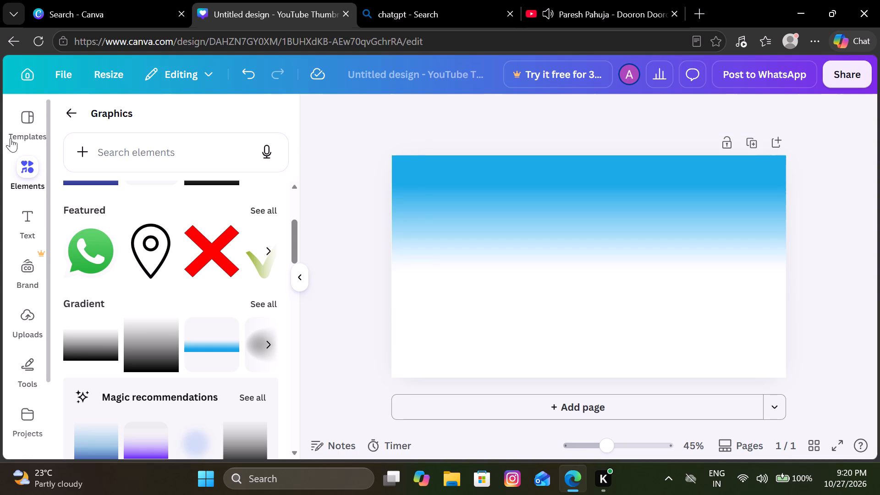
# Search the graphics for "river" and look through the results for a suitable water element.
pyautogui.click(27, 131)
pyautogui.click(30, 176)
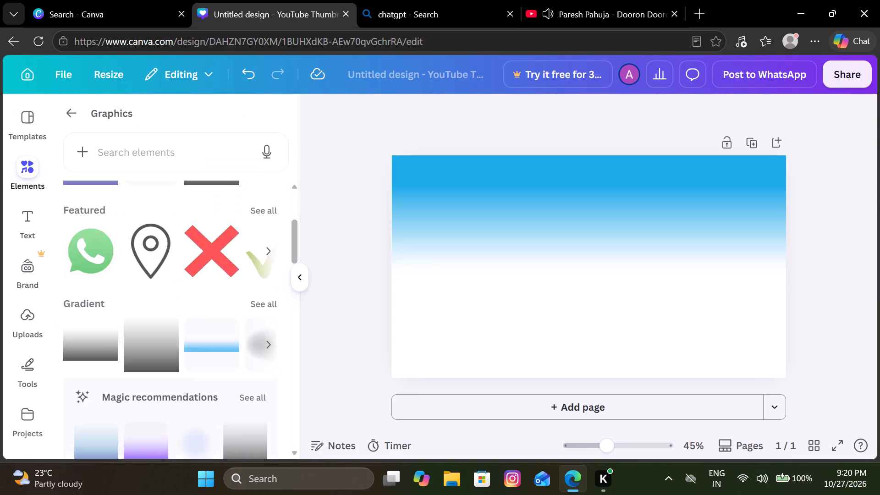
pyautogui.click(140, 151)
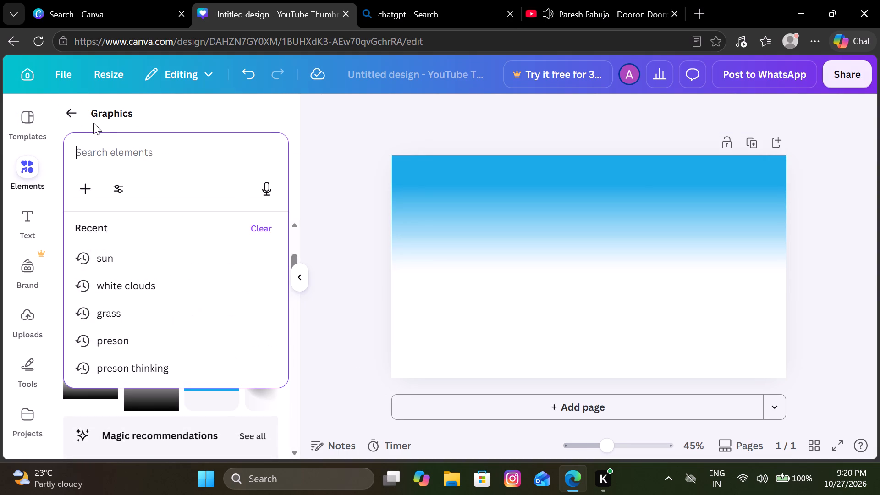
pyautogui.write('river')
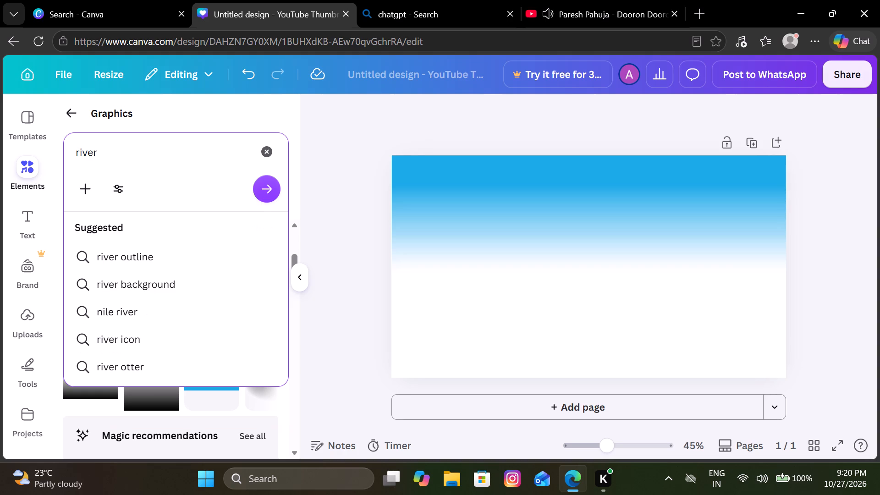
pyautogui.click(269, 196)
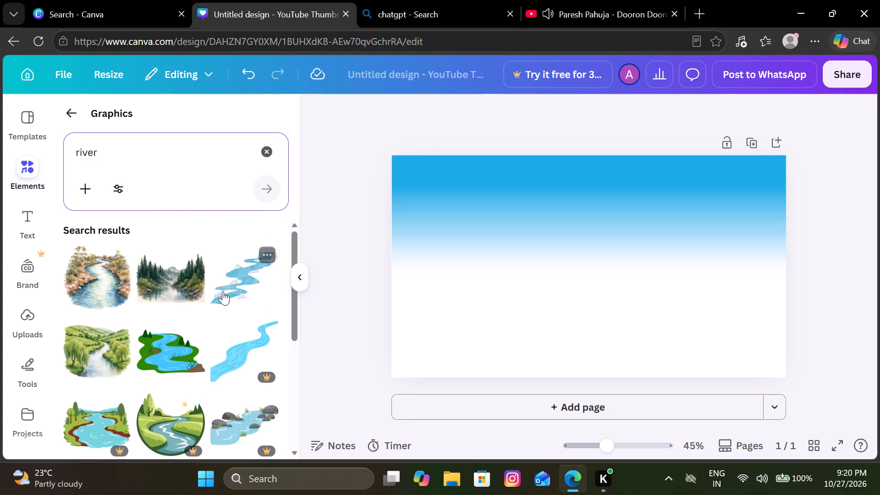
pyautogui.scroll(-3, 223, 291)
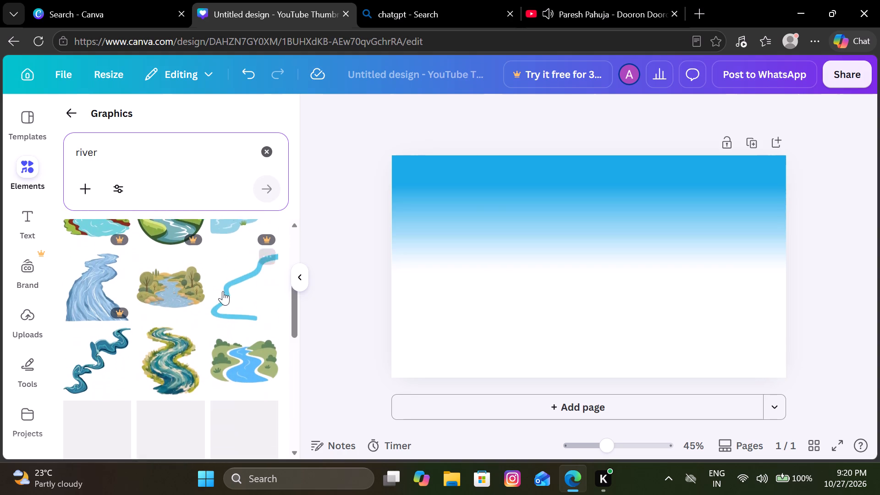
pyautogui.scroll(-2, 223, 291)
pyautogui.scroll(1, 223, 291)
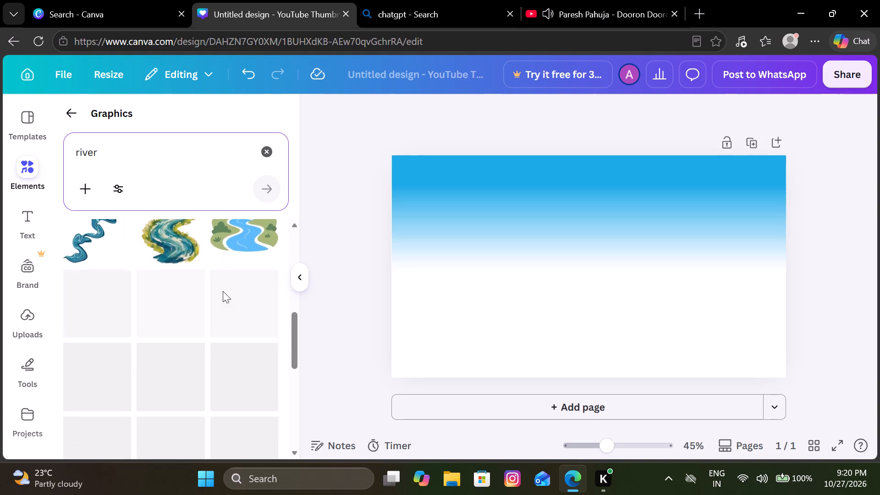
pyautogui.scroll(1, 223, 291)
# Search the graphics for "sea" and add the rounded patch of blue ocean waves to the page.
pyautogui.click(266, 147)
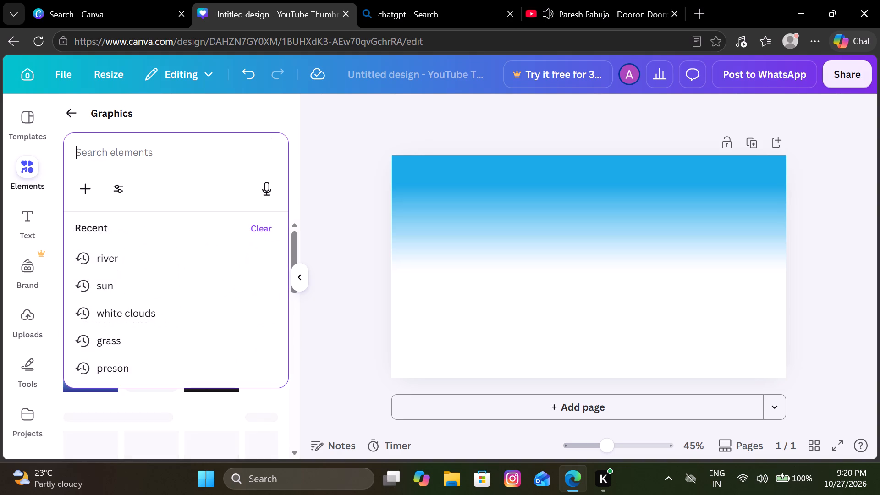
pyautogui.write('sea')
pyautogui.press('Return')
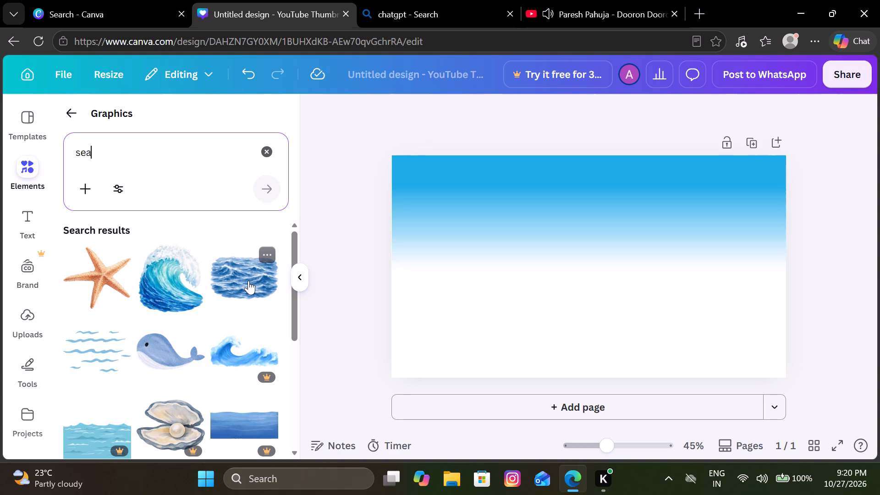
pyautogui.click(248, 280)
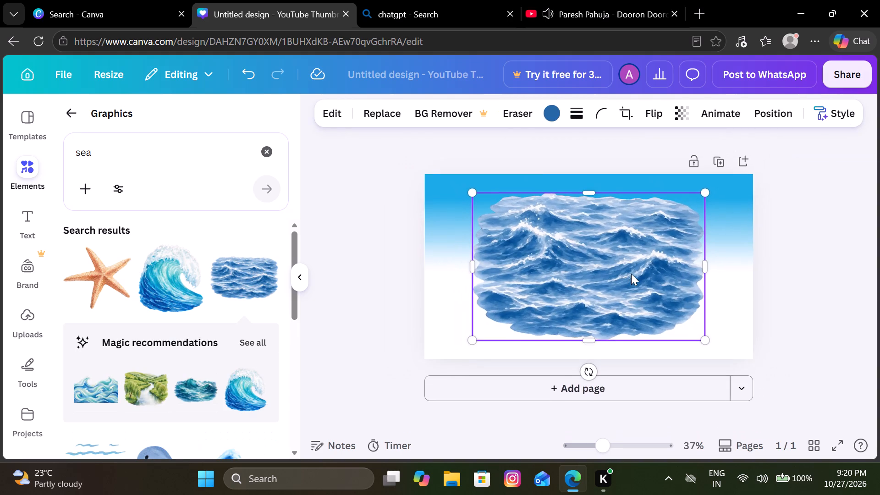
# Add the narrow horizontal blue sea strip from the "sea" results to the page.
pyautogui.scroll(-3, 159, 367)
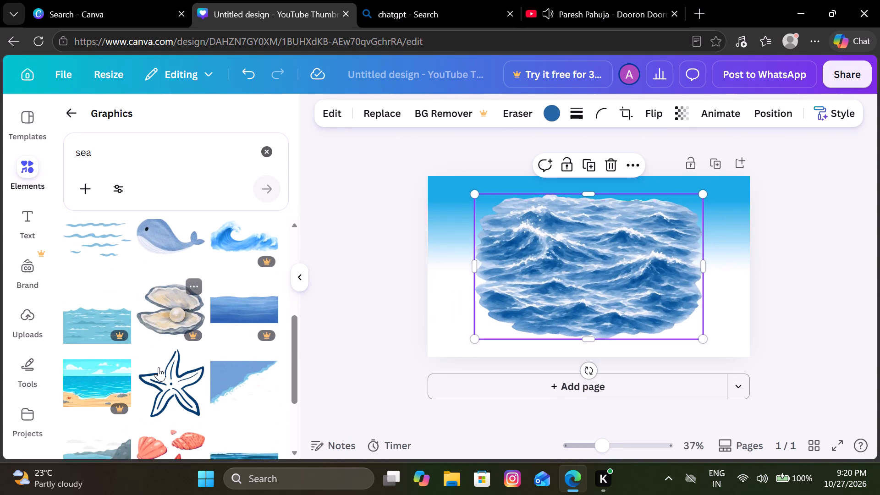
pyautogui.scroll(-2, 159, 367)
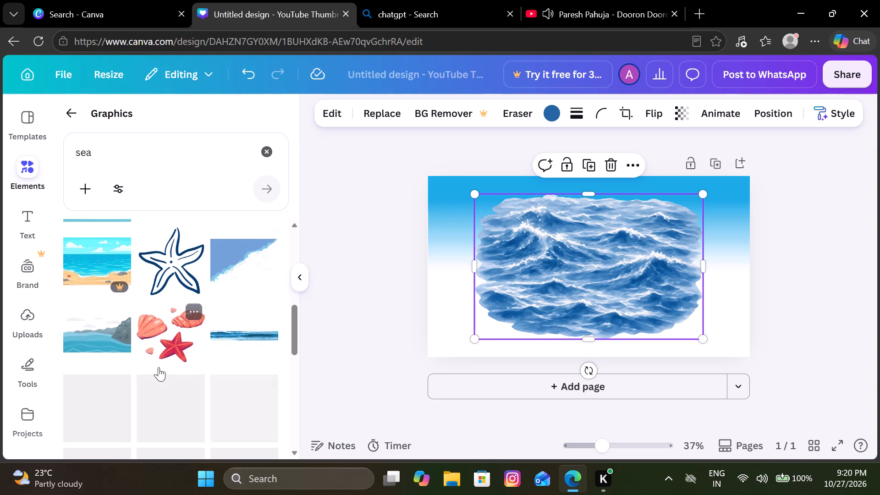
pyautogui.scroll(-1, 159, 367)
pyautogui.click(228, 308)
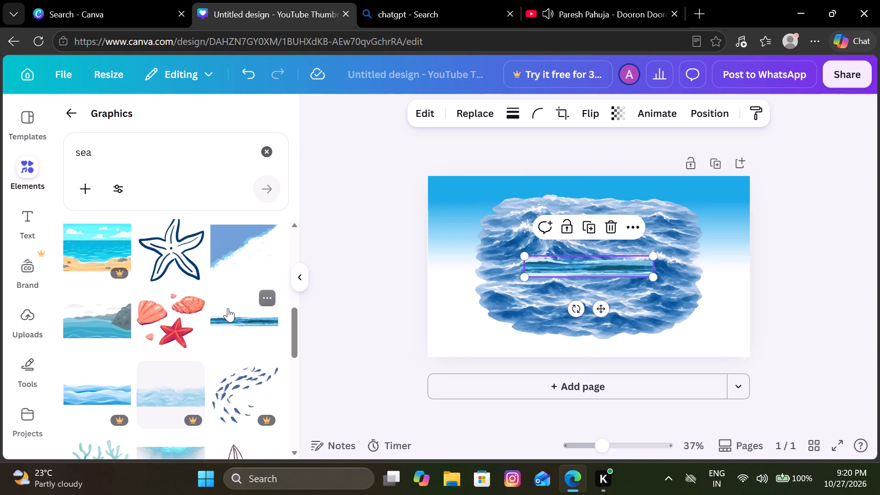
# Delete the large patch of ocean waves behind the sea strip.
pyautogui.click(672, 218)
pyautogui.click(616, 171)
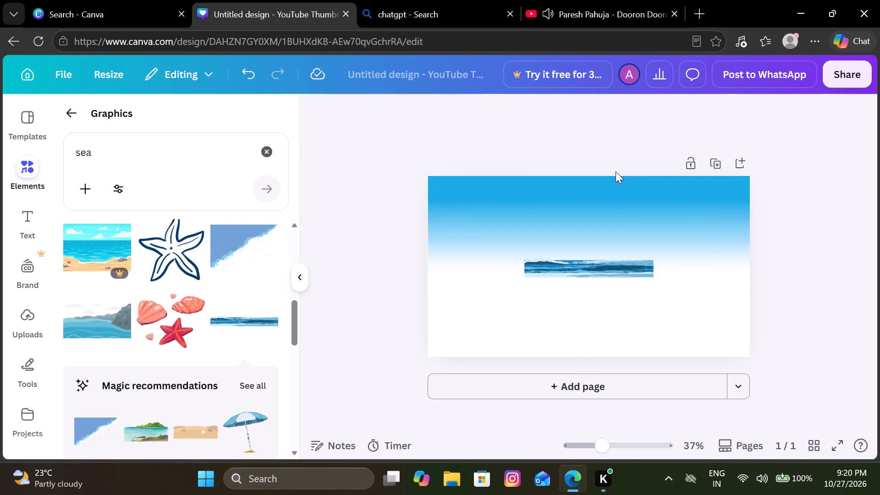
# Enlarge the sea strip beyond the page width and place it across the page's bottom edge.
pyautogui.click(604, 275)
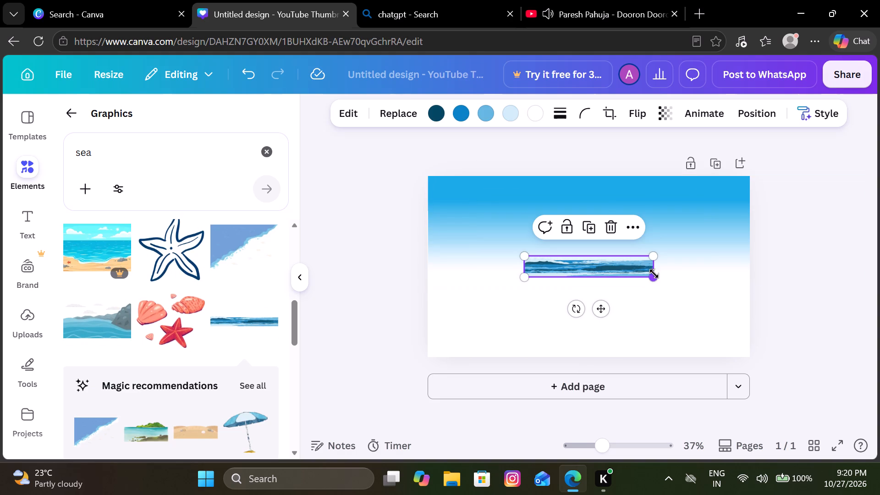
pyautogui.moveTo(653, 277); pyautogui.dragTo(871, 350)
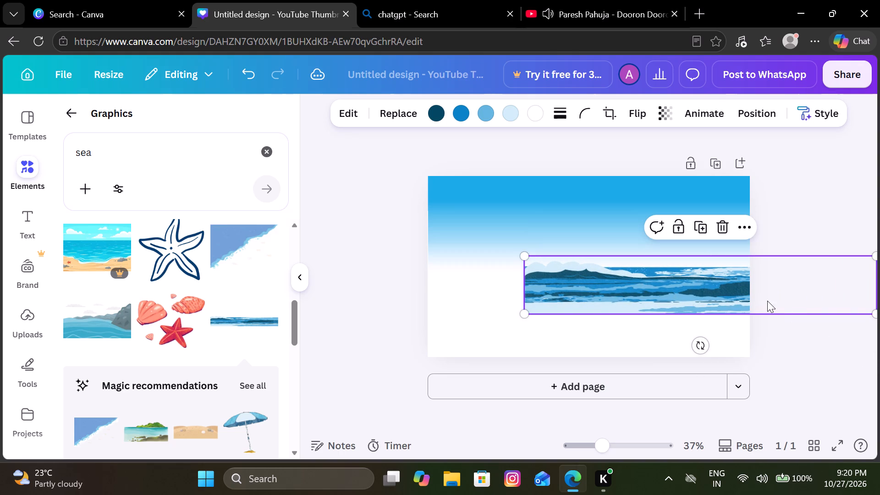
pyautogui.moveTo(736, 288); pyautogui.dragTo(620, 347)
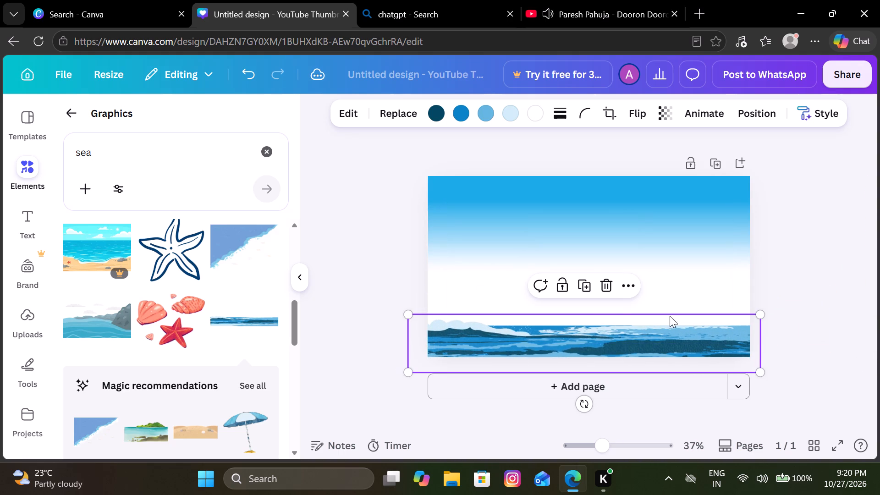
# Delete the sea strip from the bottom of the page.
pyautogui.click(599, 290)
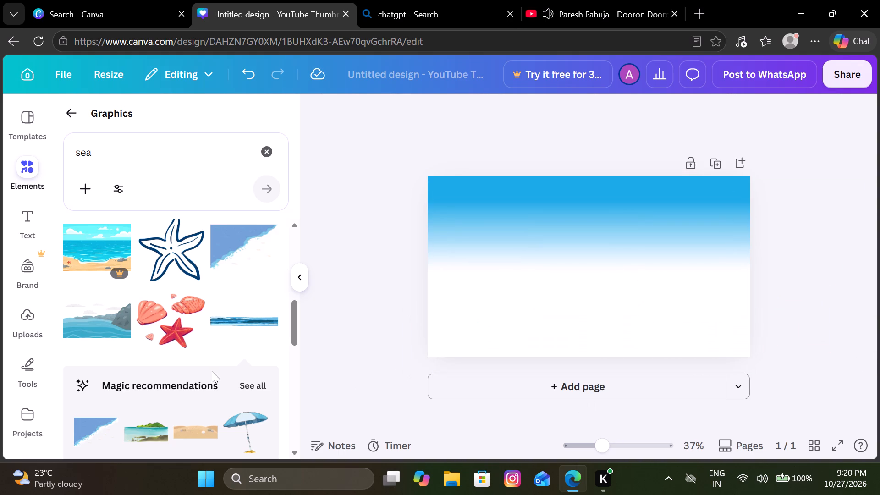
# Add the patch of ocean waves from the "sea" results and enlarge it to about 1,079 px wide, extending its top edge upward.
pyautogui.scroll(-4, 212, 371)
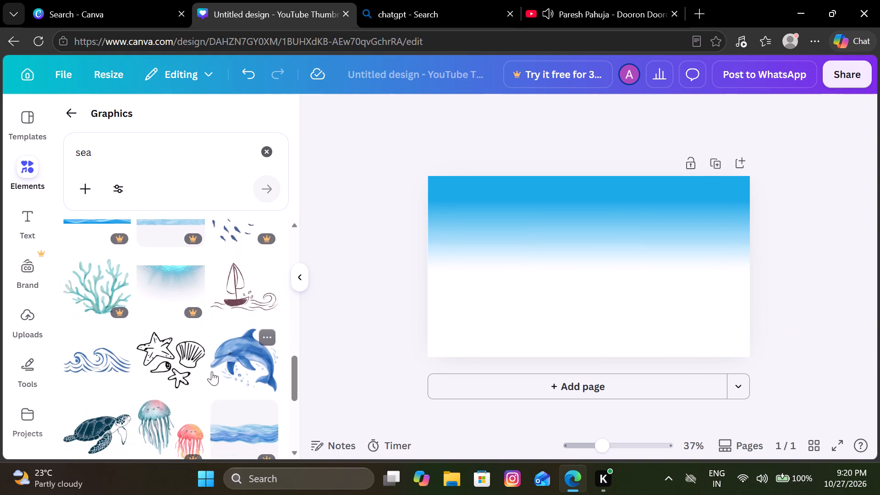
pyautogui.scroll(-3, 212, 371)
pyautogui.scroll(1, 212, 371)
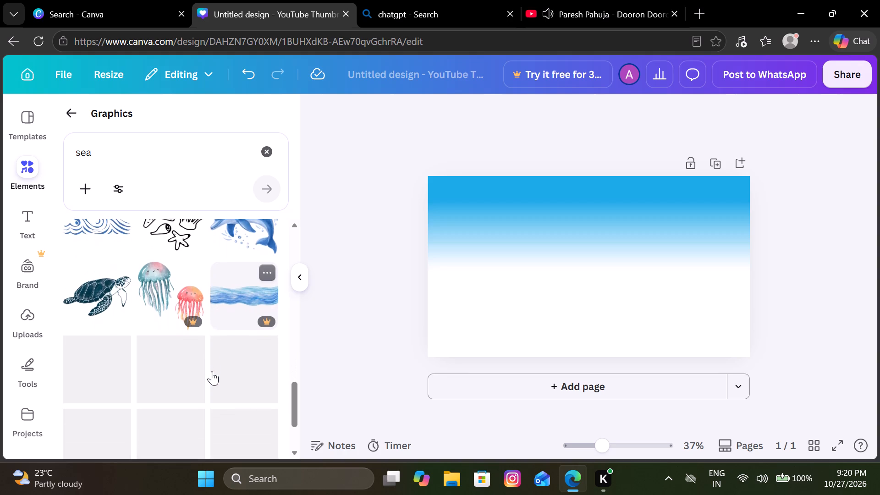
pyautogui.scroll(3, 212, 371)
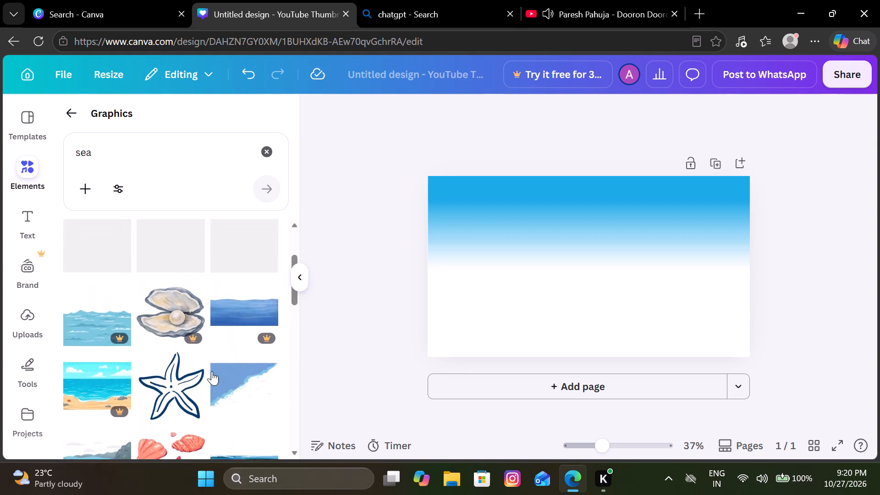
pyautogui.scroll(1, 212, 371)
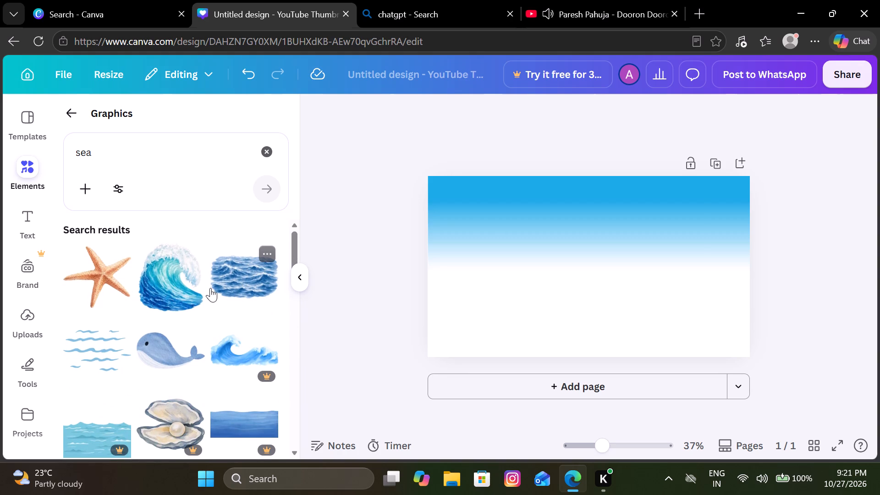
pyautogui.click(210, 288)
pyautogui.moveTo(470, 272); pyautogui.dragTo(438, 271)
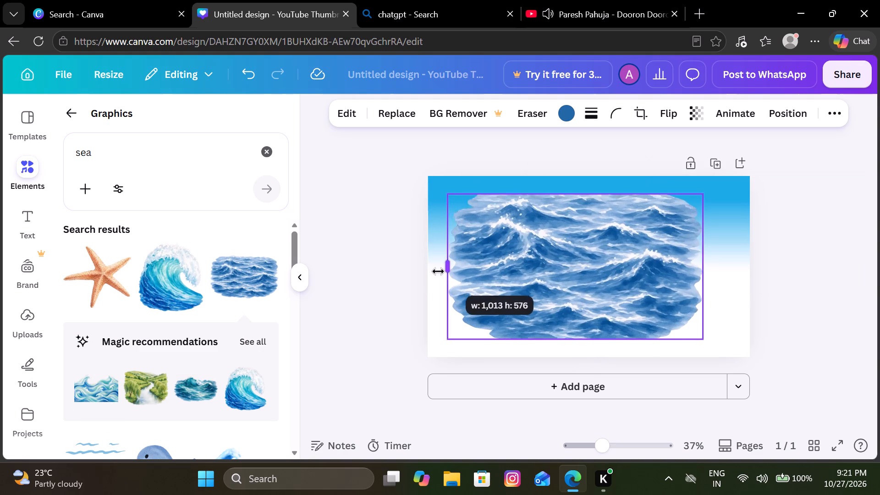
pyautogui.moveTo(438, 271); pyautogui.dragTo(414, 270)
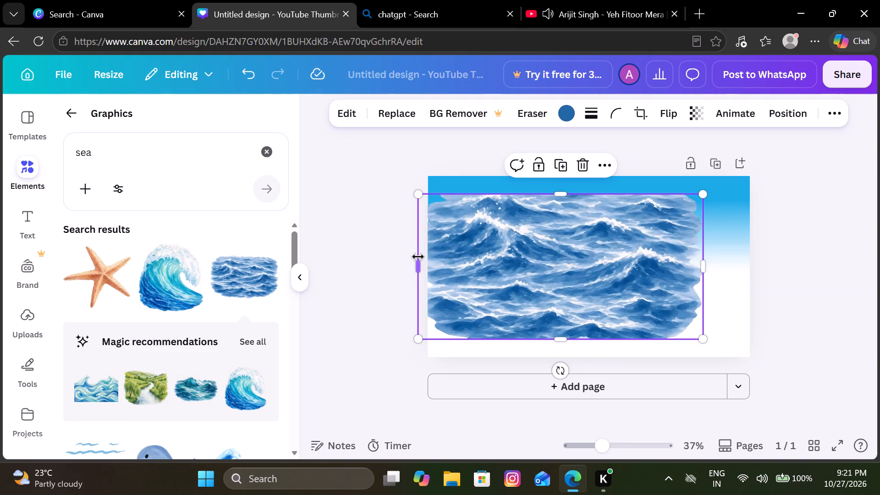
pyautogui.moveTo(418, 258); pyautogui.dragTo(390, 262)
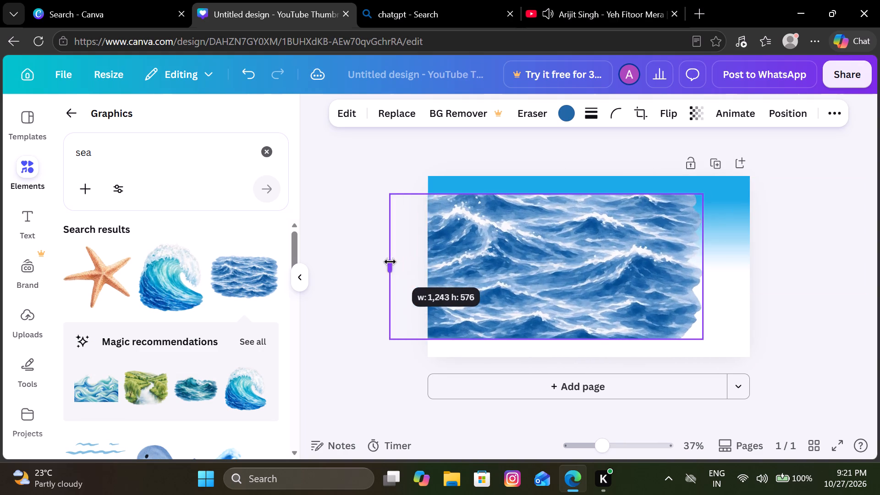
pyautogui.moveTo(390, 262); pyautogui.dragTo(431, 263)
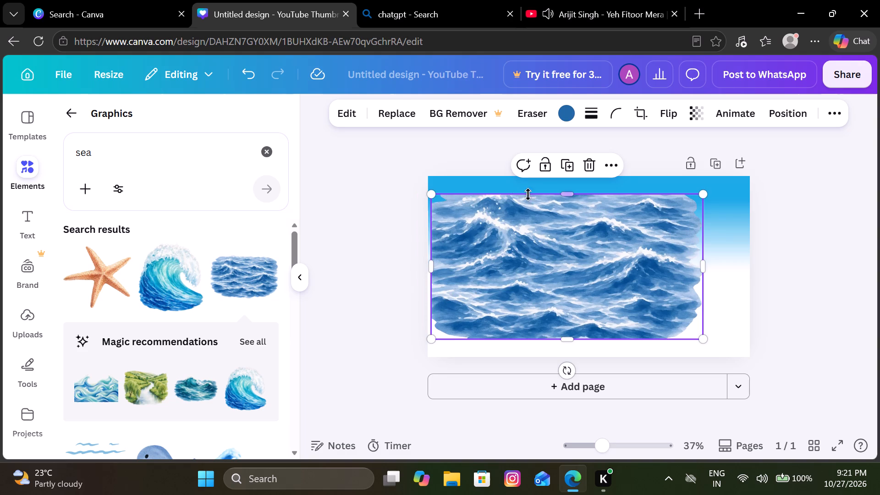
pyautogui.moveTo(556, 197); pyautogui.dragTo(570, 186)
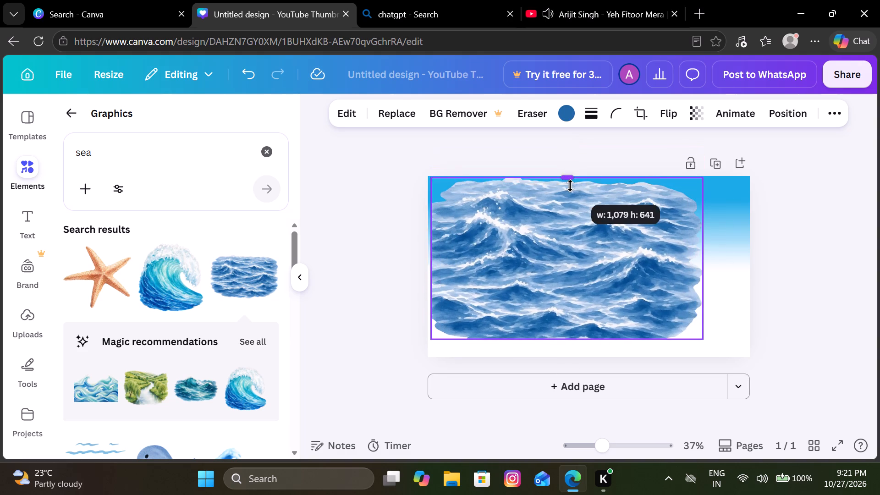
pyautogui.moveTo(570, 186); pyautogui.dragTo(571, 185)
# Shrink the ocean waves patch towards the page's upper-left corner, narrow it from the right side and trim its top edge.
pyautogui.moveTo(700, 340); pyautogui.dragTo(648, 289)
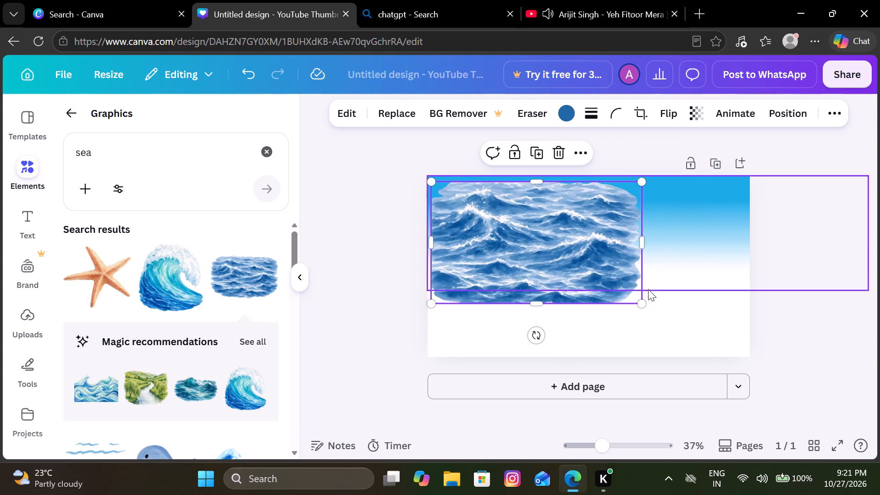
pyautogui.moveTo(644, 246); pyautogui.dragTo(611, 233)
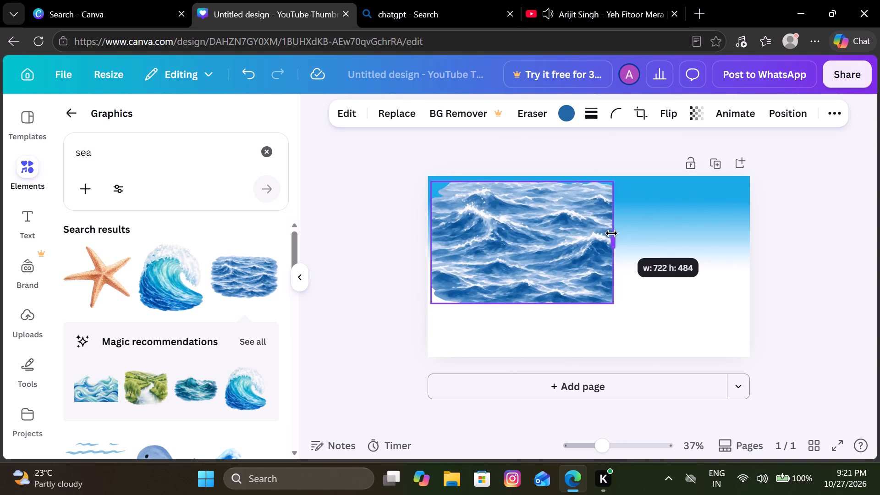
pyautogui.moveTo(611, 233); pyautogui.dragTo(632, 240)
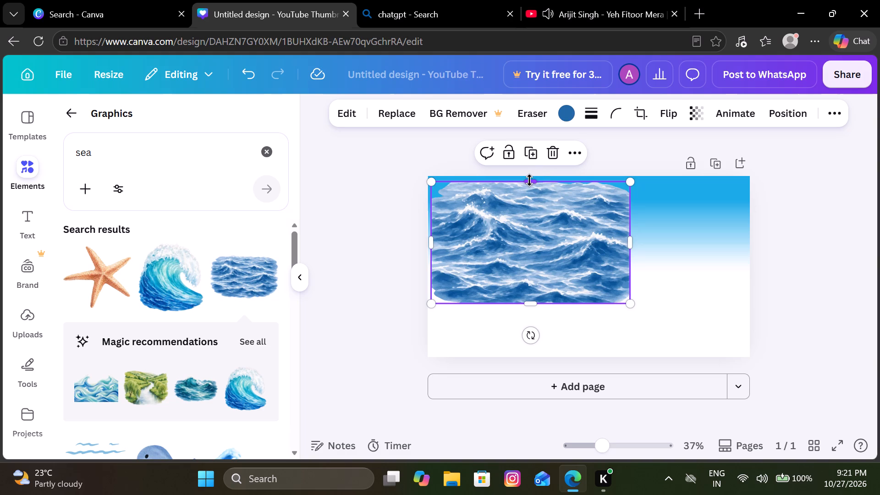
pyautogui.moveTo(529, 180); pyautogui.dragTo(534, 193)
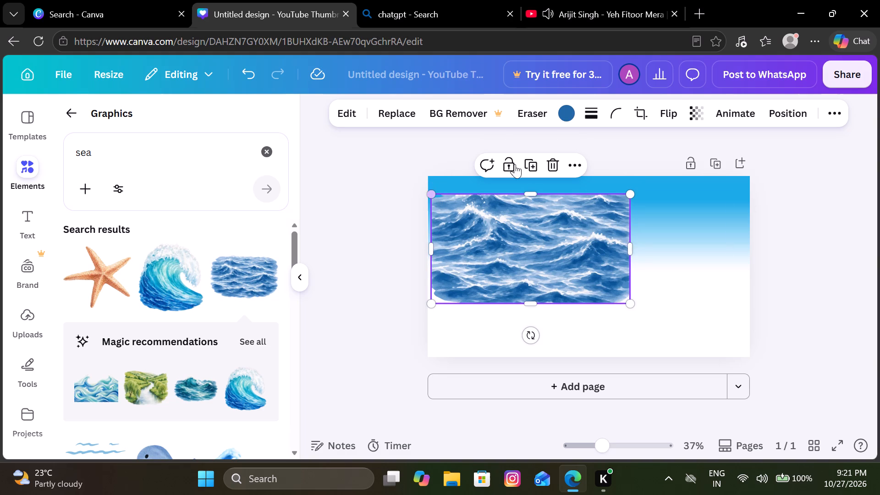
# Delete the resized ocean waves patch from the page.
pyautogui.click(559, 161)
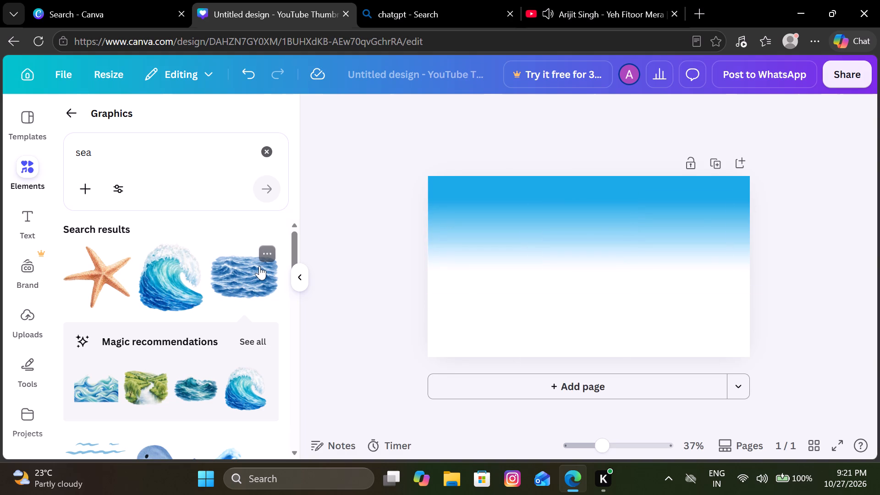
# Add the ocean waves patch again, shrink it to about half size and place it at the page's bottom edge.
pyautogui.click(259, 266)
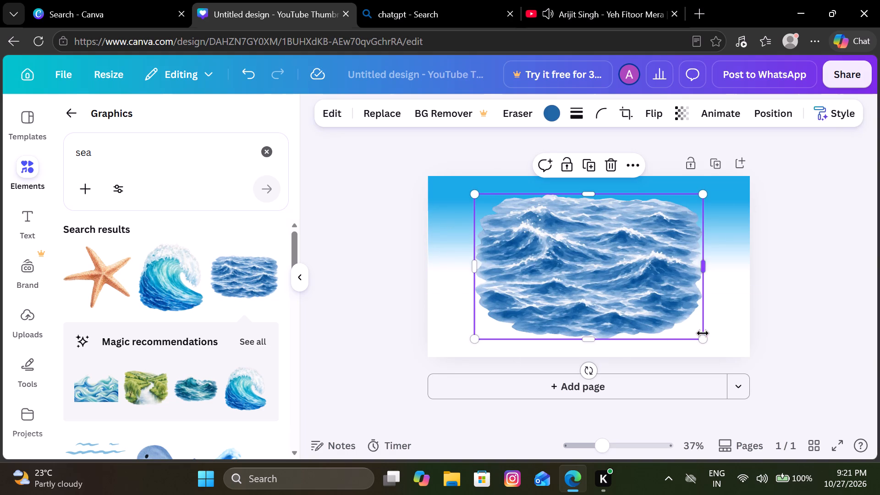
pyautogui.moveTo(703, 337); pyautogui.dragTo(602, 250)
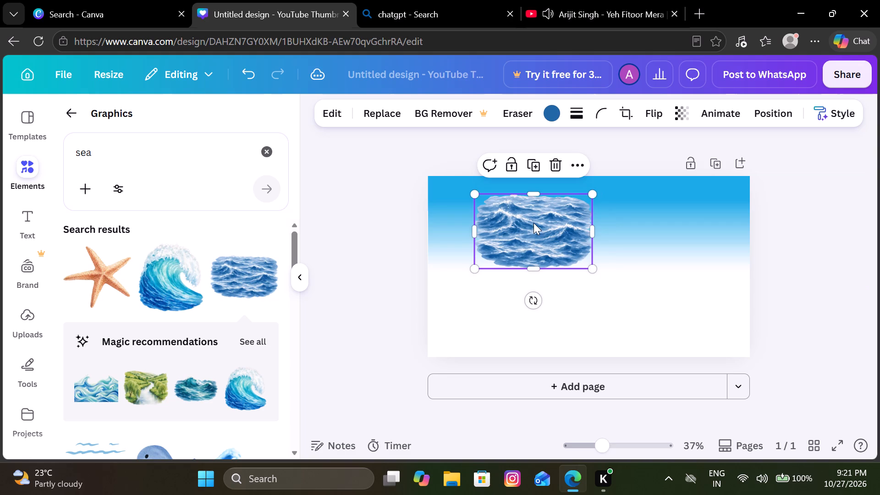
pyautogui.moveTo(533, 223); pyautogui.dragTo(569, 310)
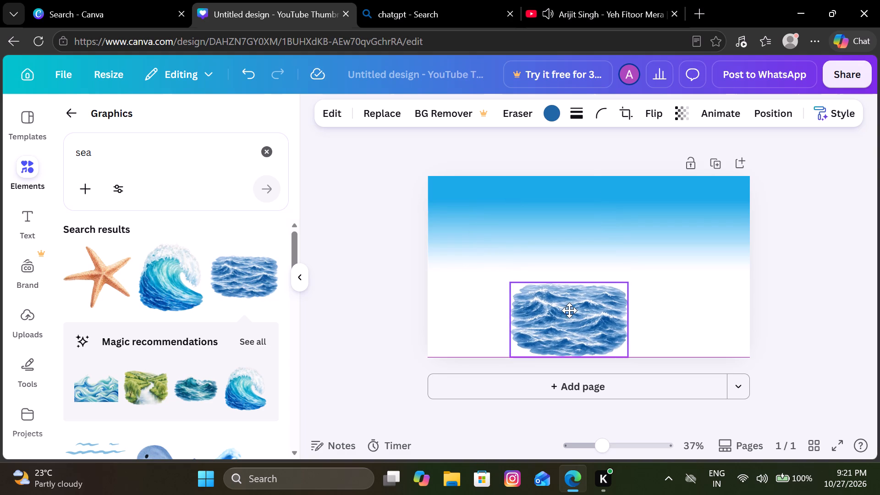
pyautogui.moveTo(569, 310); pyautogui.dragTo(568, 310)
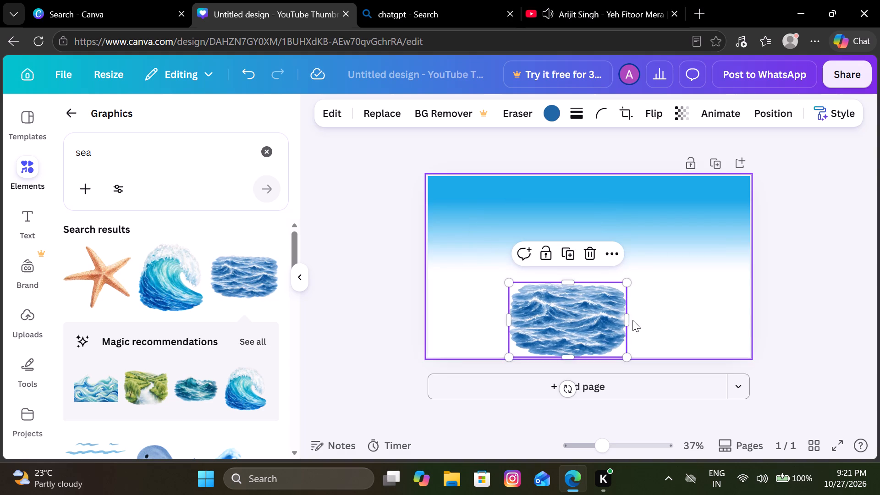
# Widen the waves patch to about 1,365 px and position it across the bottom, overhanging both sides and the lower edge of the page.
pyautogui.moveTo(626, 316); pyautogui.dragTo(748, 313)
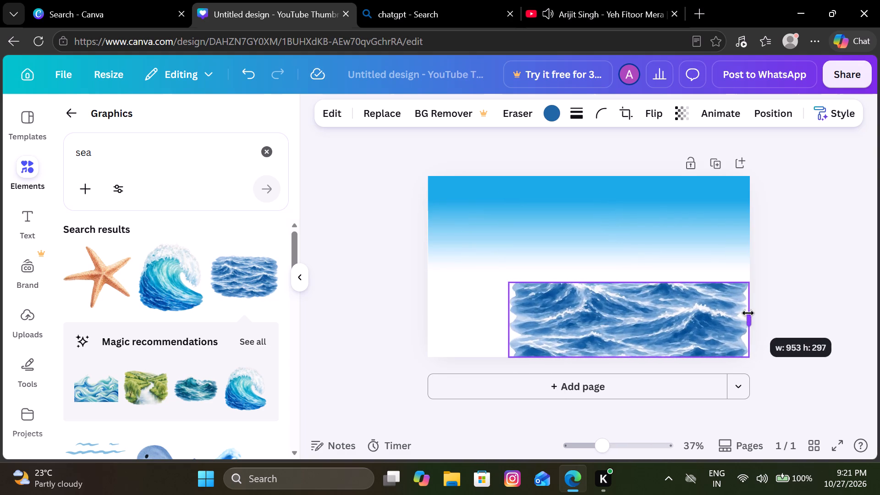
pyautogui.moveTo(748, 313); pyautogui.dragTo(759, 312)
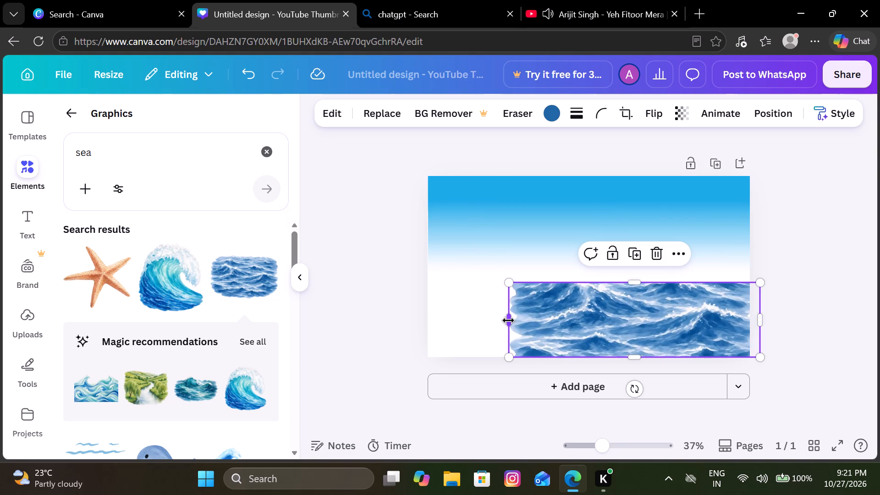
pyautogui.tripleClick(508, 319)
pyautogui.click(508, 319)
pyautogui.moveTo(508, 319); pyautogui.dragTo(421, 333)
pyautogui.moveTo(544, 320); pyautogui.dragTo(538, 324)
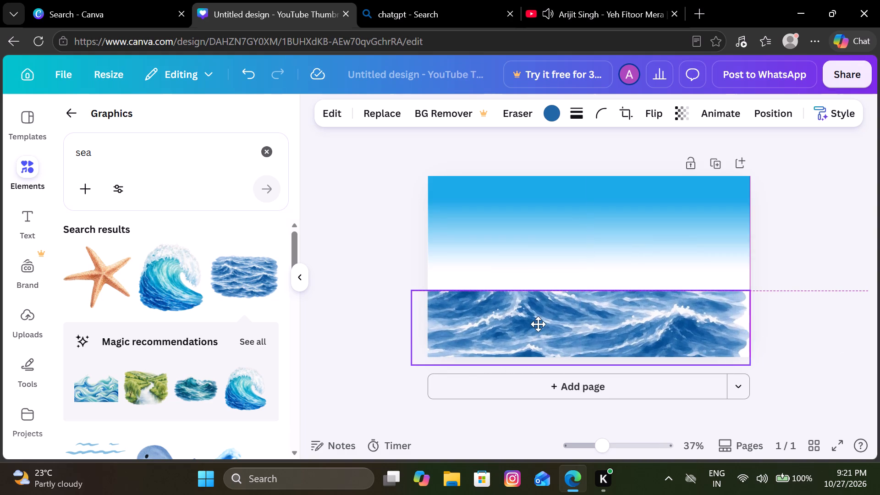
pyautogui.moveTo(538, 324); pyautogui.dragTo(540, 324)
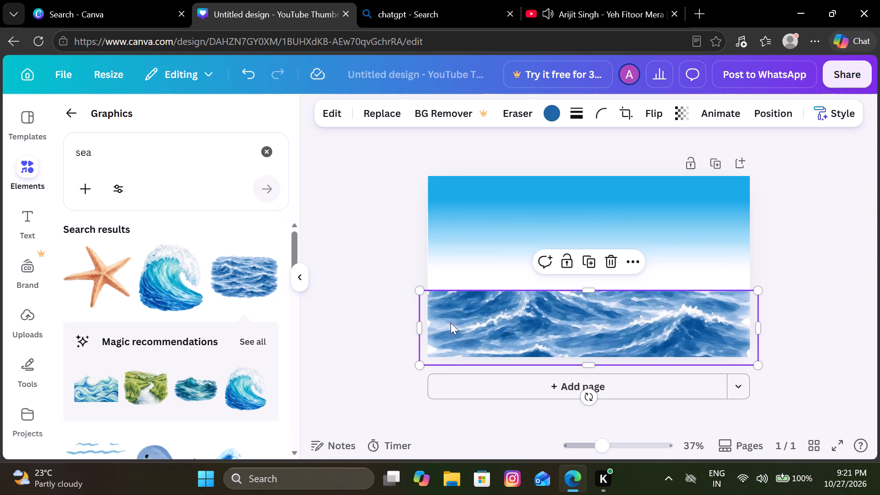
pyautogui.moveTo(421, 328); pyautogui.dragTo(415, 330)
pyautogui.click(319, 330)
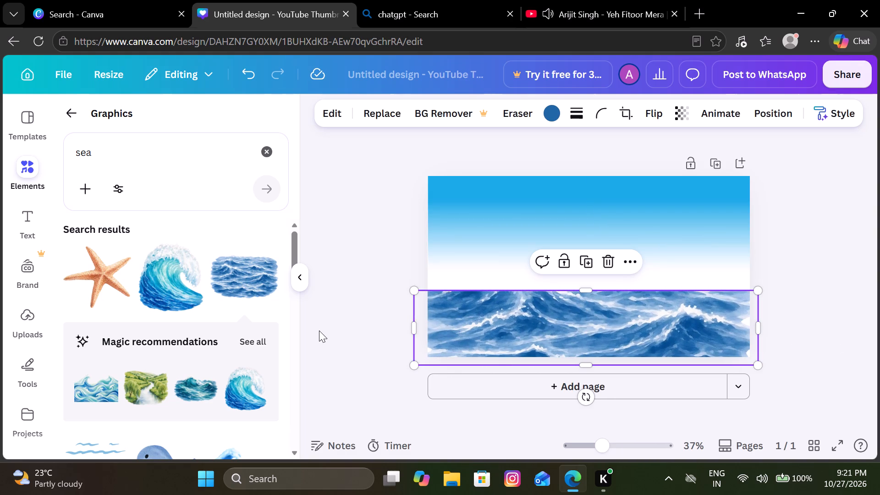
# Extend the waves patch upward to about 583 px high and move it down so its top edge sits around mid-page.
pyautogui.click(511, 318)
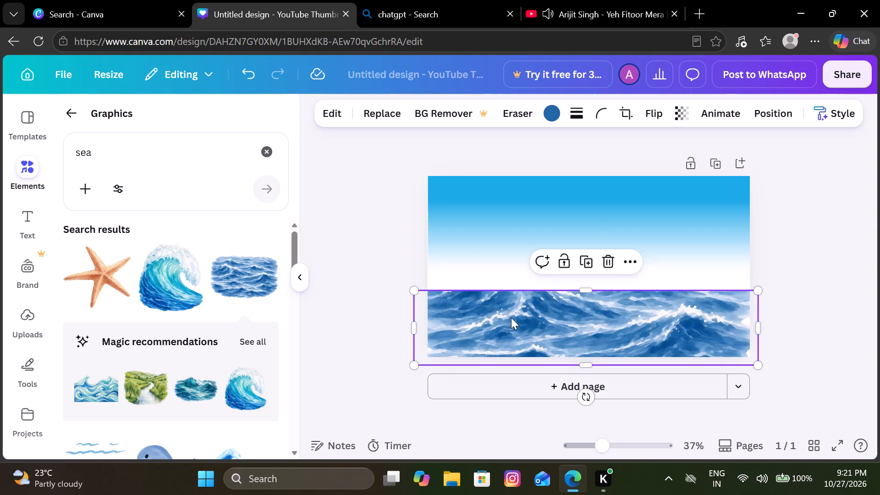
pyautogui.moveTo(585, 288); pyautogui.dragTo(585, 268)
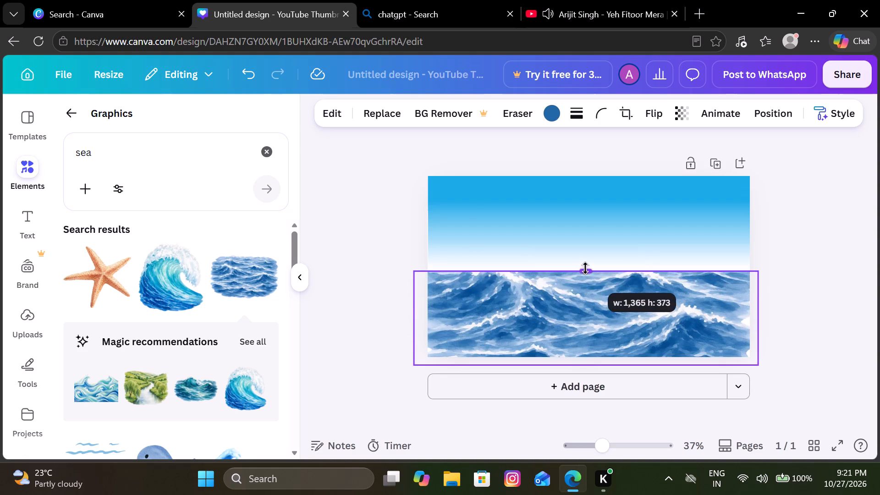
pyautogui.moveTo(585, 268); pyautogui.dragTo(586, 220)
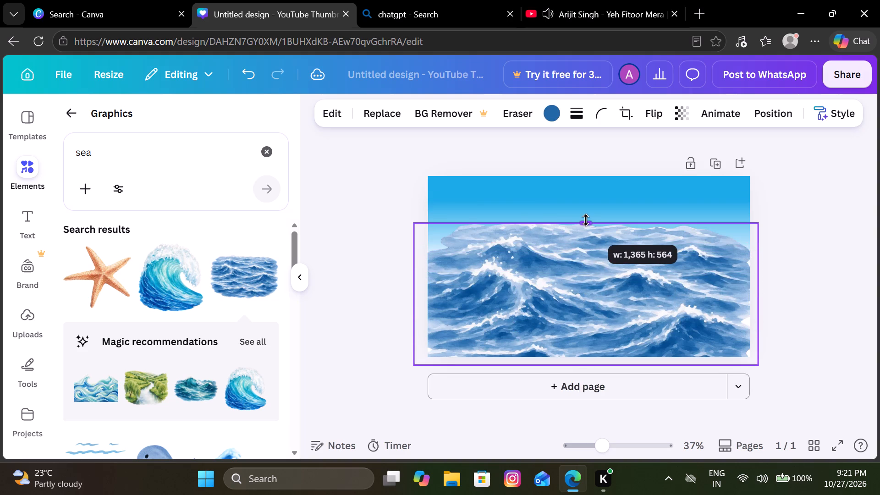
pyautogui.moveTo(586, 220); pyautogui.dragTo(586, 215)
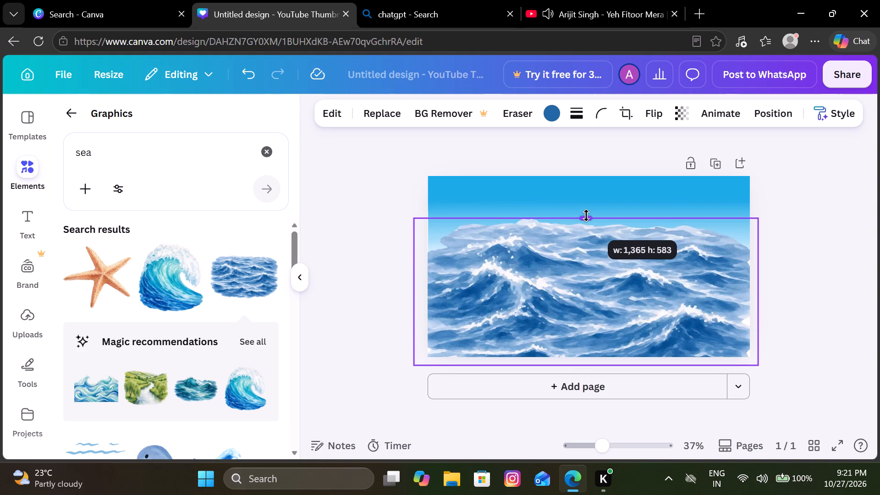
pyautogui.moveTo(586, 215); pyautogui.dragTo(586, 214)
pyautogui.moveTo(583, 304); pyautogui.dragTo(583, 322)
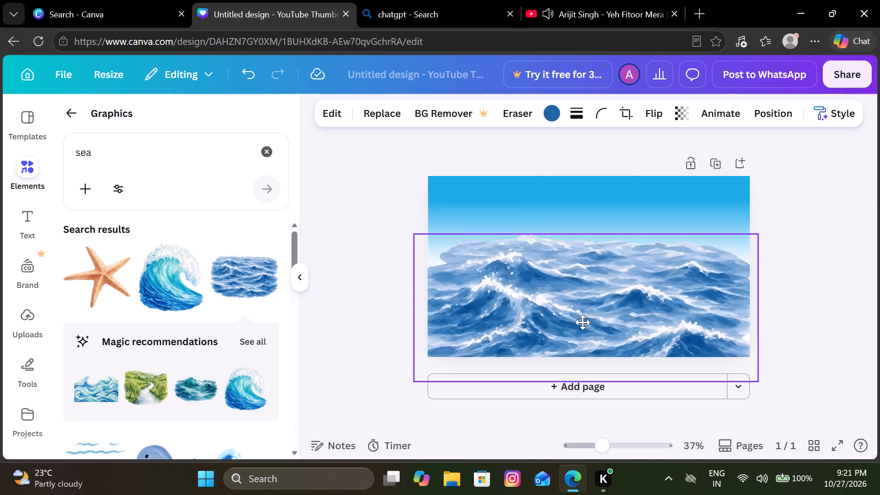
pyautogui.moveTo(583, 322); pyautogui.dragTo(579, 352)
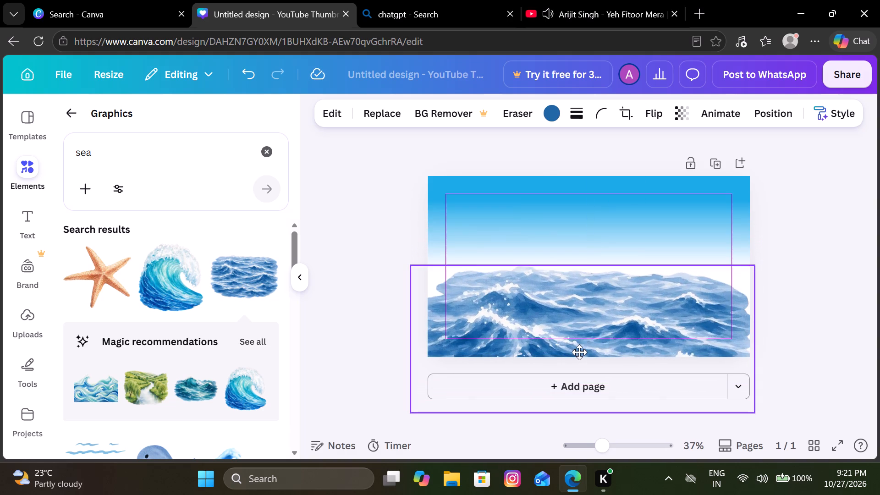
pyautogui.moveTo(579, 352); pyautogui.dragTo(579, 348)
# Move the blue gradient sky down so its white fade lies behind the waves, leaving a blank strip along the page's top.
pyautogui.moveTo(635, 212); pyautogui.dragTo(632, 222)
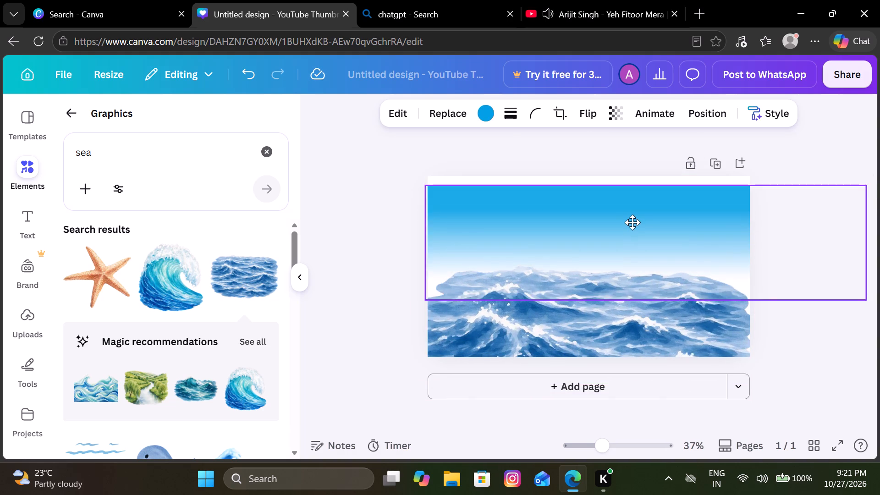
pyautogui.moveTo(632, 222); pyautogui.dragTo(629, 238)
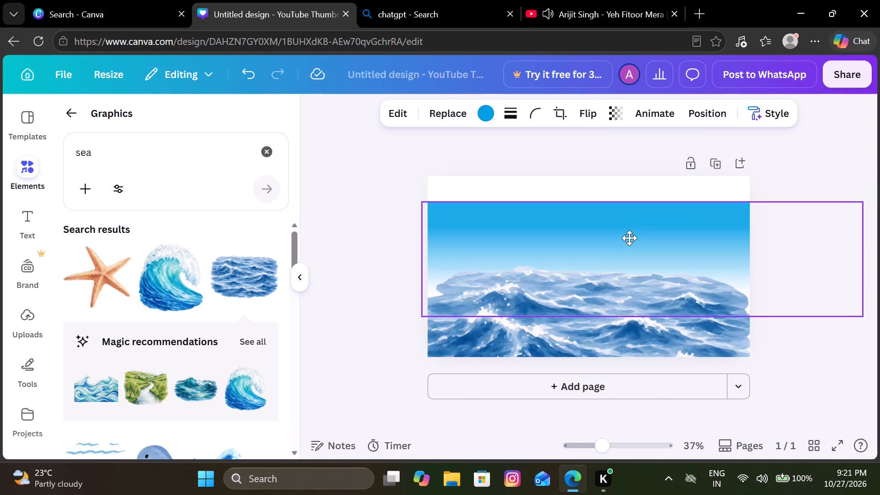
pyautogui.moveTo(629, 238); pyautogui.dragTo(628, 224)
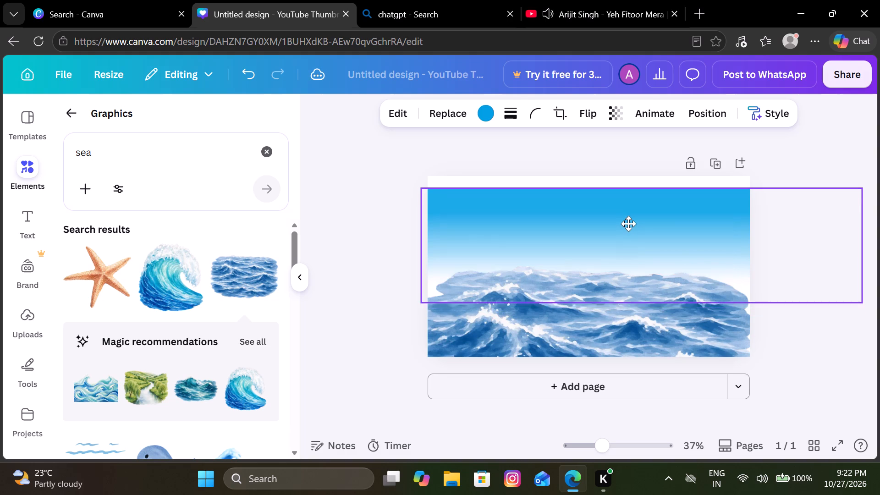
pyautogui.moveTo(628, 224); pyautogui.dragTo(628, 222)
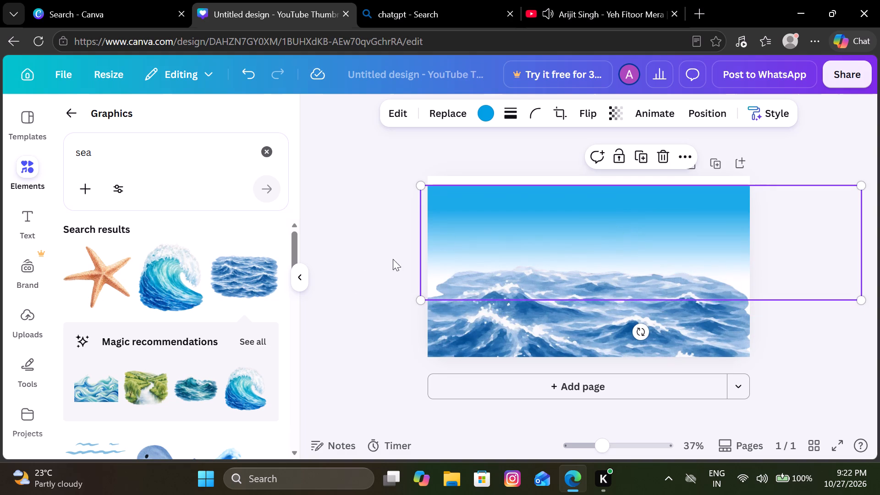
pyautogui.click(349, 279)
pyautogui.moveTo(586, 230); pyautogui.dragTo(584, 247)
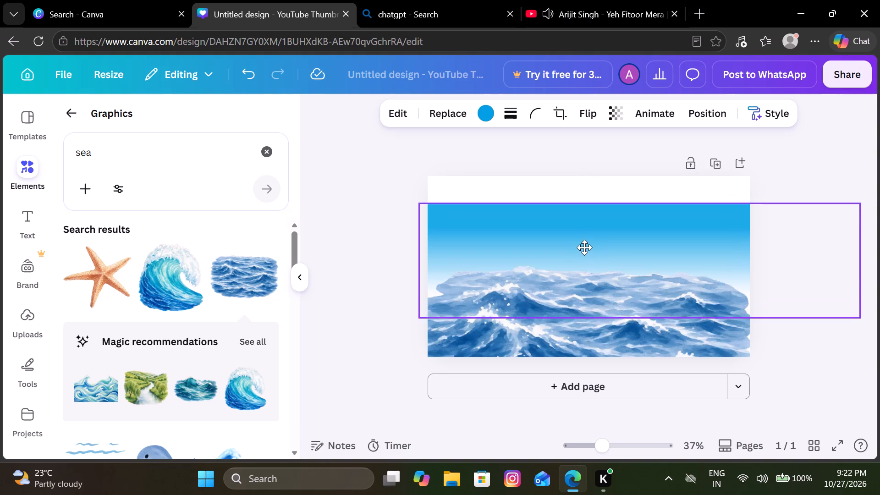
pyautogui.moveTo(584, 247); pyautogui.dragTo(583, 250)
pyautogui.click(383, 257)
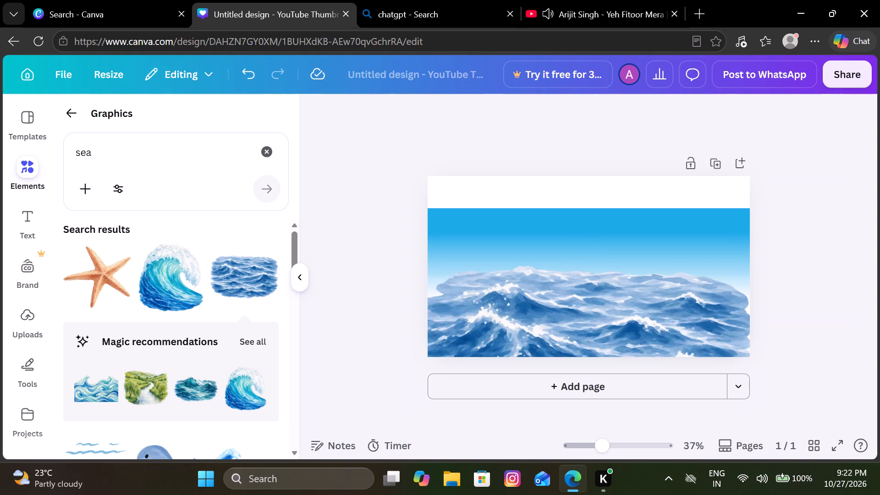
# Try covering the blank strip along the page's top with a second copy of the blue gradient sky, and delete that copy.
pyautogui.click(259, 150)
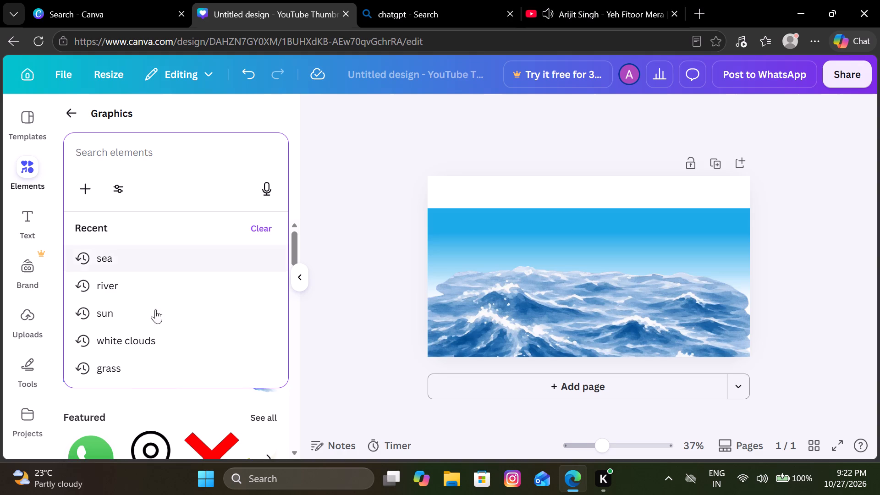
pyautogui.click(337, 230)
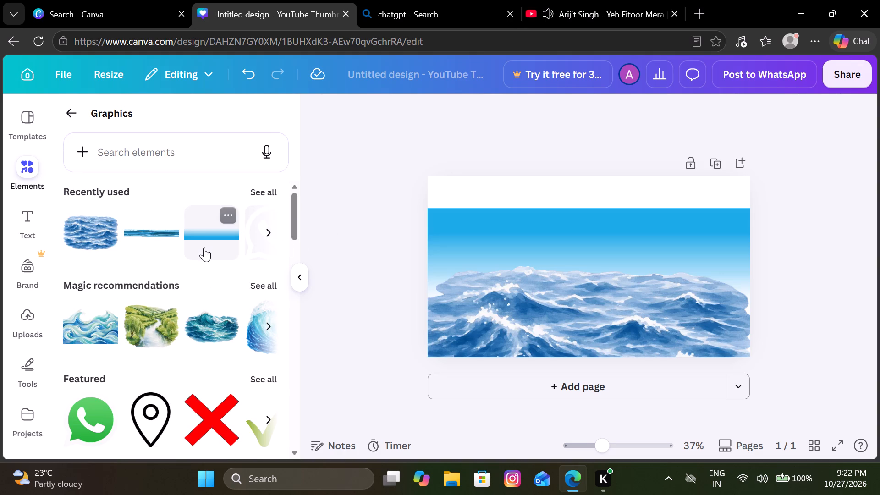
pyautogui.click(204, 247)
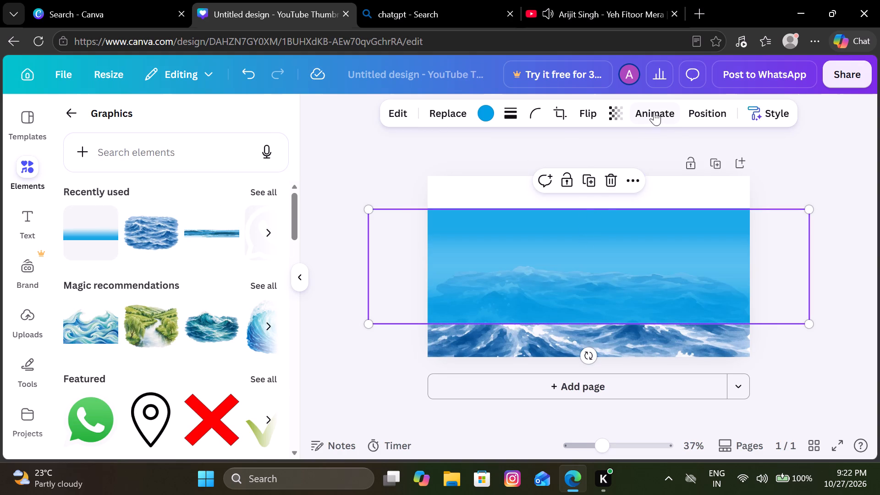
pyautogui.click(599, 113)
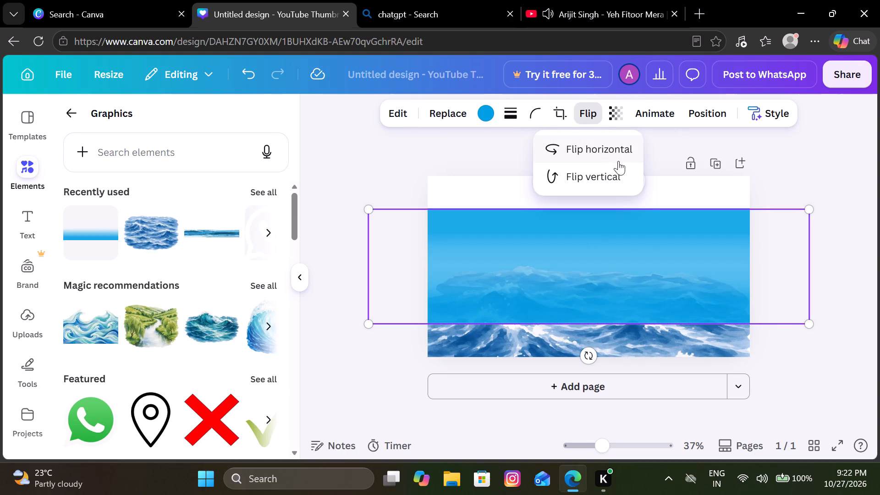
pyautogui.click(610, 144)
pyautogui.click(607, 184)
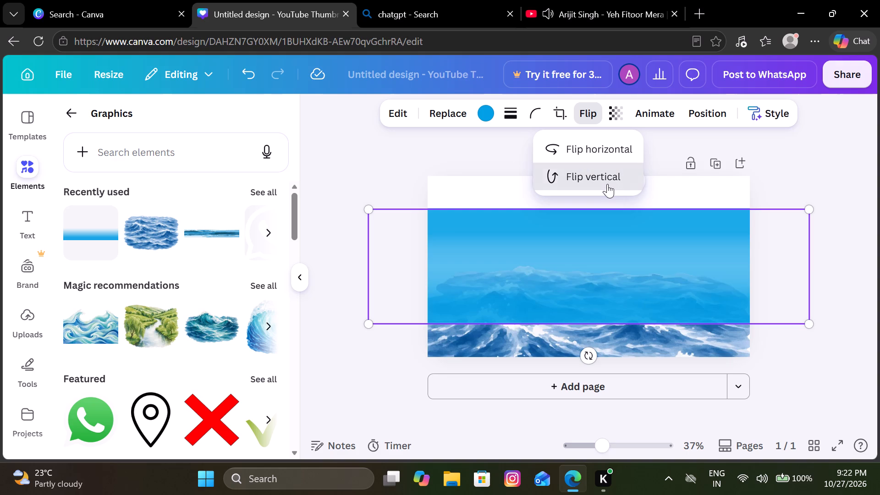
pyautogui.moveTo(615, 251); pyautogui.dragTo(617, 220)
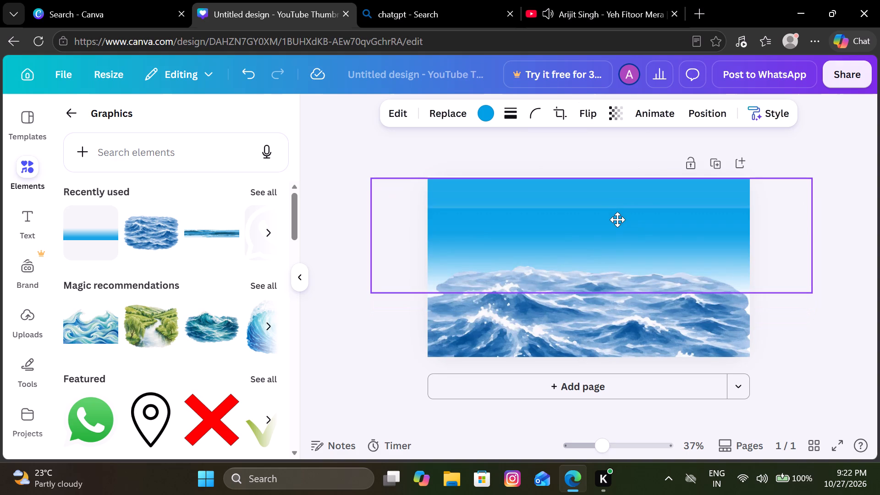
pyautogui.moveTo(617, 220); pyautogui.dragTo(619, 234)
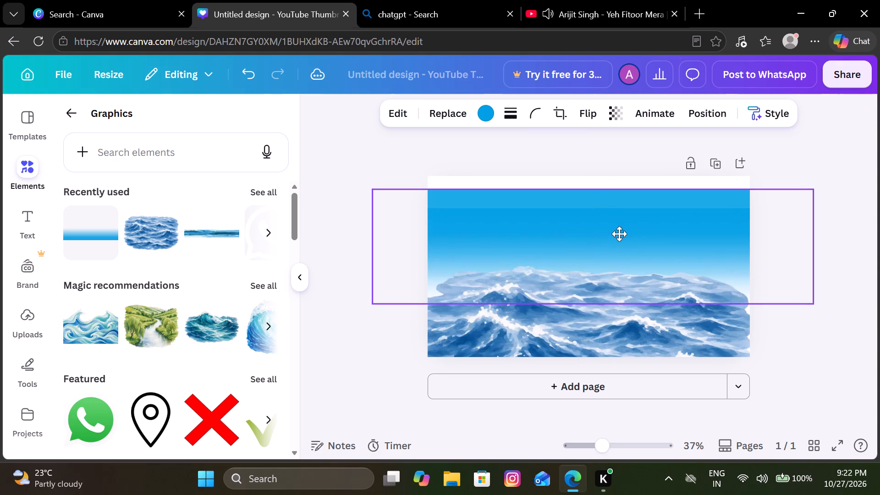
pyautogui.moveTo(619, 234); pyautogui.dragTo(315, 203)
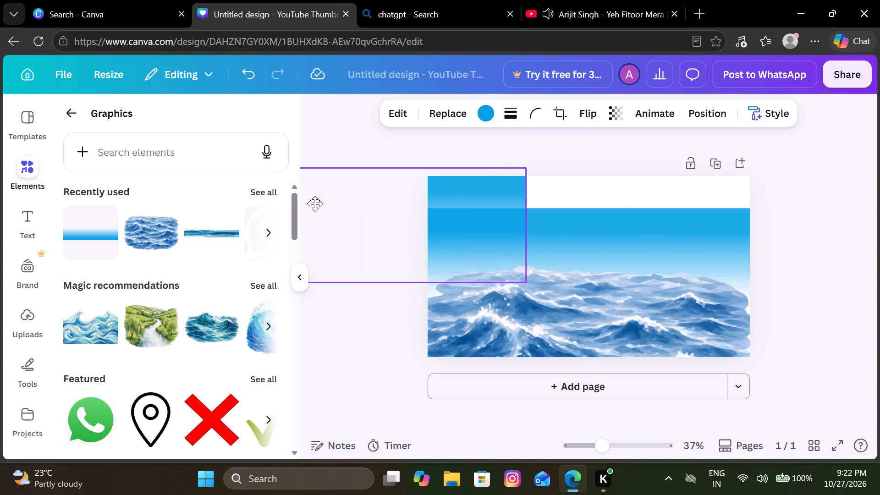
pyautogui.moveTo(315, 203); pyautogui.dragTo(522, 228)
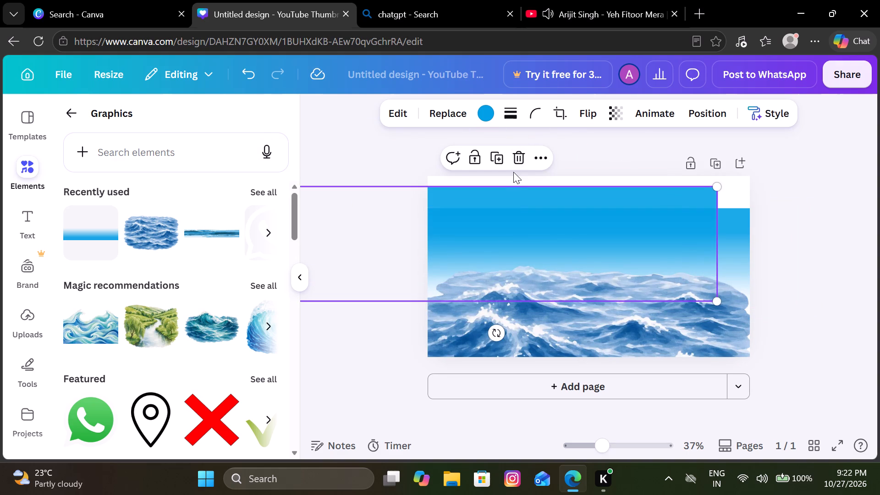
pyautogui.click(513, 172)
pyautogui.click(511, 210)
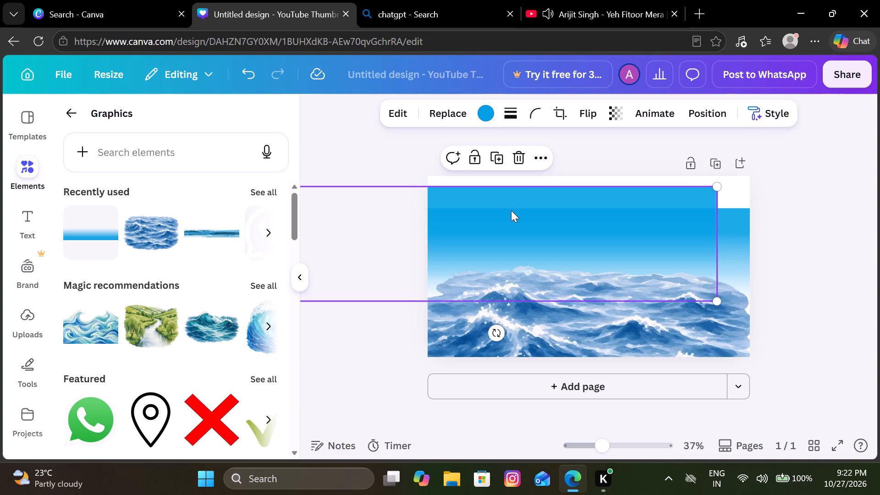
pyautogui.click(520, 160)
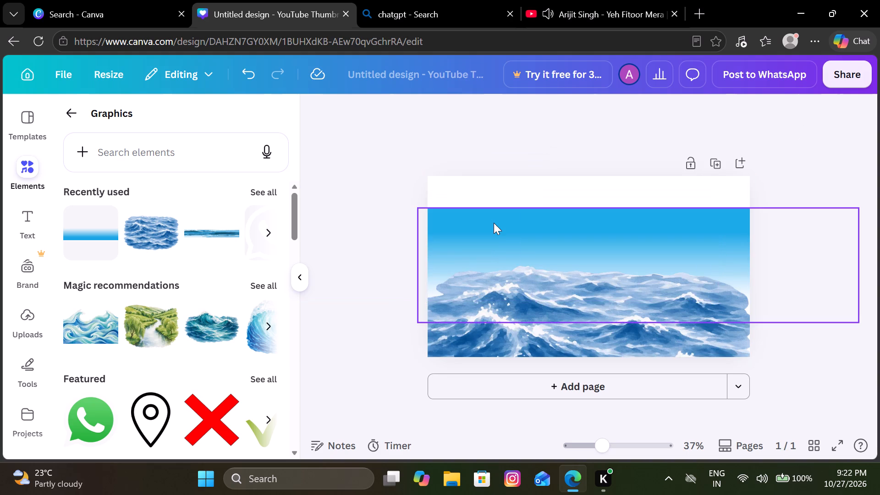
# Enlarge the original blue gradient sky to about 2,250 by 585 px and align its top with the page's upper edge.
pyautogui.click(494, 223)
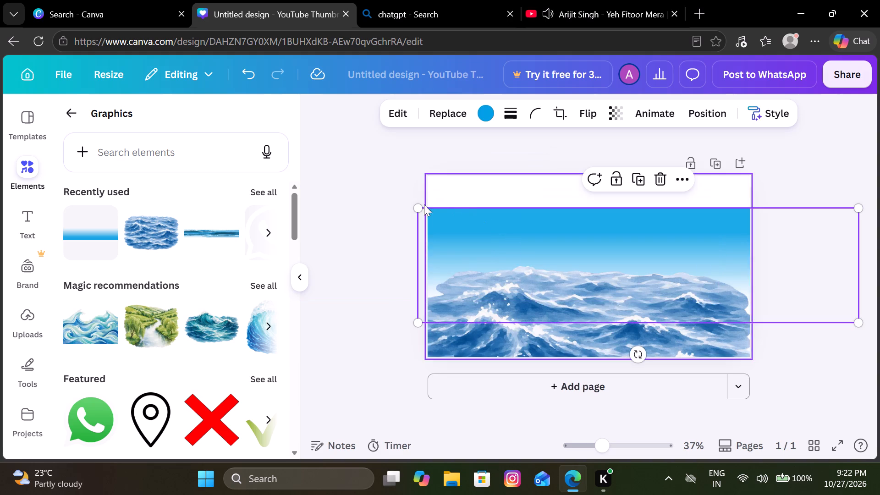
pyautogui.moveTo(419, 206); pyautogui.dragTo(329, 26)
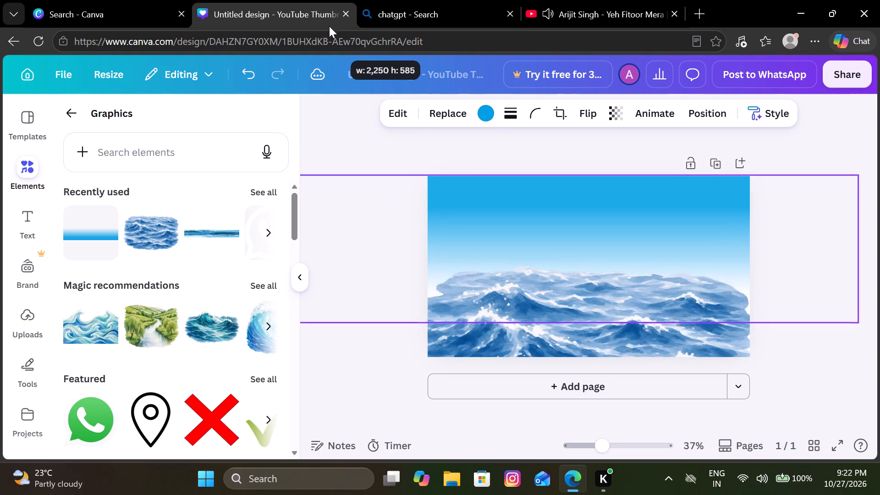
pyautogui.moveTo(329, 26); pyautogui.dragTo(328, 0)
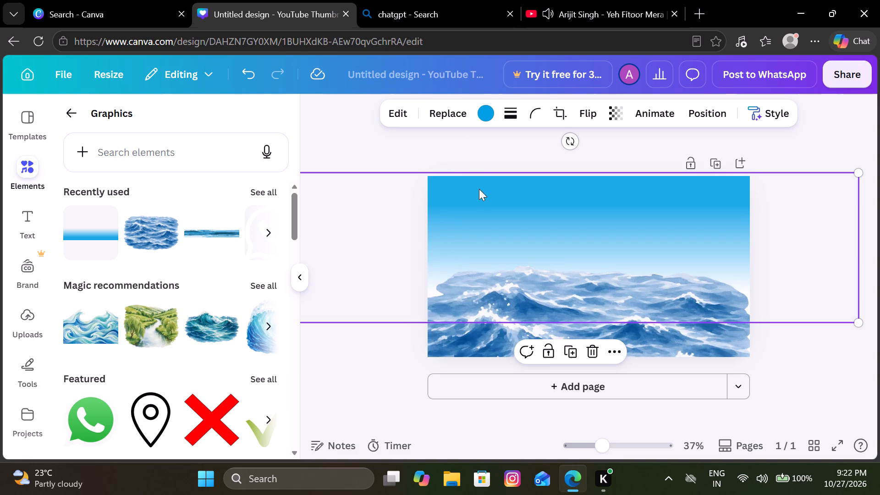
pyautogui.moveTo(479, 189); pyautogui.dragTo(477, 194)
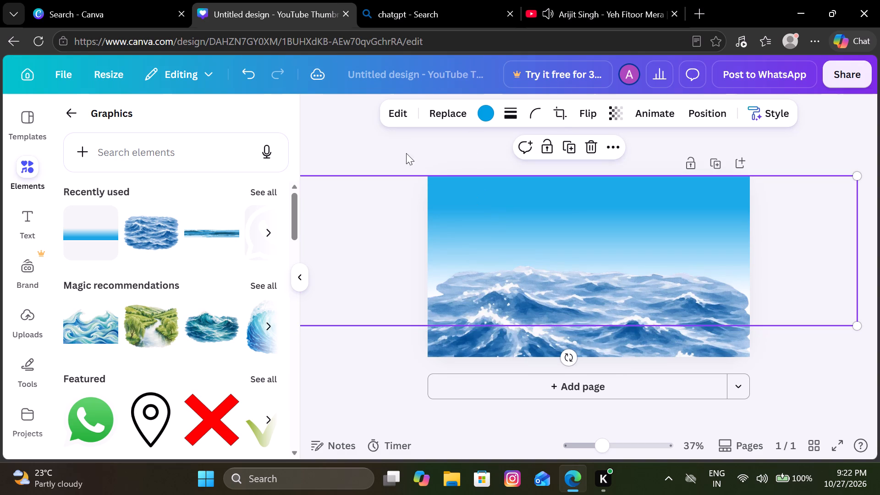
pyautogui.click(397, 139)
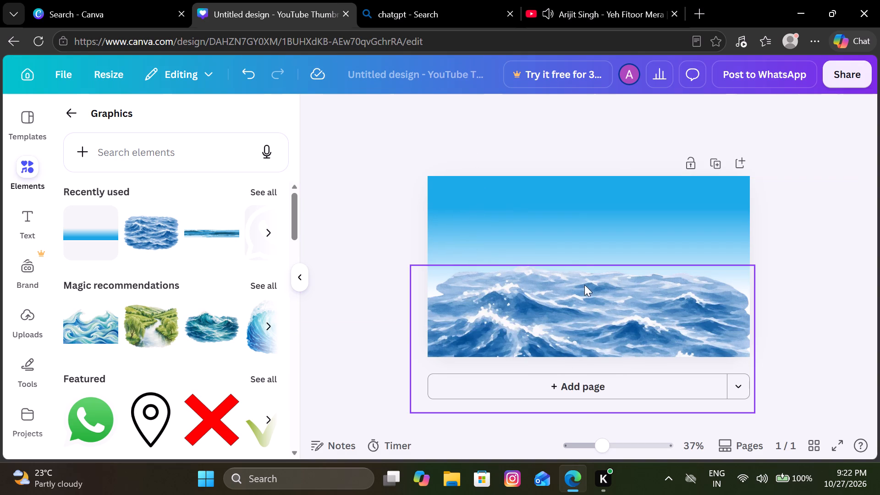
# Centre the waves patch horizontally on the page and lower it so its top edge sits slightly below mid-page.
pyautogui.click(584, 286)
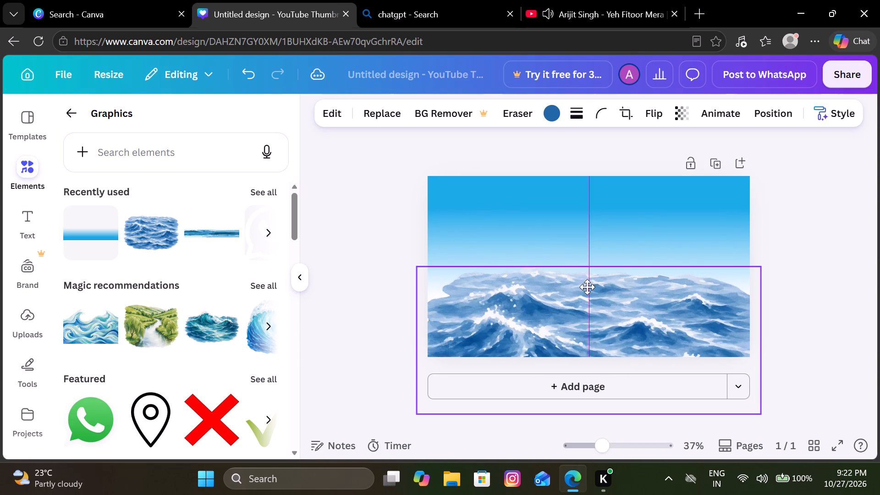
pyautogui.click(376, 214)
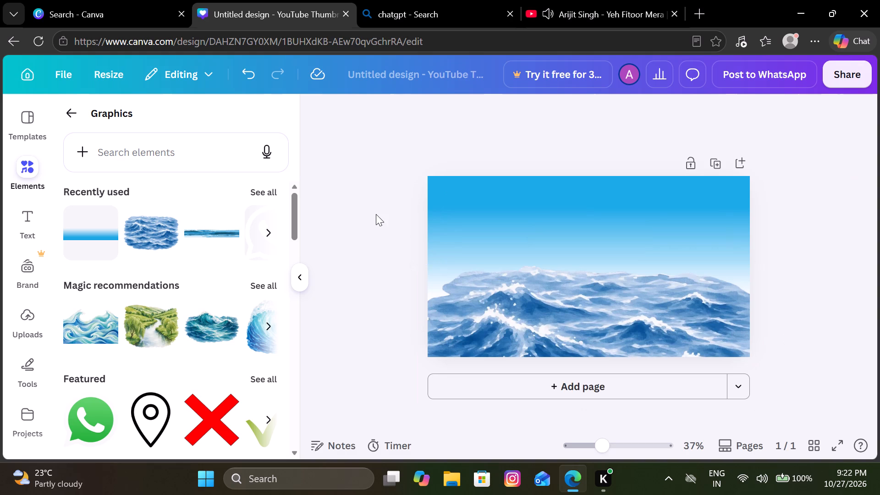
pyautogui.moveTo(506, 288); pyautogui.dragTo(506, 294)
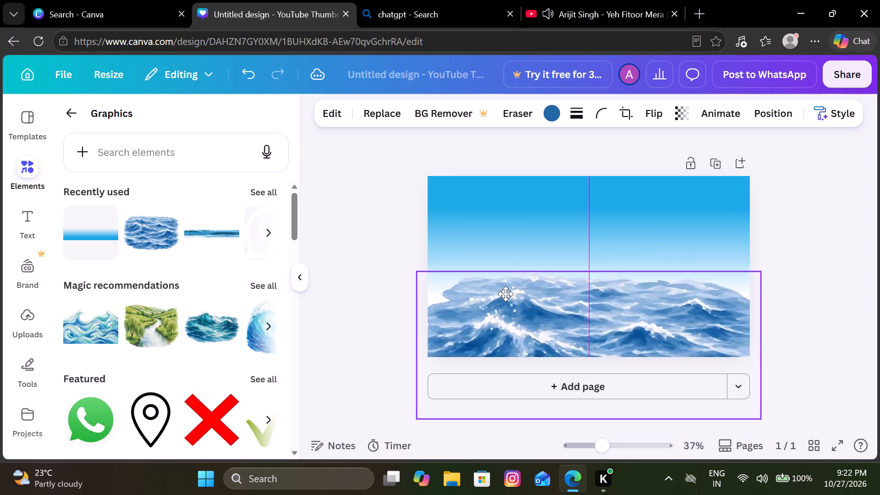
pyautogui.moveTo(506, 294); pyautogui.dragTo(505, 311)
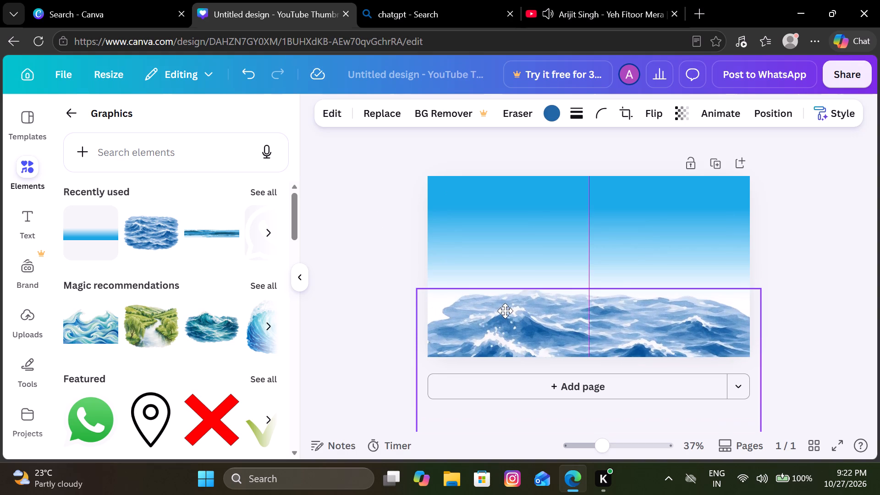
pyautogui.moveTo(505, 311); pyautogui.dragTo(505, 309)
pyautogui.click(365, 250)
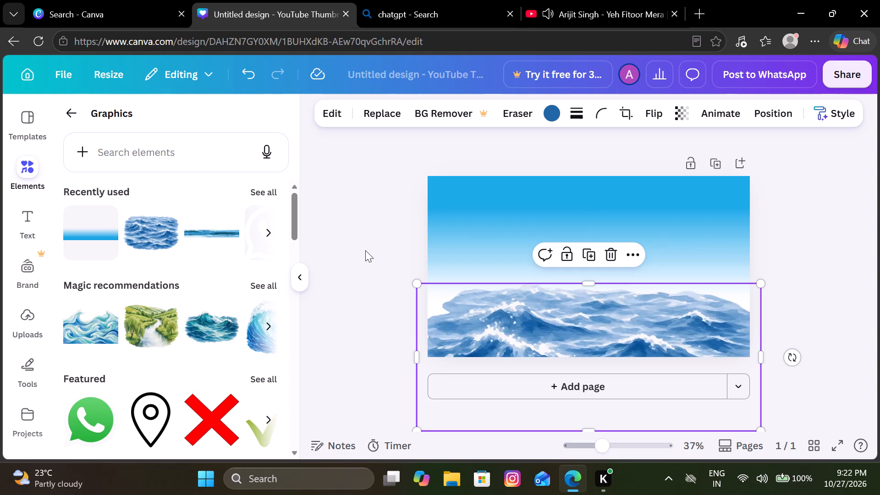
# Search the graphics for "orange sky".
pyautogui.click(212, 158)
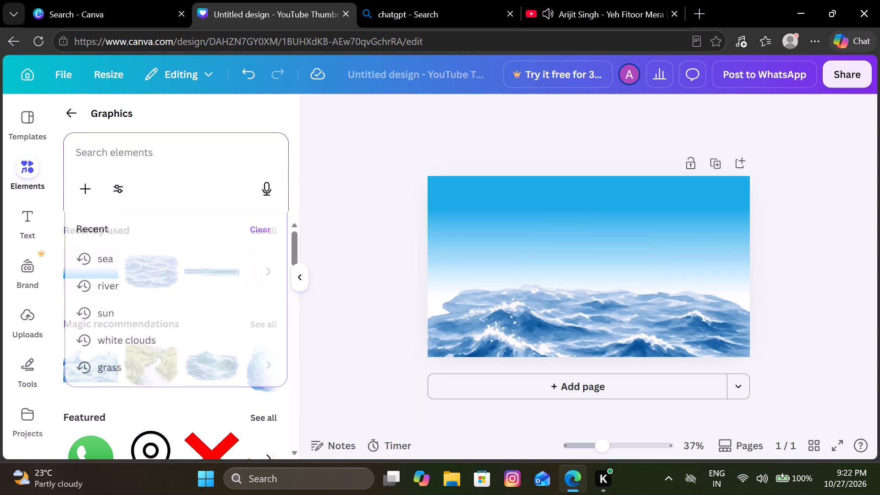
pyautogui.write('orange')
pyautogui.press('space')
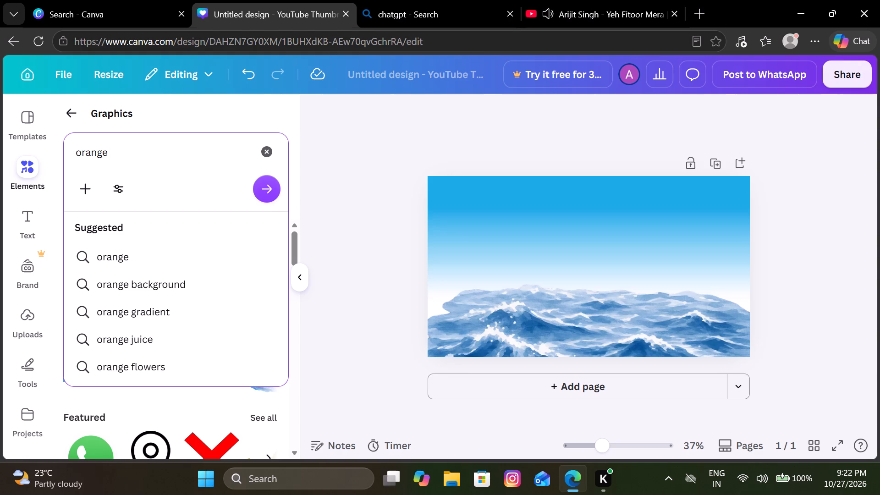
pyautogui.write('skt')
pyautogui.press('BackSpace')
pyautogui.press('y')
pyautogui.press('Return')
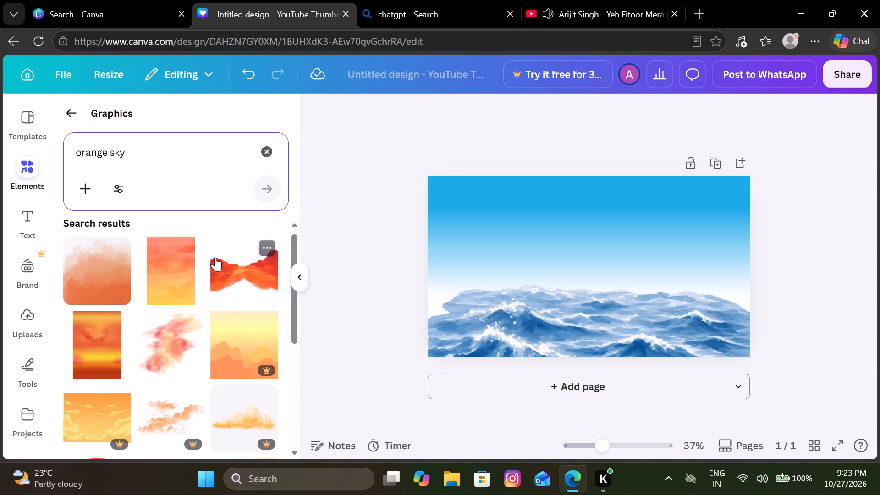
# Add the graphic of three thin orange cloud streaks, shrink it to about 330 px wide and place it mid-page just above the waves.
pyautogui.scroll(-1, 215, 257)
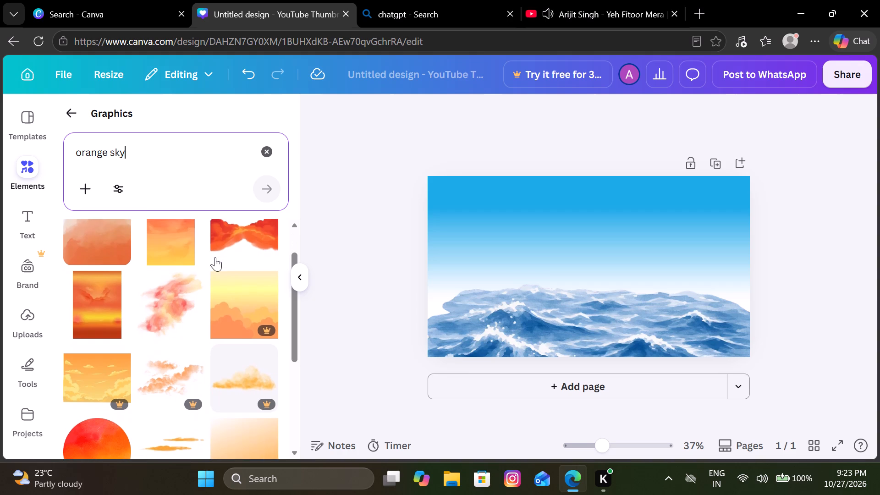
pyautogui.scroll(-2, 215, 257)
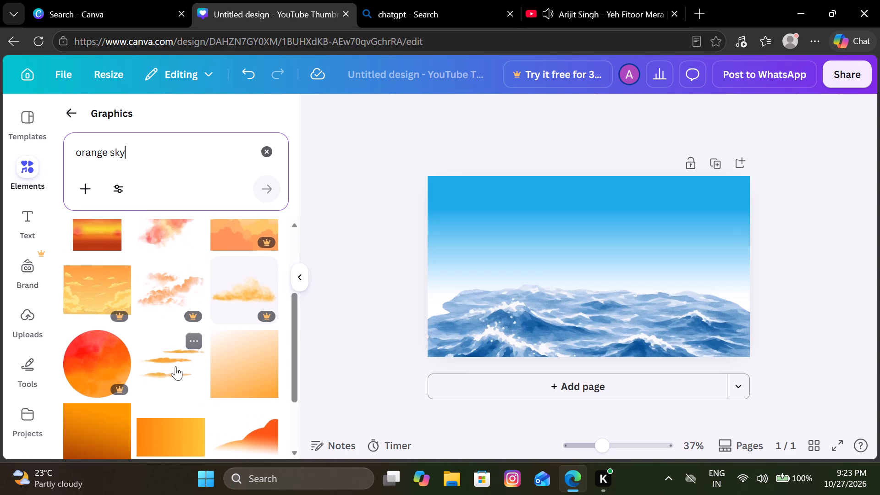
pyautogui.click(176, 366)
pyautogui.moveTo(590, 264); pyautogui.dragTo(578, 265)
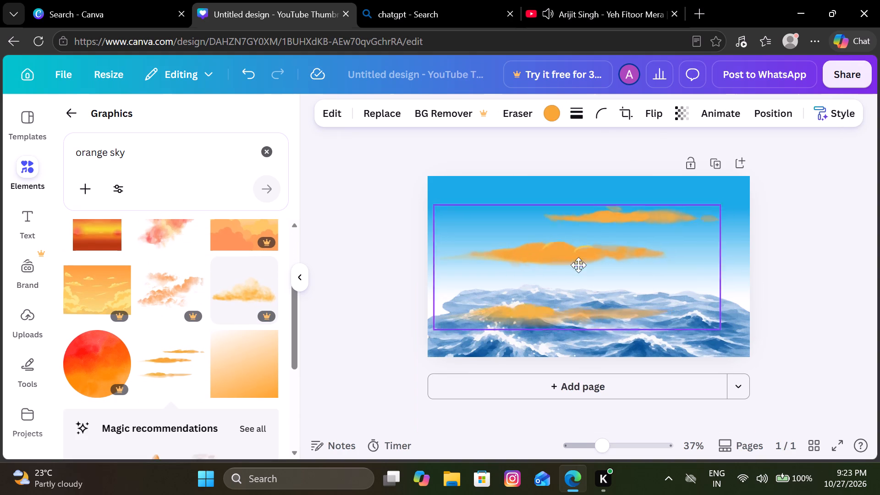
pyautogui.moveTo(578, 265); pyautogui.dragTo(573, 276)
pyautogui.click(573, 276)
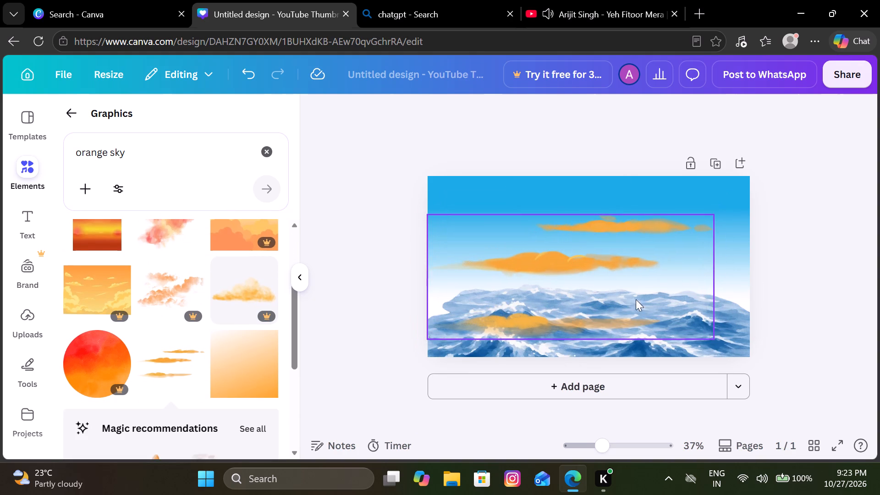
pyautogui.click(668, 293)
pyautogui.moveTo(715, 339); pyautogui.dragTo(621, 256)
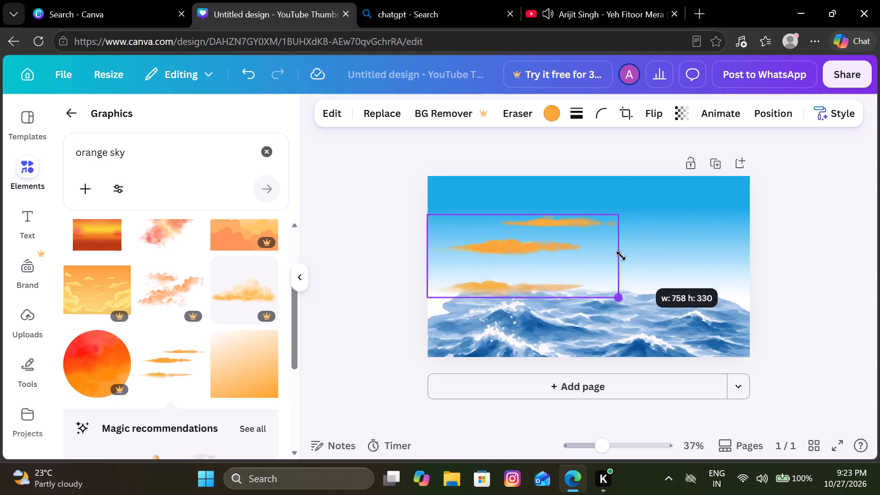
pyautogui.moveTo(621, 256); pyautogui.dragTo(526, 218)
pyautogui.moveTo(481, 230); pyautogui.dragTo(572, 274)
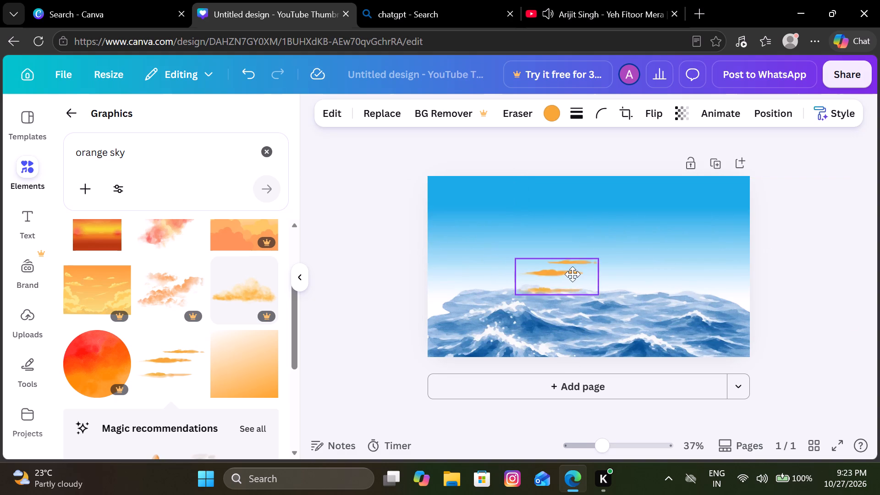
pyautogui.moveTo(572, 274); pyautogui.dragTo(591, 268)
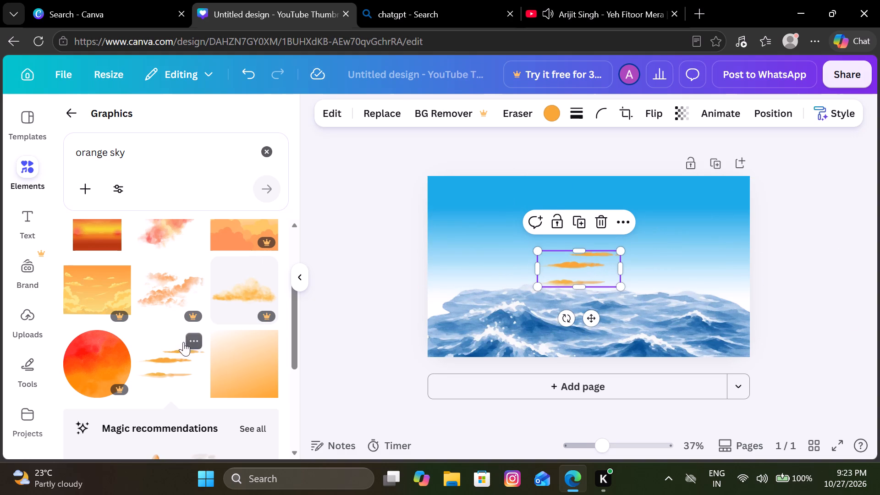
# Add a second copy of the orange cloud streaks and place it higher in the sky, right of the first.
pyautogui.click(179, 353)
pyautogui.moveTo(602, 264); pyautogui.dragTo(623, 273)
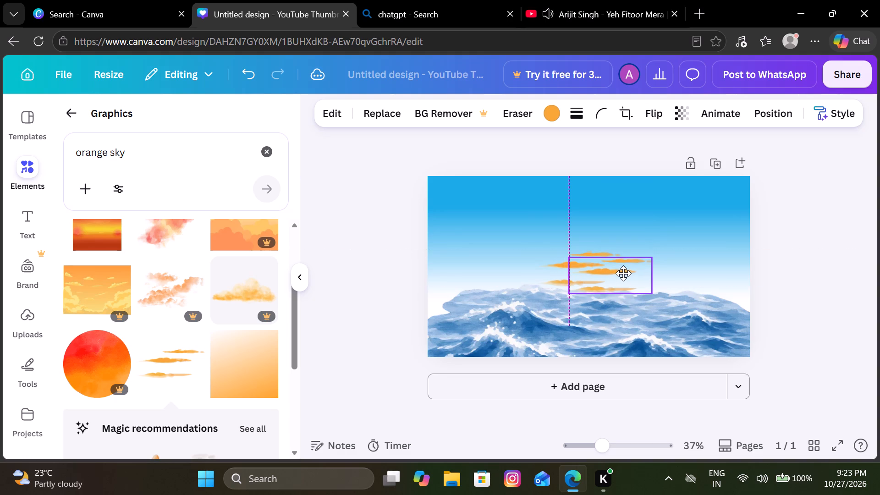
pyautogui.moveTo(623, 273); pyautogui.dragTo(663, 242)
# Shift the first cloud graphic slightly left and crop away its upper part, leaving only the lowest streak.
pyautogui.moveTo(577, 275); pyautogui.dragTo(570, 274)
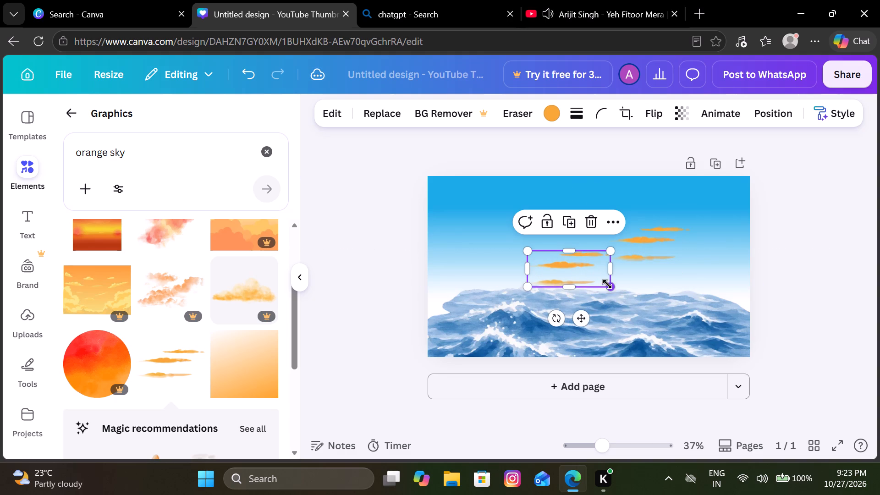
pyautogui.moveTo(568, 250); pyautogui.dragTo(567, 268)
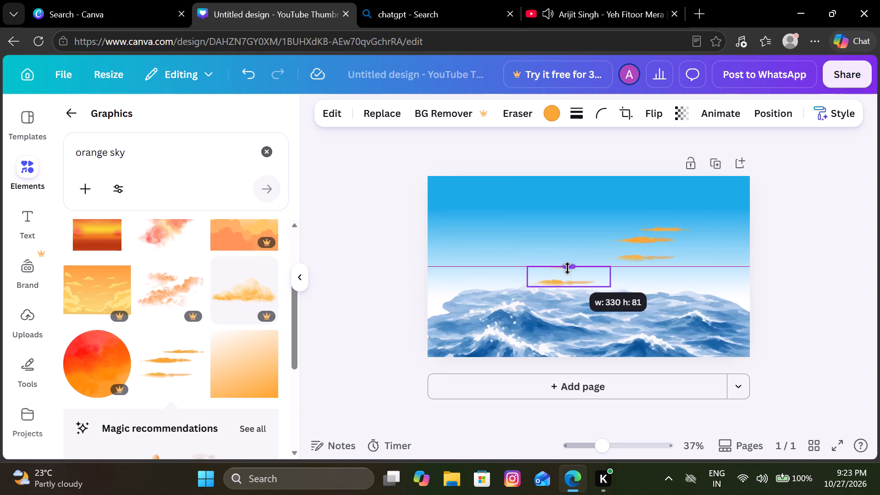
pyautogui.moveTo(567, 268); pyautogui.dragTo(568, 274)
# Move the second cloud graphic down beside the cropped streak so it sits just above the waves.
pyautogui.moveTo(674, 231); pyautogui.dragTo(636, 264)
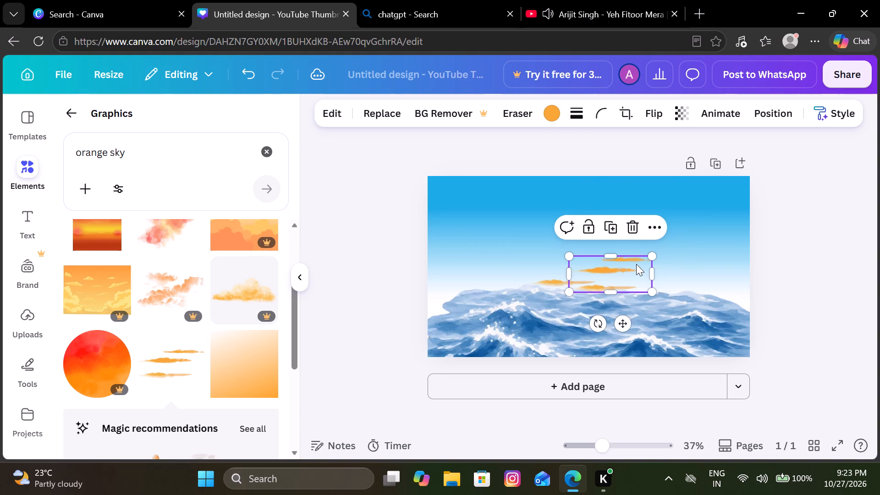
# Crop the top streak off the second cloud graphic and shrink the graphic to about 287 px wide.
pyautogui.moveTo(605, 256); pyautogui.dragTo(605, 262)
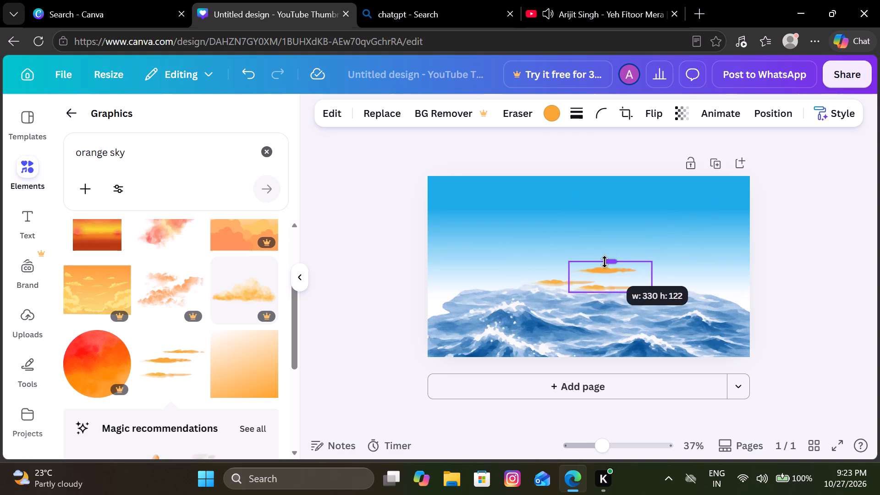
pyautogui.moveTo(605, 262); pyautogui.dragTo(605, 262)
pyautogui.moveTo(650, 292); pyautogui.dragTo(638, 297)
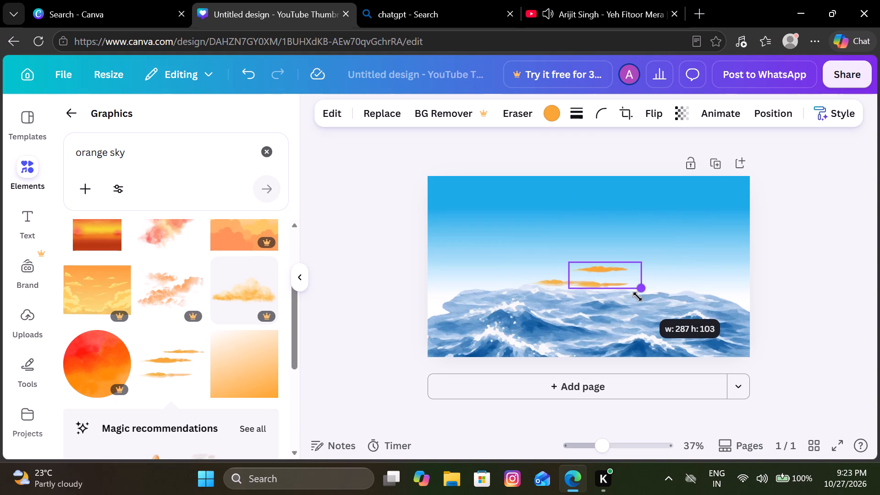
pyautogui.moveTo(638, 297); pyautogui.dragTo(637, 297)
# Reposition the cropped two-streak cloud graphic just above the waves, centred vertically on the single streak beside it.
pyautogui.moveTo(611, 278); pyautogui.dragTo(614, 282)
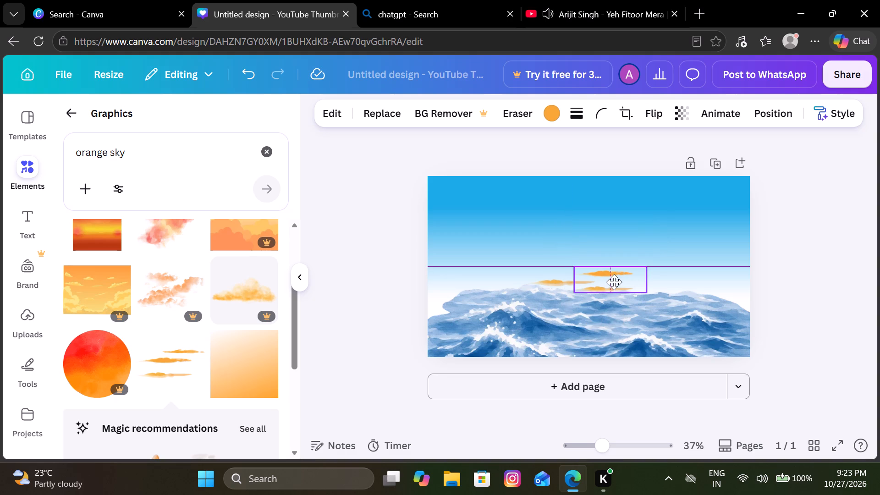
pyautogui.moveTo(614, 282); pyautogui.dragTo(615, 280)
pyautogui.click(616, 279)
pyautogui.click(351, 293)
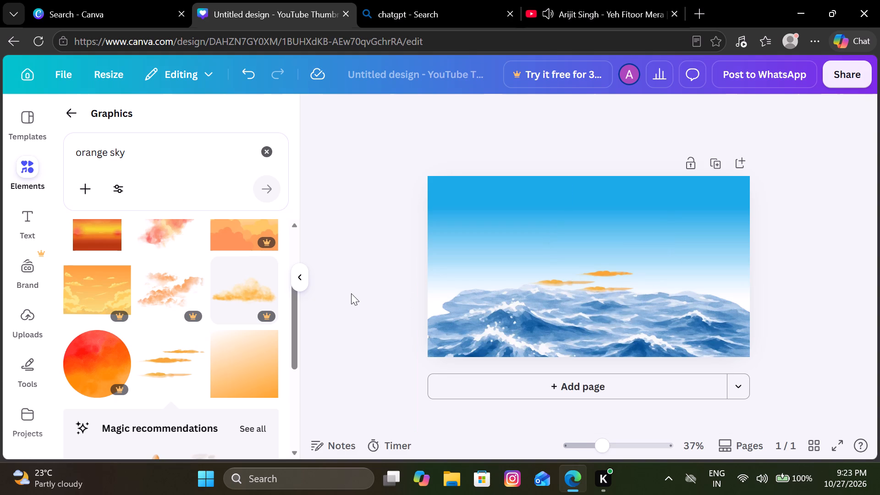
pyautogui.click(546, 281)
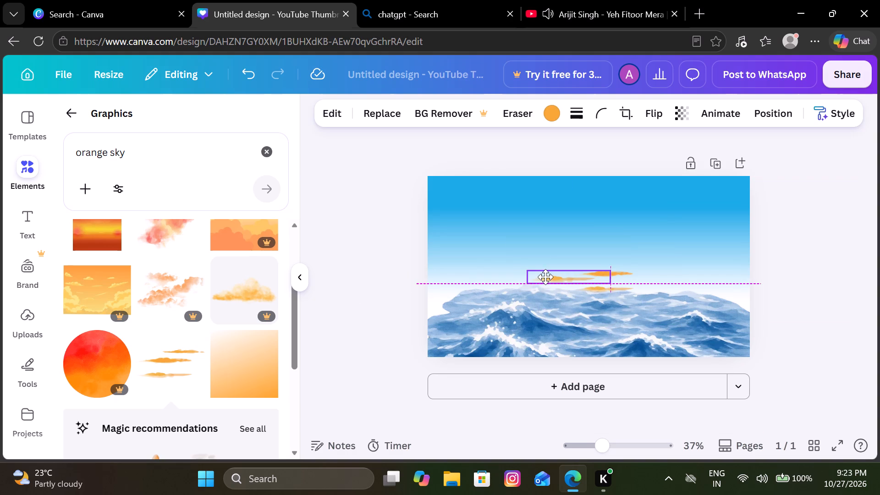
pyautogui.click(627, 285)
pyautogui.moveTo(627, 285); pyautogui.dragTo(625, 280)
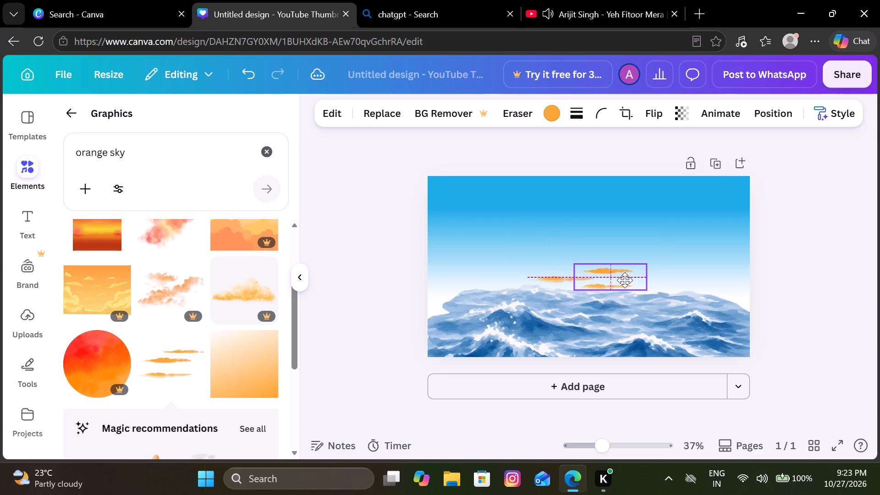
pyautogui.moveTo(625, 280); pyautogui.dragTo(625, 280)
pyautogui.click(704, 266)
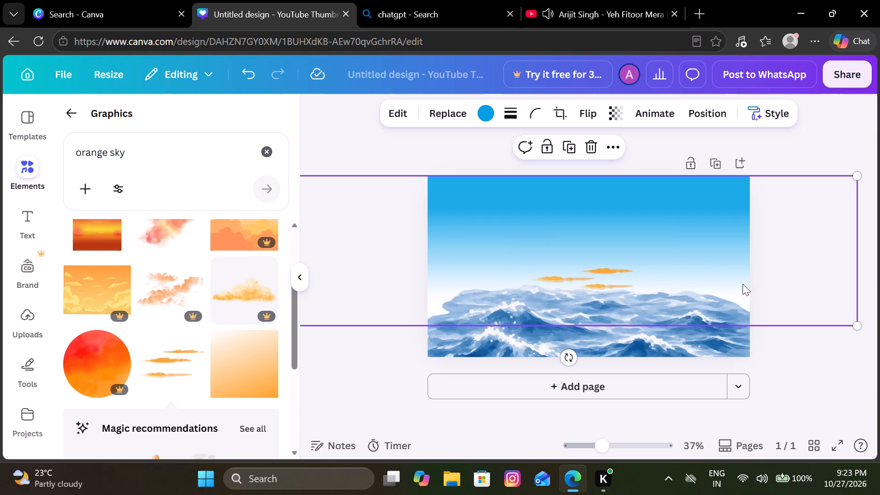
pyautogui.click(802, 352)
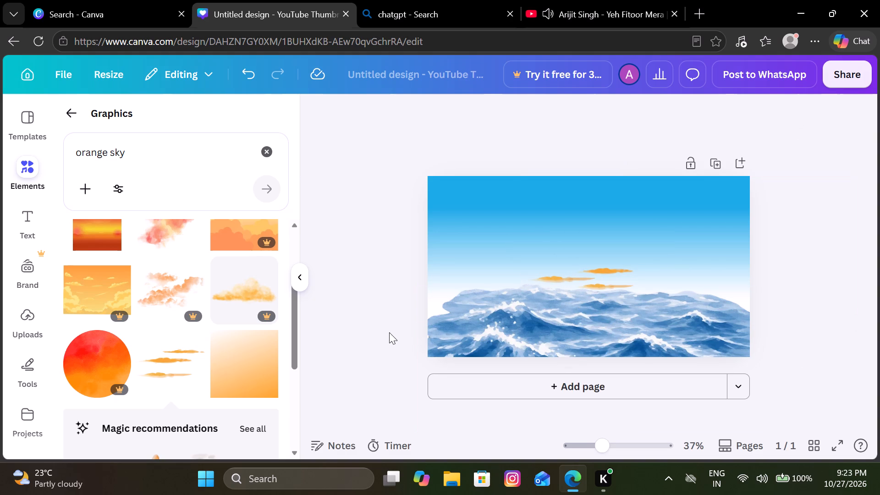
# Add the recommended orange cloud bank graphic, shrink it to about a third of its size and place it right of the streaks above the waves.
pyautogui.scroll(-1, 222, 346)
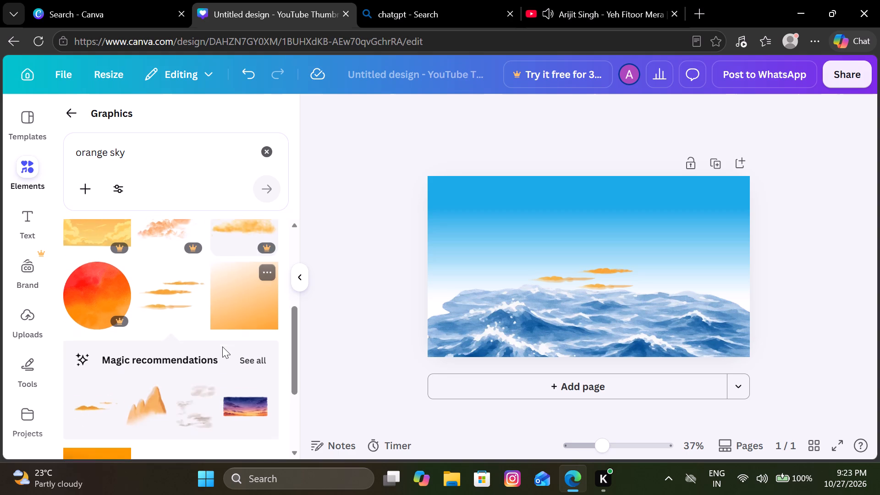
pyautogui.scroll(-2, 222, 346)
pyautogui.click(94, 346)
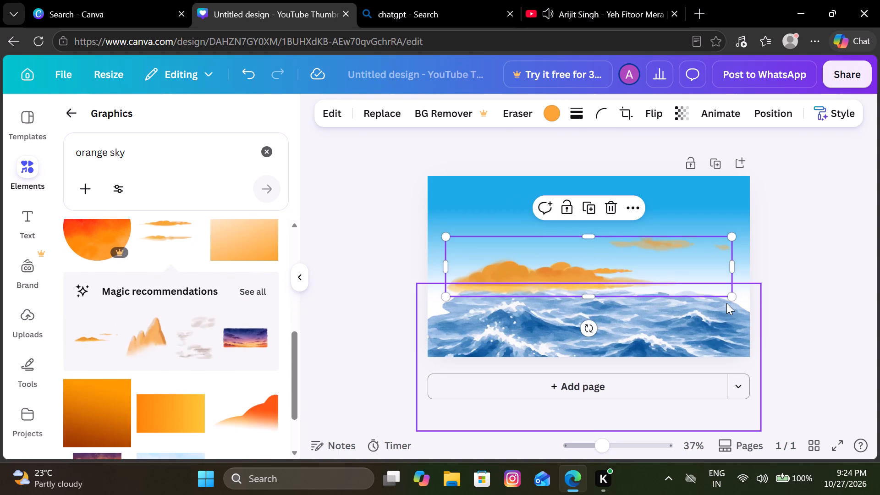
pyautogui.moveTo(726, 303); pyautogui.dragTo(730, 300)
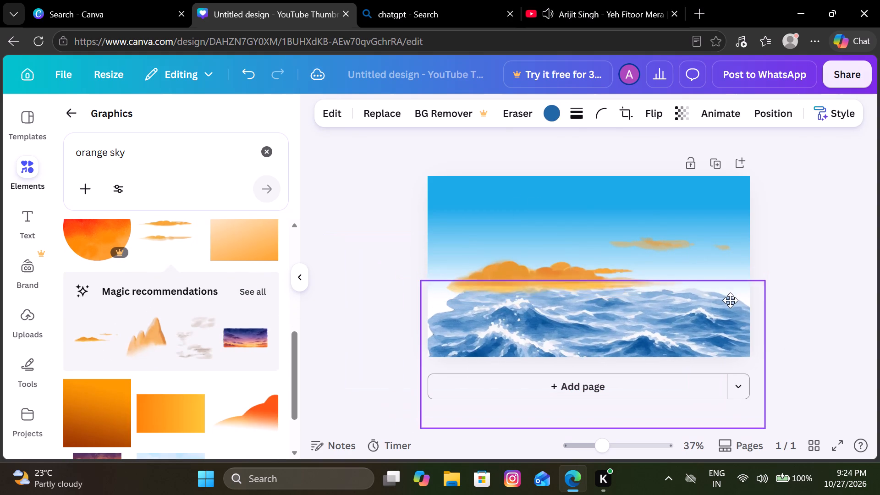
pyautogui.moveTo(730, 300); pyautogui.dragTo(719, 295)
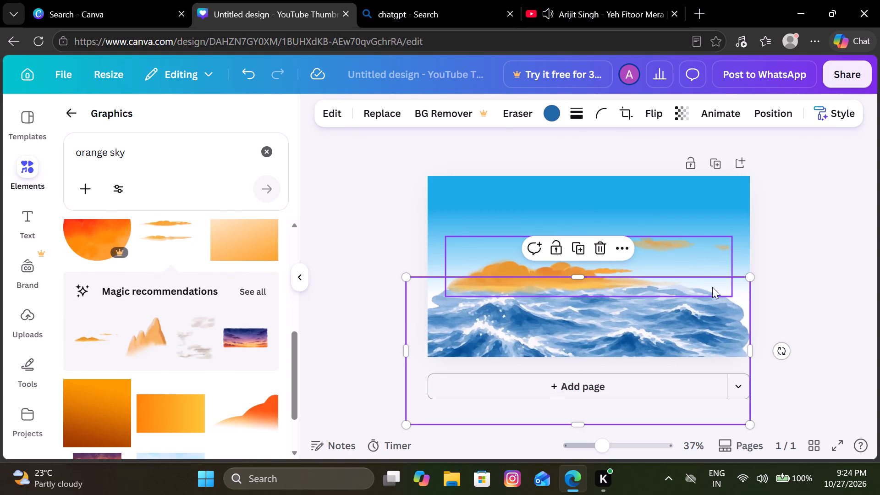
pyautogui.click(709, 285)
pyautogui.click(731, 293)
pyautogui.moveTo(731, 293); pyautogui.dragTo(667, 271)
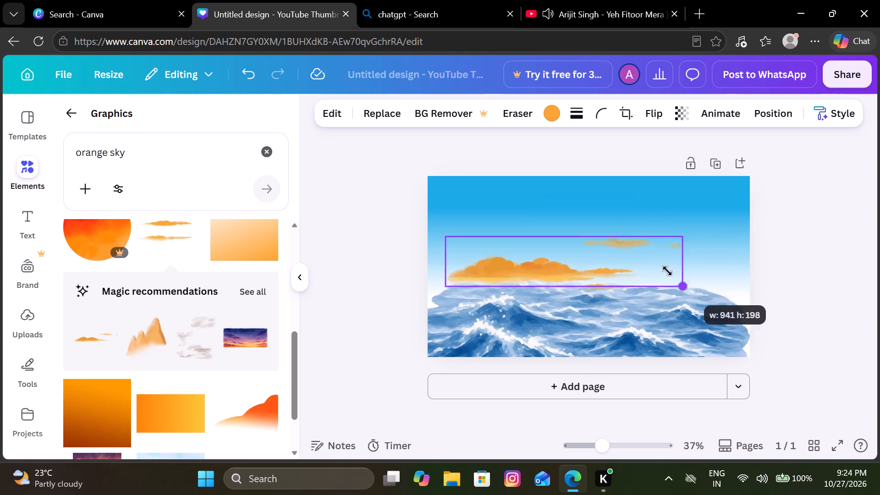
pyautogui.moveTo(667, 271); pyautogui.dragTo(550, 244)
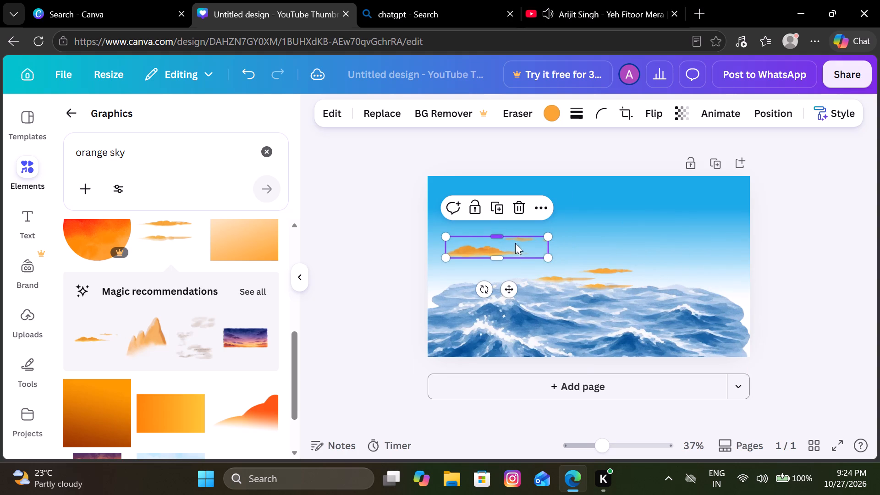
pyautogui.moveTo(521, 249); pyautogui.dragTo(700, 274)
# Move the ocean waves graphic back to the horizontal centre of the page, with its top edge slightly lower.
pyautogui.moveTo(609, 340); pyautogui.dragTo(610, 347)
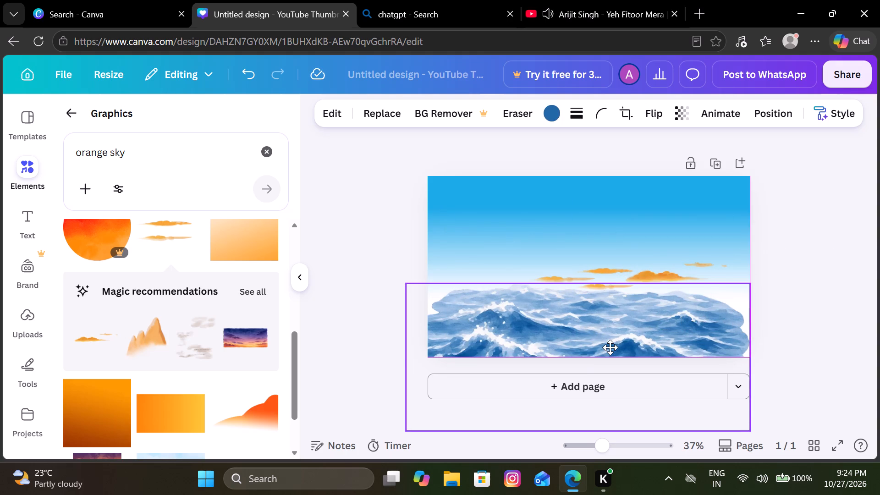
pyautogui.moveTo(610, 347); pyautogui.dragTo(620, 347)
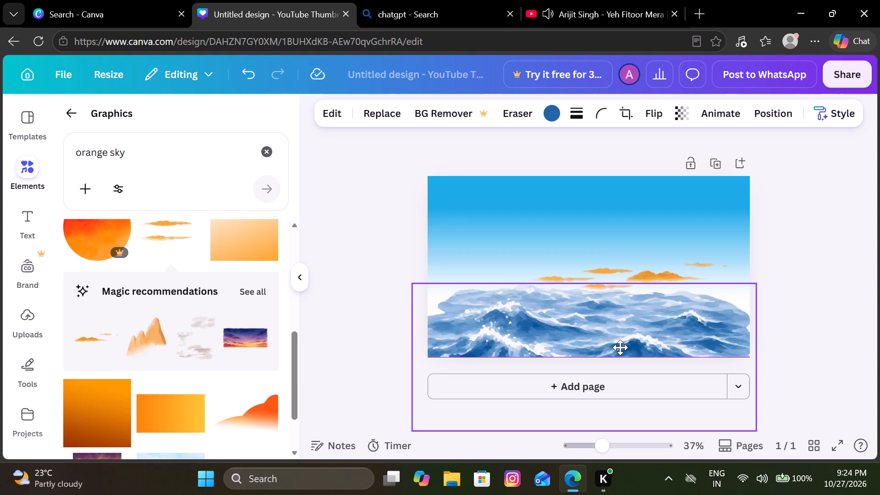
pyautogui.moveTo(620, 347); pyautogui.dragTo(620, 348)
pyautogui.click(362, 316)
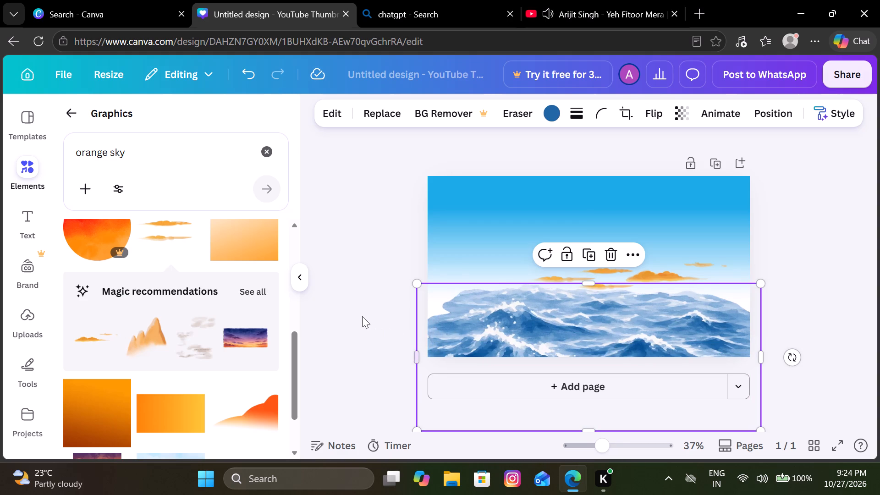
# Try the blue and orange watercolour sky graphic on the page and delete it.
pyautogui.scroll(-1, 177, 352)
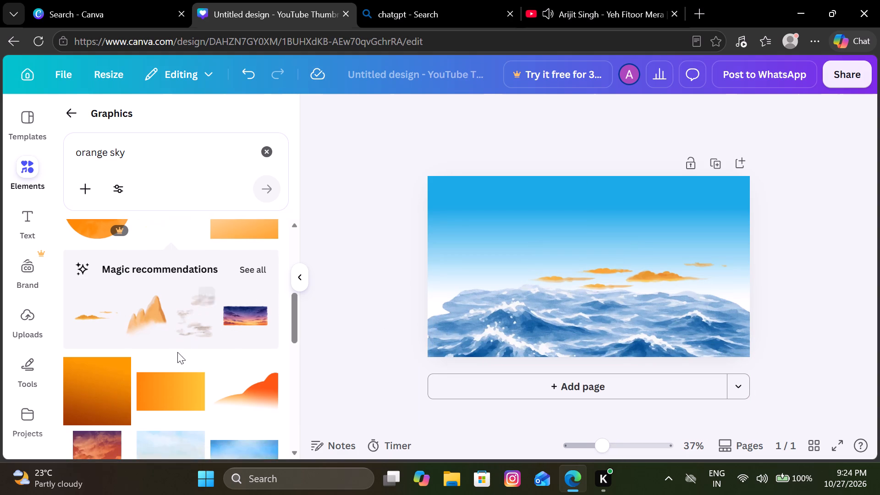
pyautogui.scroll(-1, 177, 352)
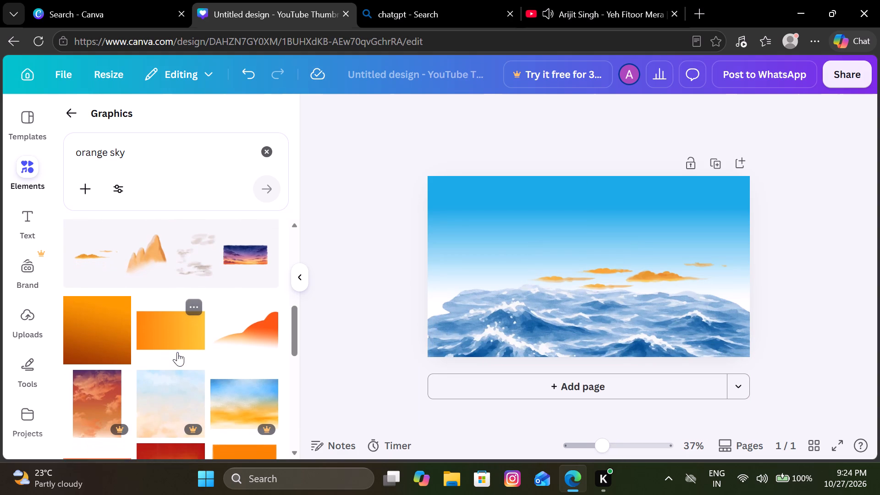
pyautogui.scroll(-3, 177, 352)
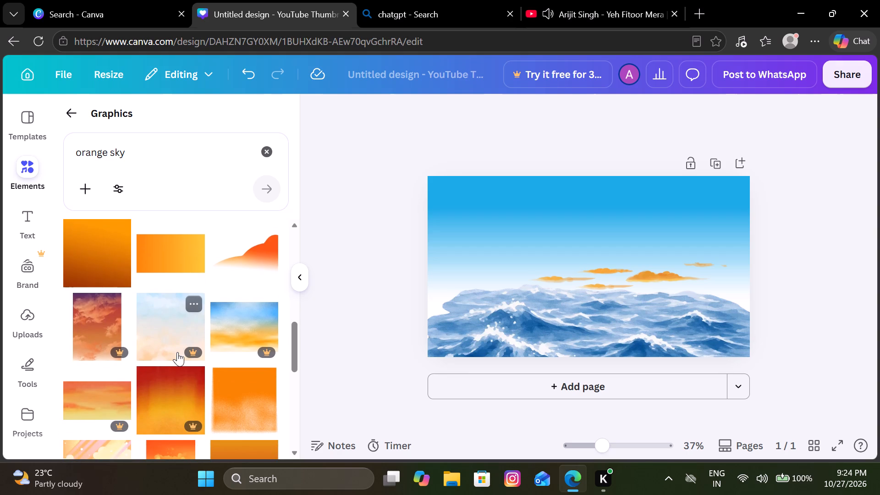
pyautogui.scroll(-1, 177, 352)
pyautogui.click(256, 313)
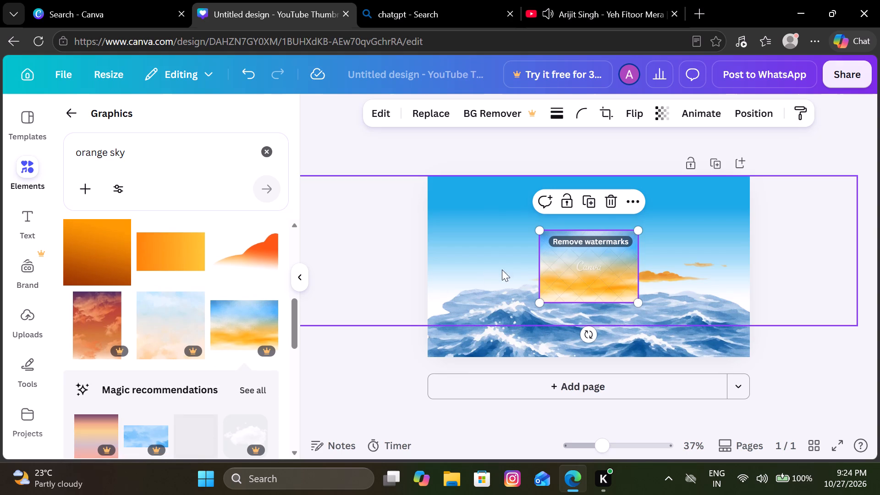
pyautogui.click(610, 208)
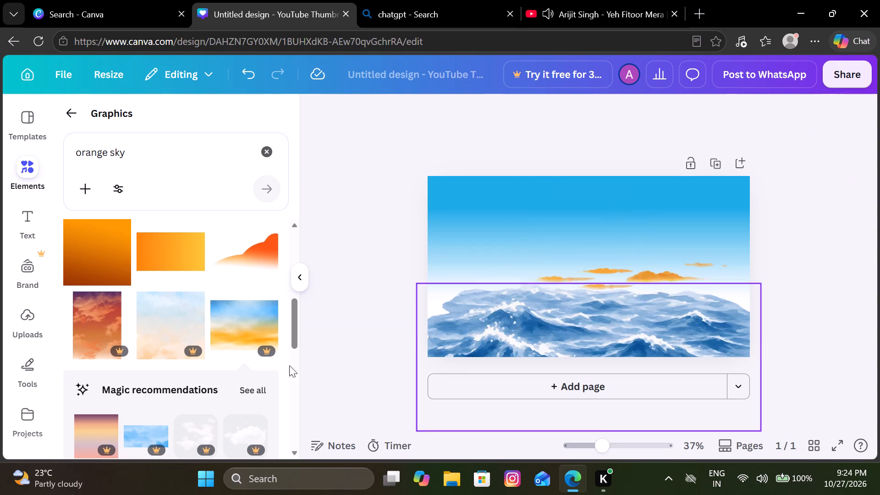
# Add the blurred orange glow graphic, shrink it and place it overlapping the page's right edge, just above the waves.
pyautogui.scroll(-2, 171, 399)
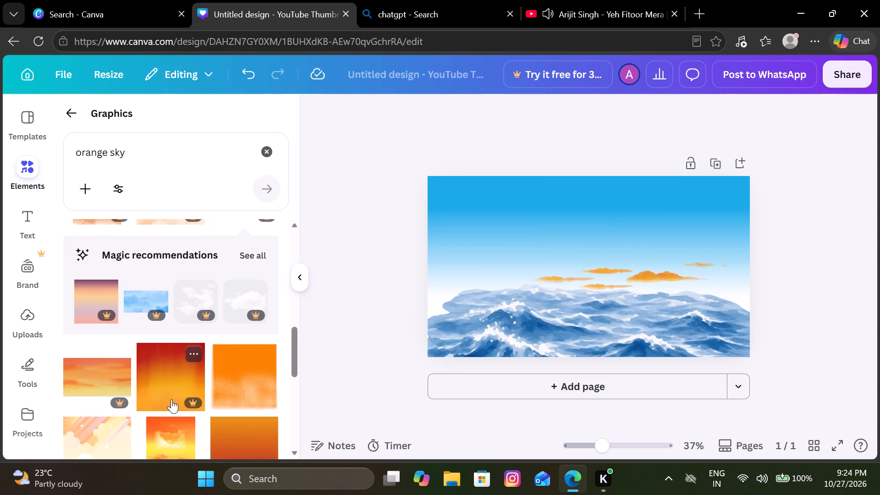
pyautogui.scroll(-2, 171, 399)
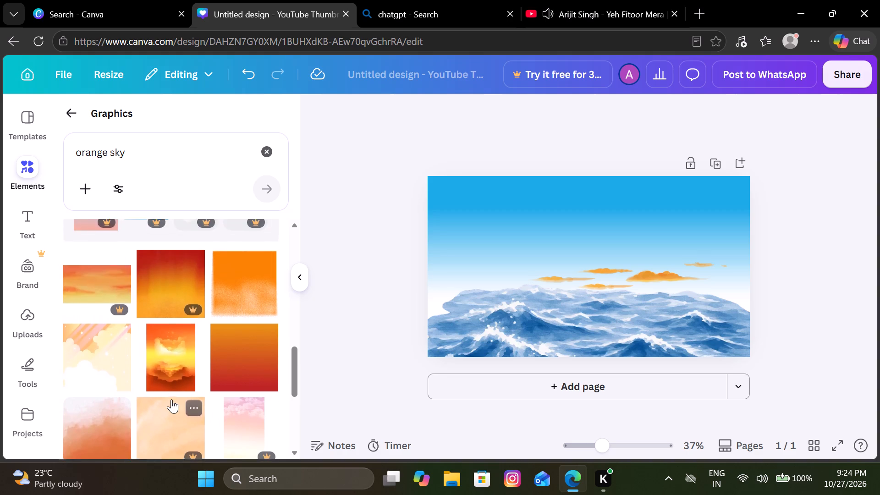
pyautogui.scroll(-2, 171, 399)
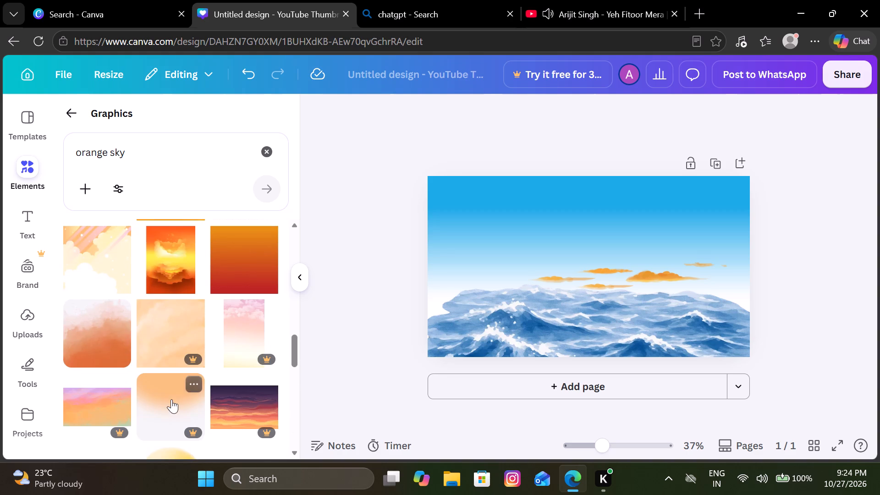
pyautogui.scroll(-1, 171, 399)
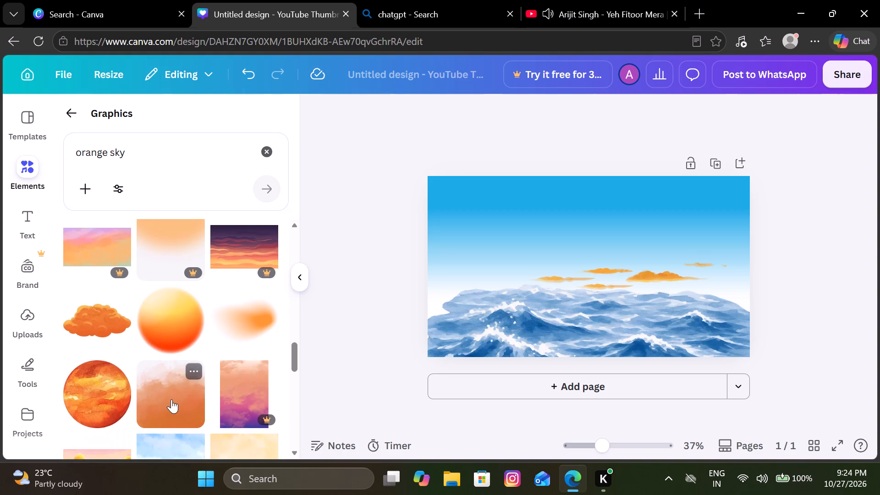
pyautogui.scroll(-1, 171, 399)
pyautogui.click(246, 332)
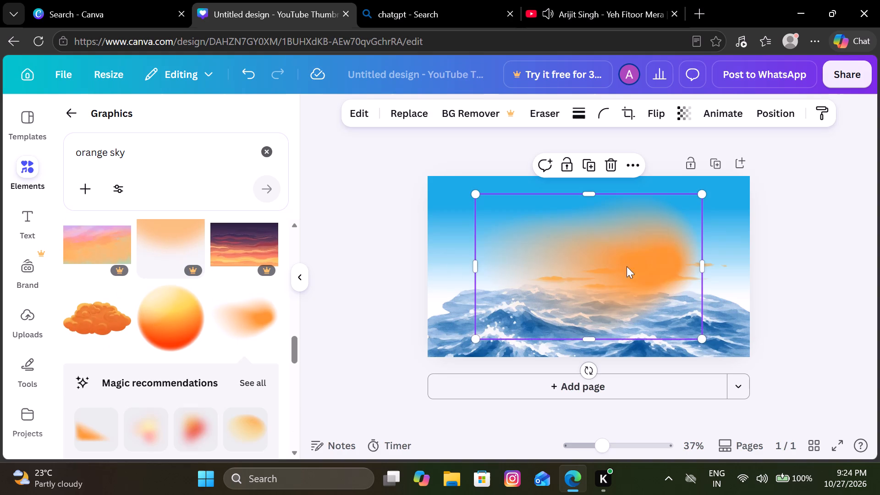
pyautogui.moveTo(704, 338); pyautogui.dragTo(625, 281)
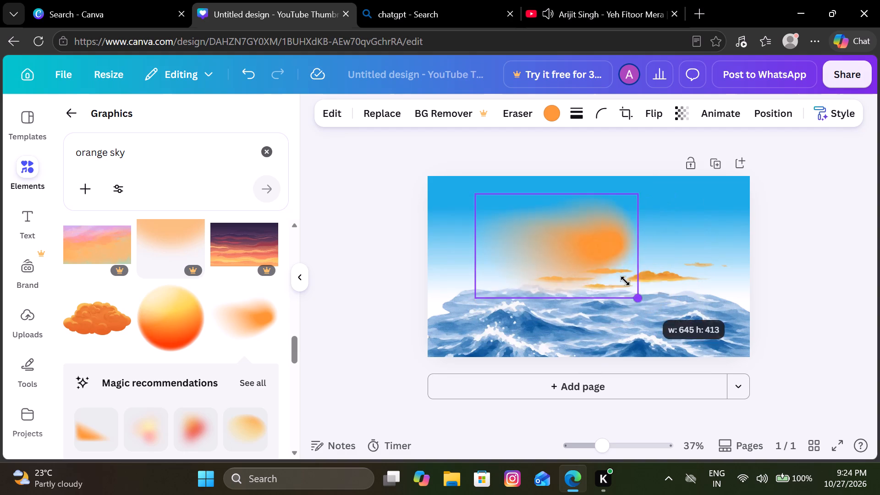
pyautogui.moveTo(625, 281); pyautogui.dragTo(581, 237)
pyautogui.moveTo(530, 223); pyautogui.dragTo(627, 257)
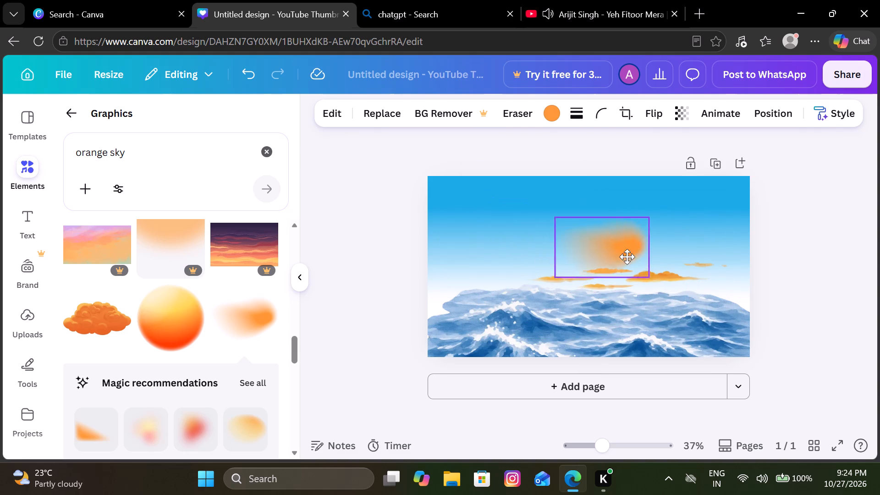
pyautogui.moveTo(627, 257); pyautogui.dragTo(726, 272)
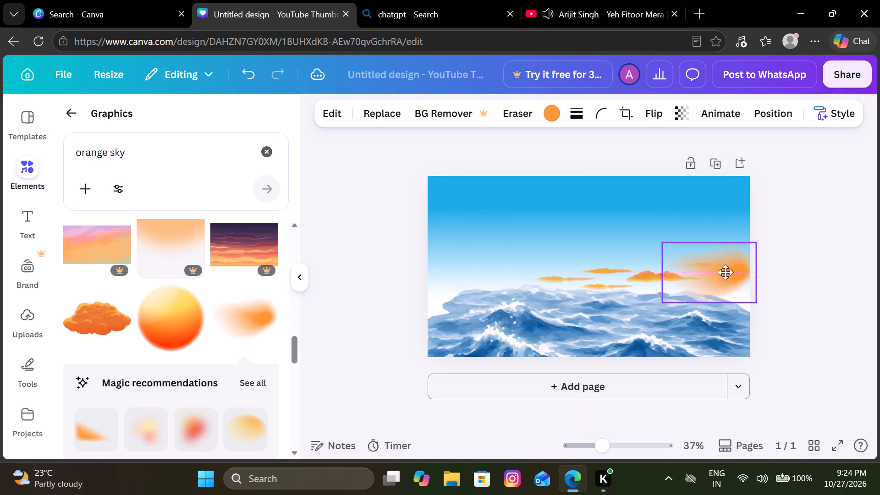
pyautogui.moveTo(726, 272); pyautogui.dragTo(728, 273)
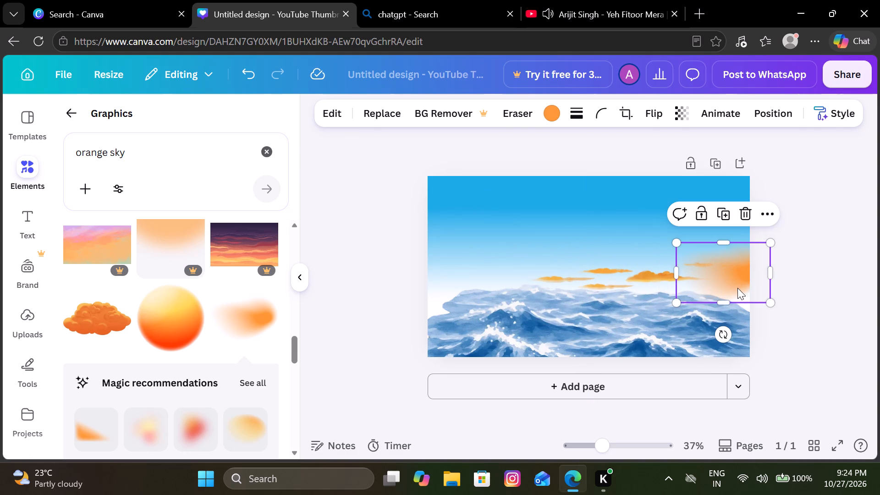
# Stretch the orange glow graphic leftward behind the cloud bank area to about 480 px wide.
pyautogui.click(672, 267)
pyautogui.moveTo(672, 267); pyautogui.dragTo(566, 258)
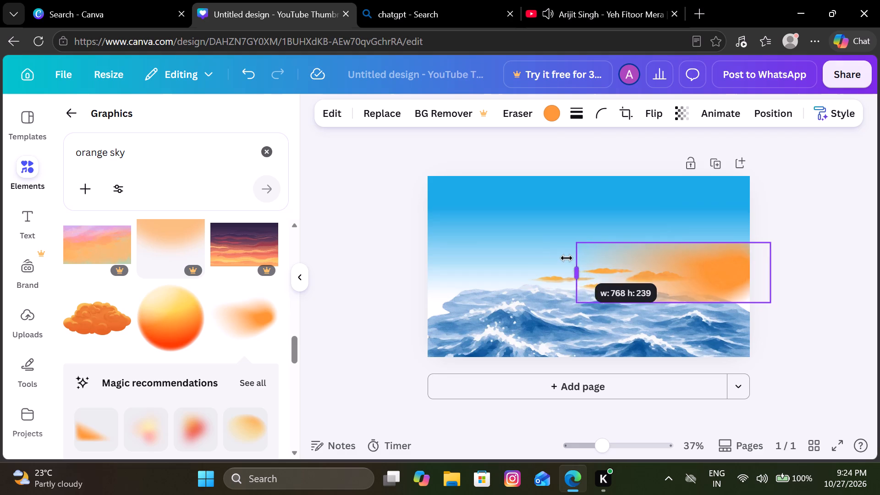
pyautogui.moveTo(566, 258); pyautogui.dragTo(653, 264)
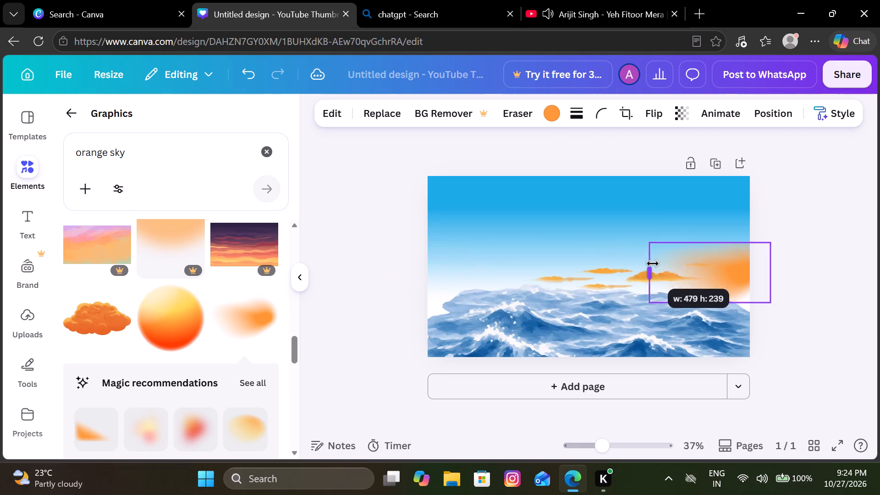
pyautogui.moveTo(653, 264); pyautogui.dragTo(644, 270)
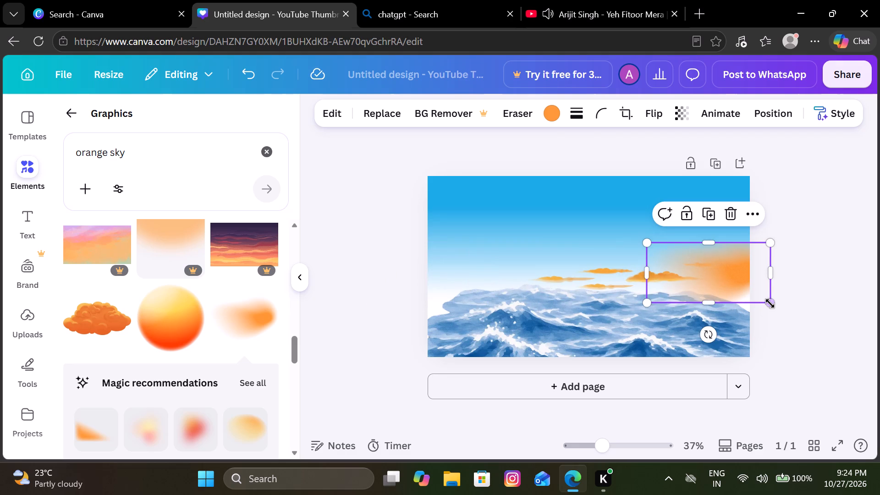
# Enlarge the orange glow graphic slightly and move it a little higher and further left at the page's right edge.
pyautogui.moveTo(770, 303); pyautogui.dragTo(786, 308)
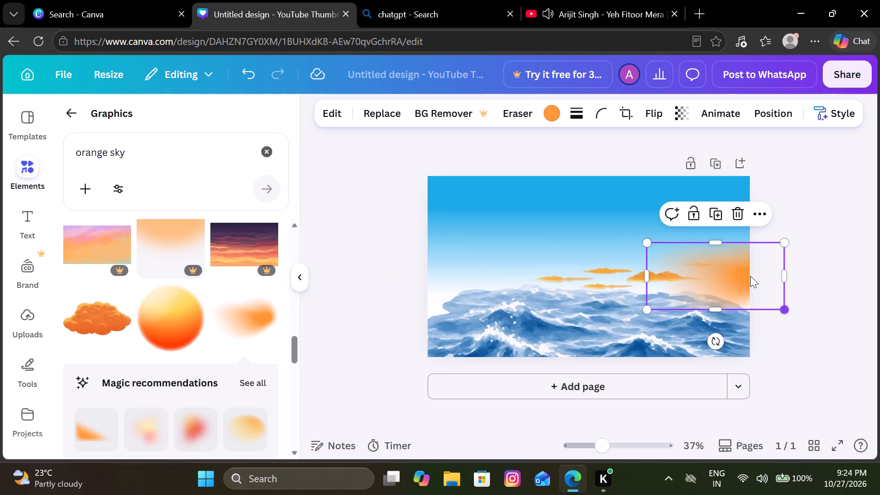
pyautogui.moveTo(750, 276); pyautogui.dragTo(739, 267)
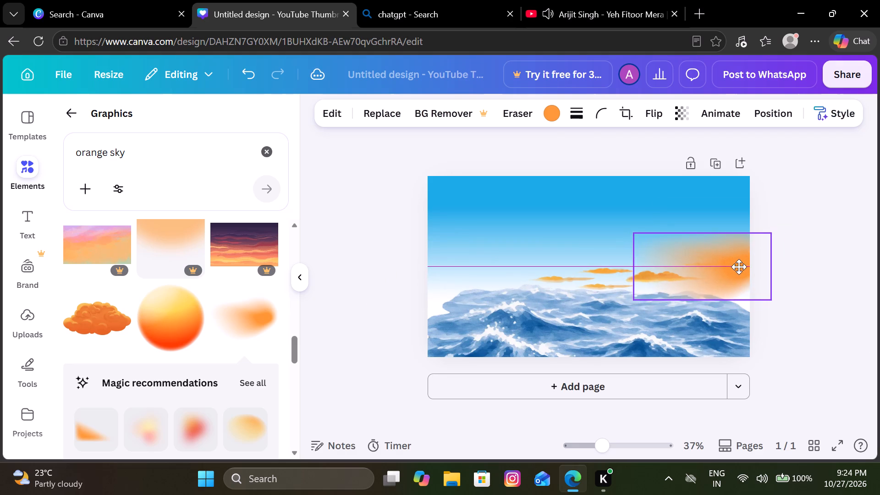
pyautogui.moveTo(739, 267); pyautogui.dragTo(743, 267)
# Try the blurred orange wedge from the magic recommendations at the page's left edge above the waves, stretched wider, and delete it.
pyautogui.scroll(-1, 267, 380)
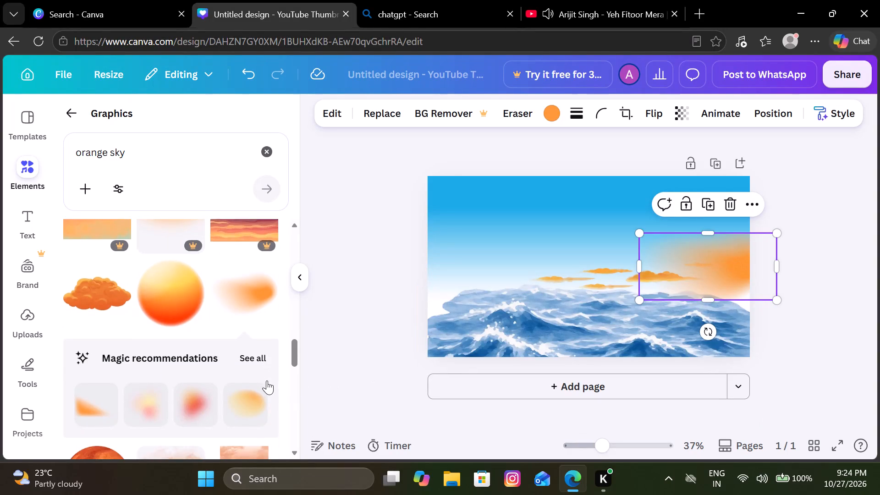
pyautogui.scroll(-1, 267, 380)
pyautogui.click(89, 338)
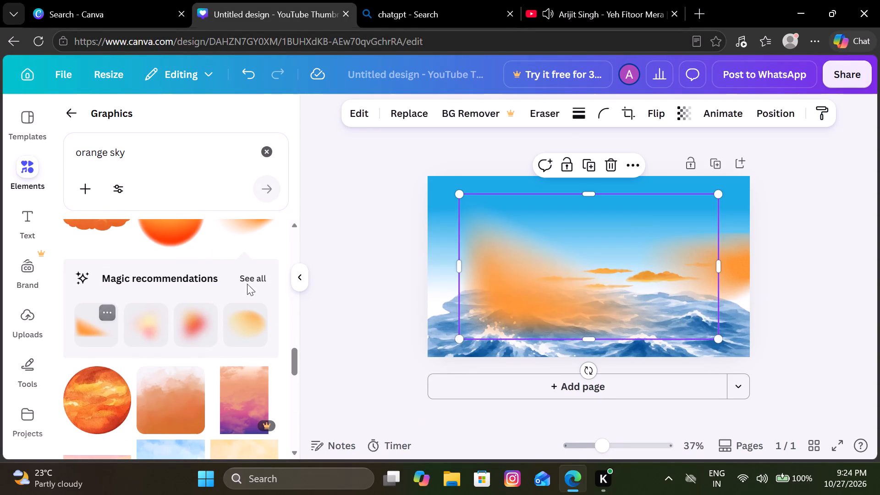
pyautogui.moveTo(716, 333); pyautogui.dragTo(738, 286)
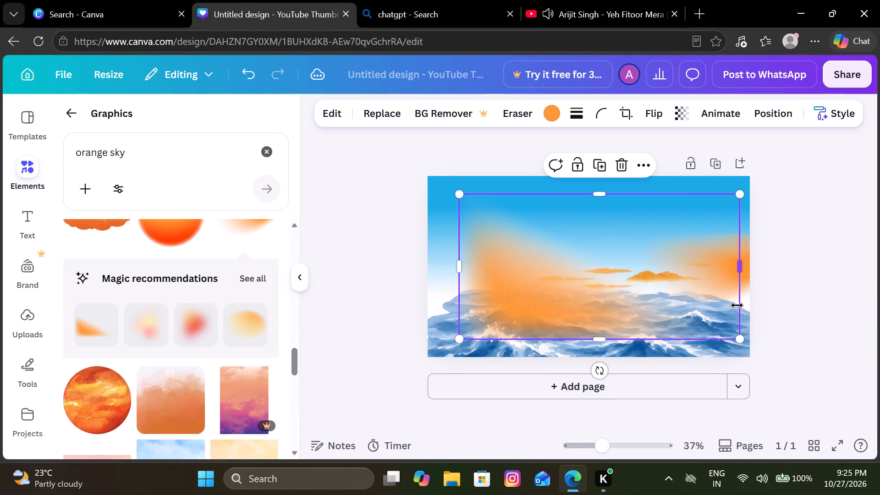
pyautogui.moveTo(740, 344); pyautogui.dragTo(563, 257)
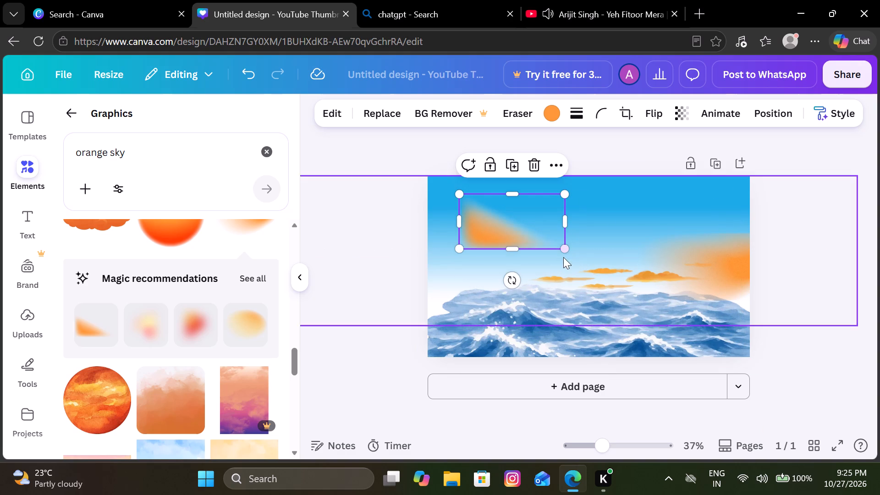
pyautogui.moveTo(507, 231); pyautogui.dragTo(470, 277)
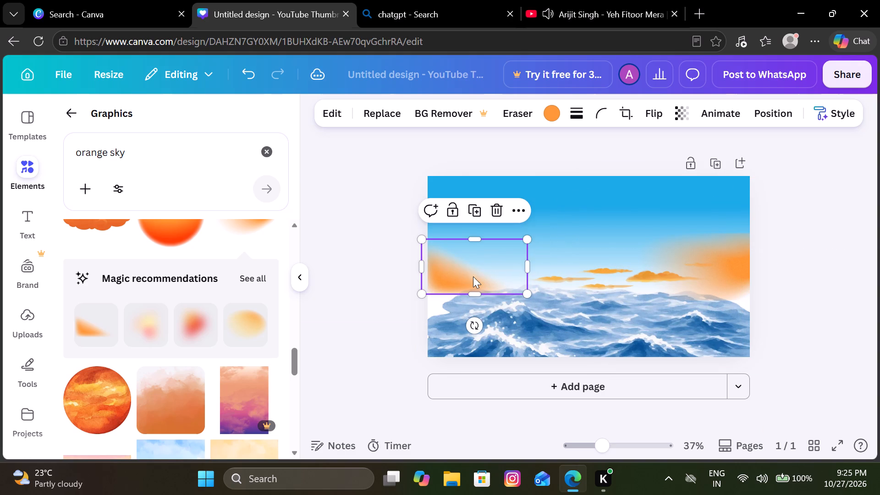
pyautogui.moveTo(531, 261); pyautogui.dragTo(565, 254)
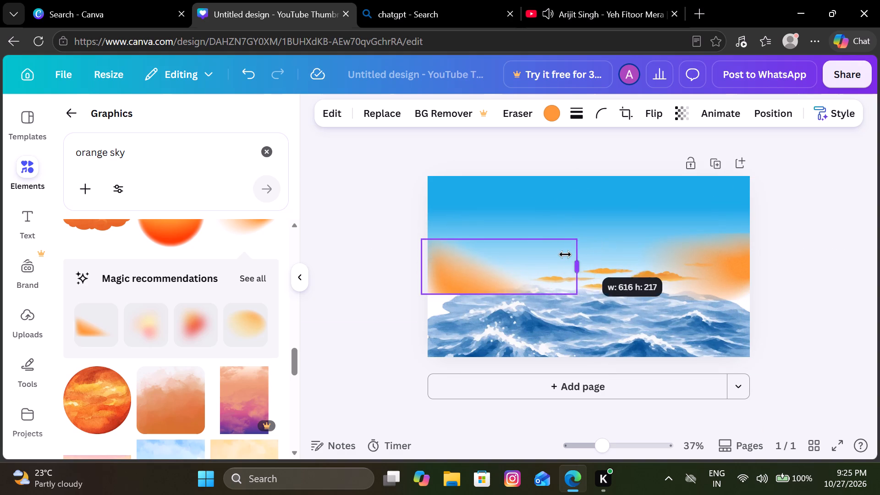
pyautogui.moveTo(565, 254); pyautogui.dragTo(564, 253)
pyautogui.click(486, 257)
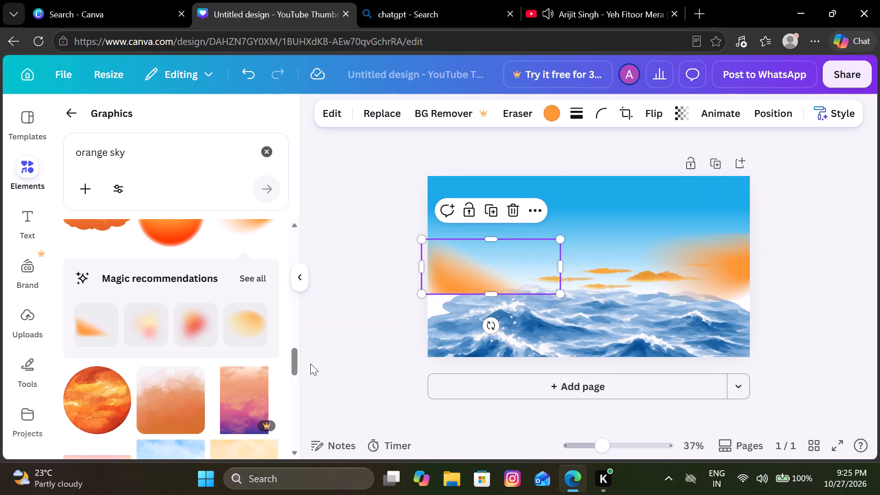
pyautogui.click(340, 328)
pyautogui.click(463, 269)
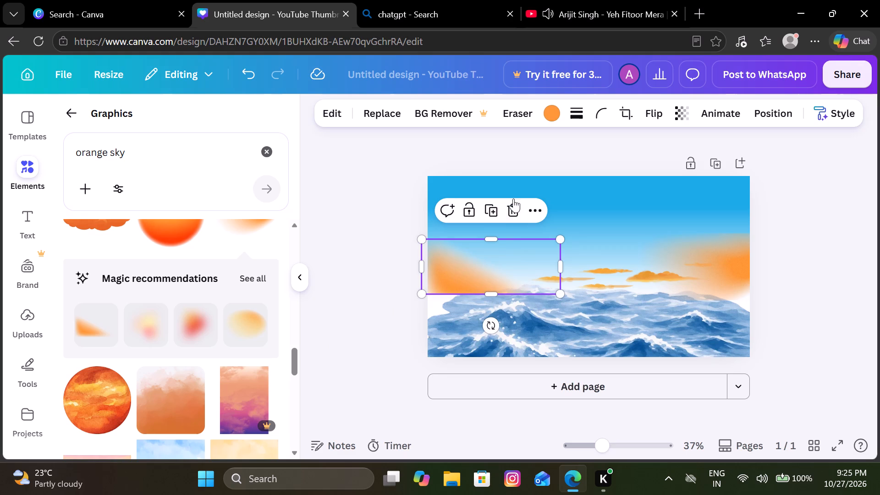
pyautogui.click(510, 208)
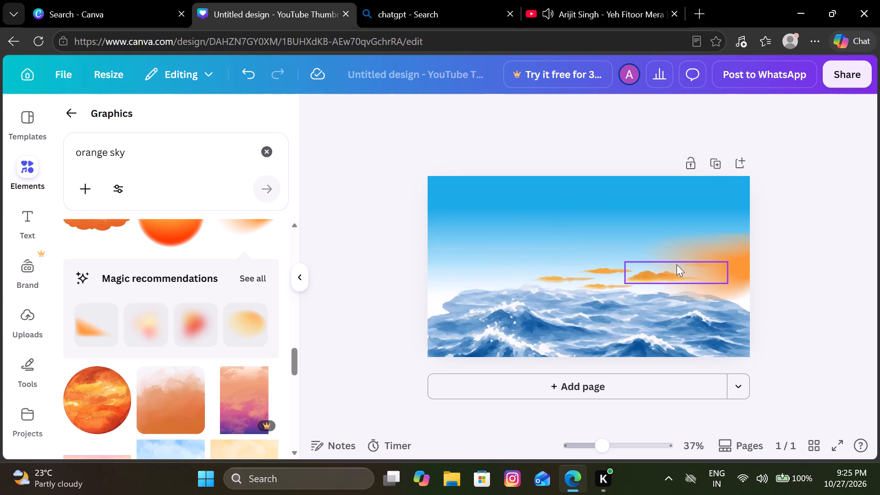
# Delete the orange glow graphic at the page's right edge.
pyautogui.click(713, 258)
pyautogui.click(729, 204)
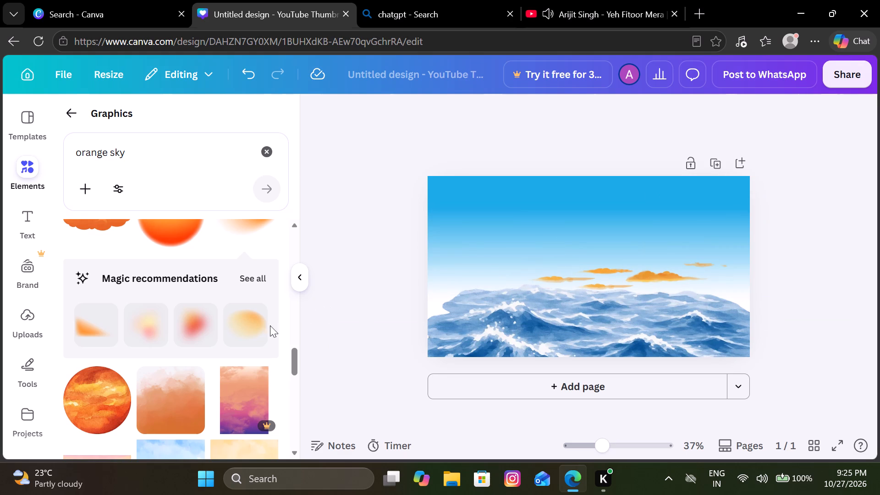
# Add the orange cloud streaks graphic from the orange sky results, enlarge it to about 342 px wide and place it left of the existing clouds.
pyautogui.scroll(6, 174, 330)
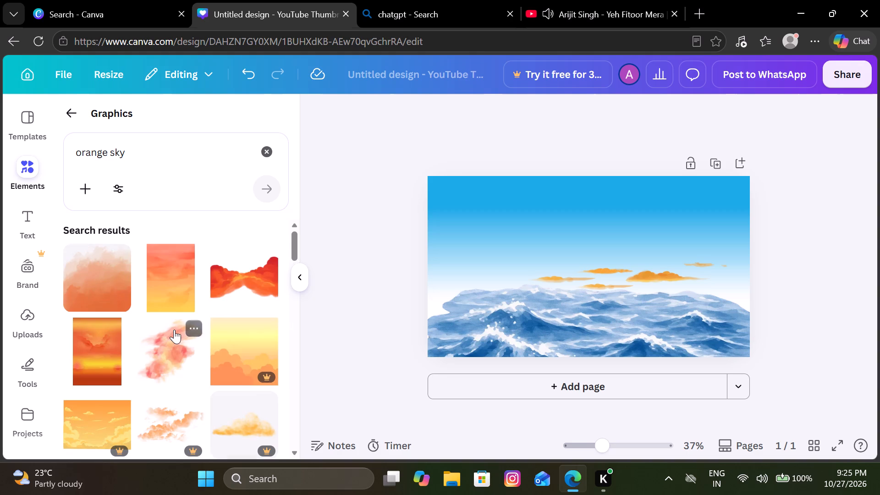
pyautogui.scroll(-2, 174, 330)
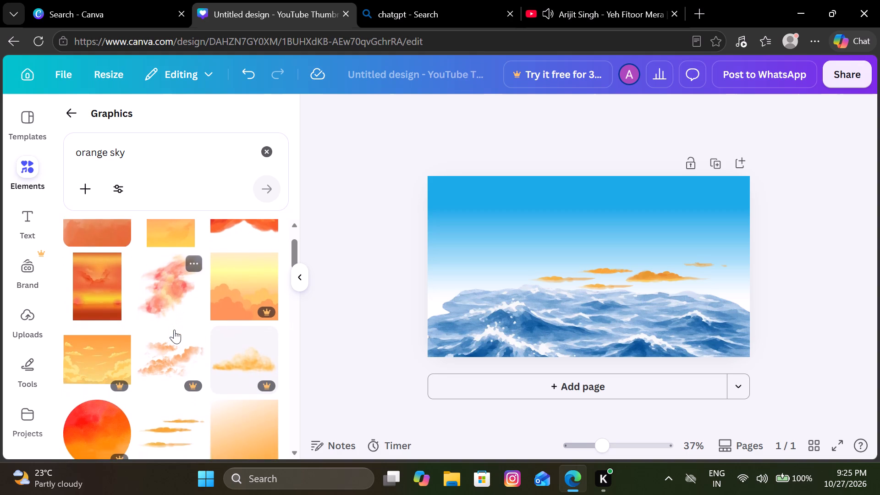
pyautogui.scroll(-1, 174, 330)
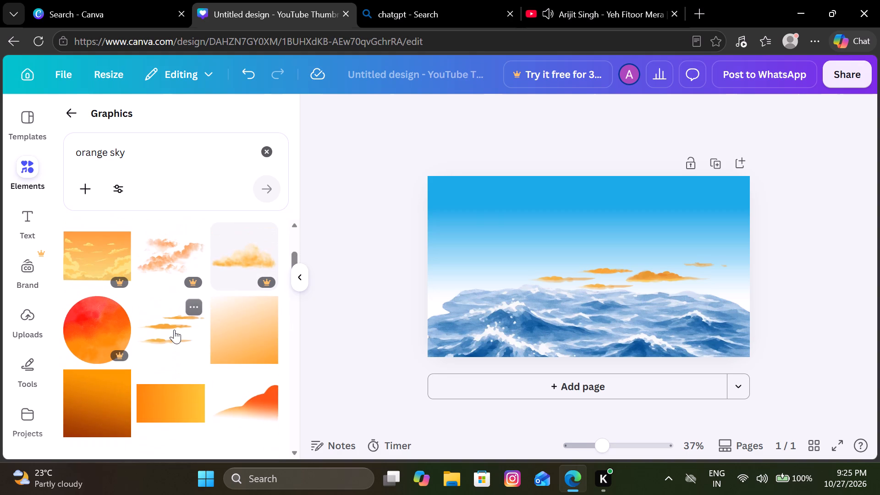
pyautogui.click(174, 330)
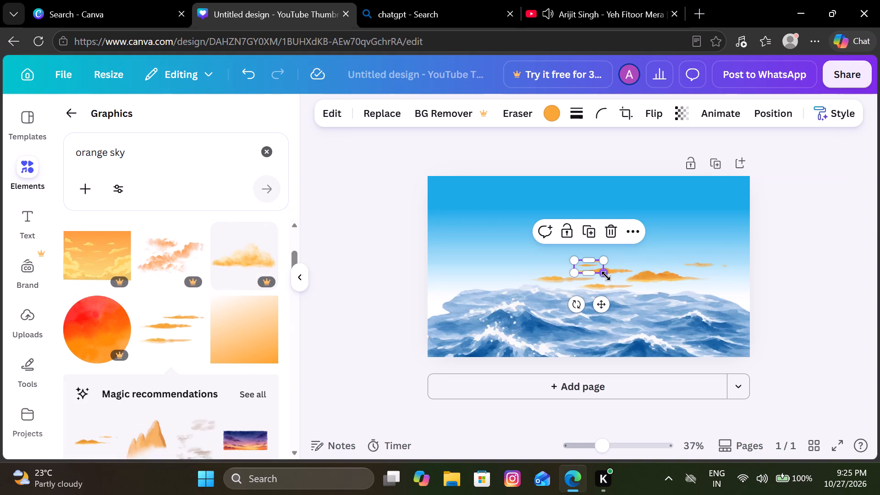
pyautogui.moveTo(606, 276); pyautogui.dragTo(668, 287)
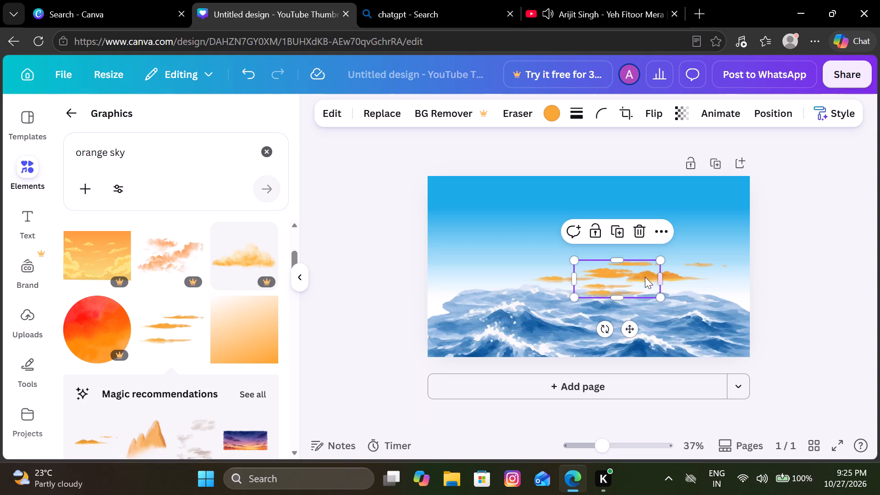
pyautogui.moveTo(634, 270); pyautogui.dragTo(516, 271)
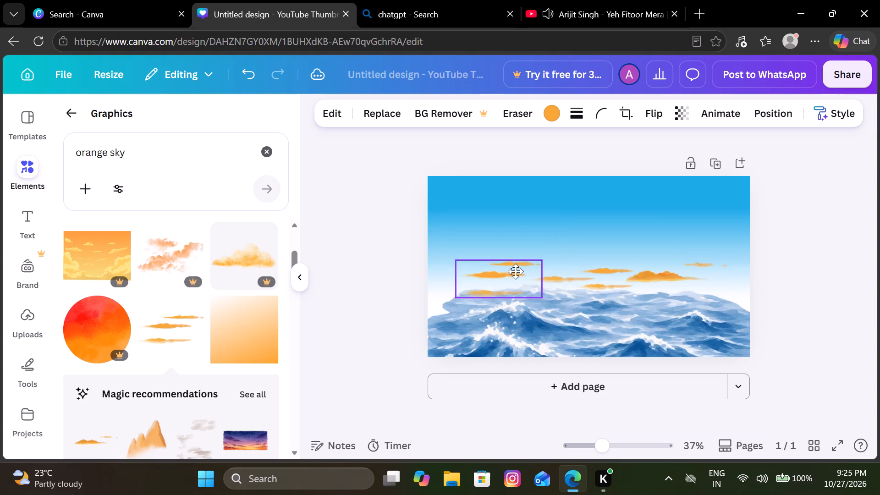
pyautogui.moveTo(516, 271); pyautogui.dragTo(522, 259)
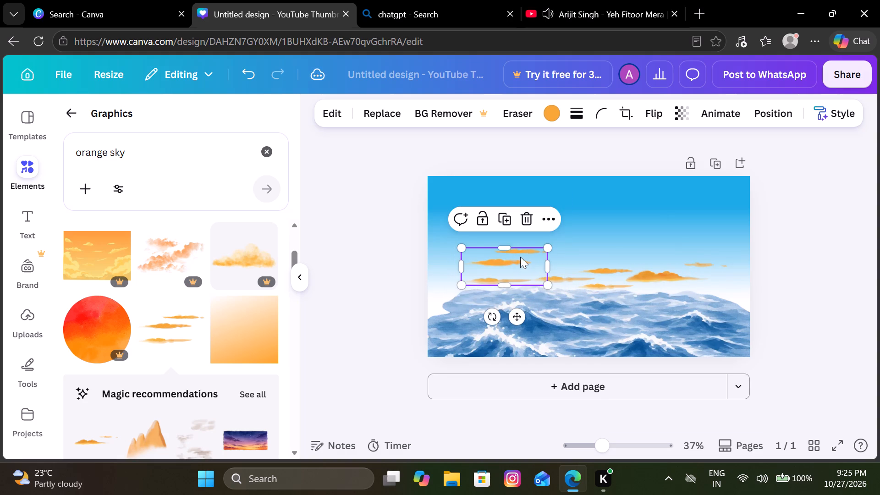
# Flatten the new cloud streaks to about 74 px high and move them right to overlap the leftmost existing cloud.
pyautogui.moveTo(506, 247); pyautogui.dragTo(509, 267)
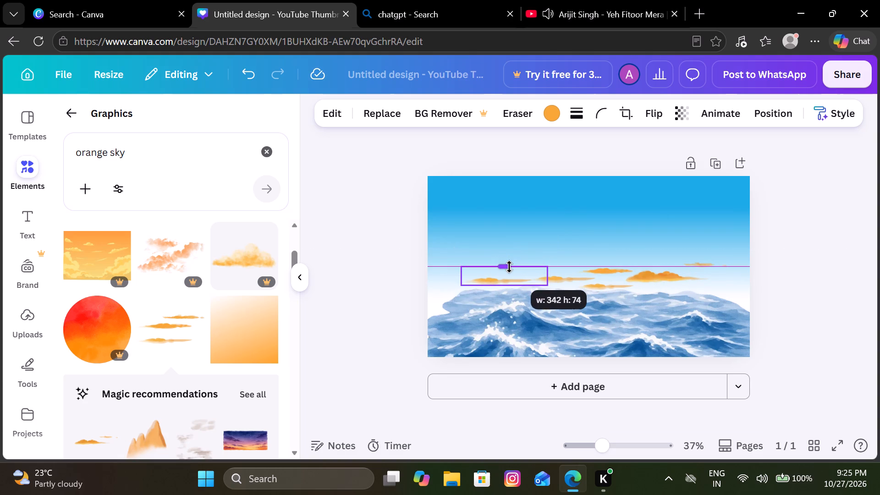
pyautogui.moveTo(509, 267); pyautogui.dragTo(509, 268)
pyautogui.moveTo(515, 280); pyautogui.dragTo(538, 277)
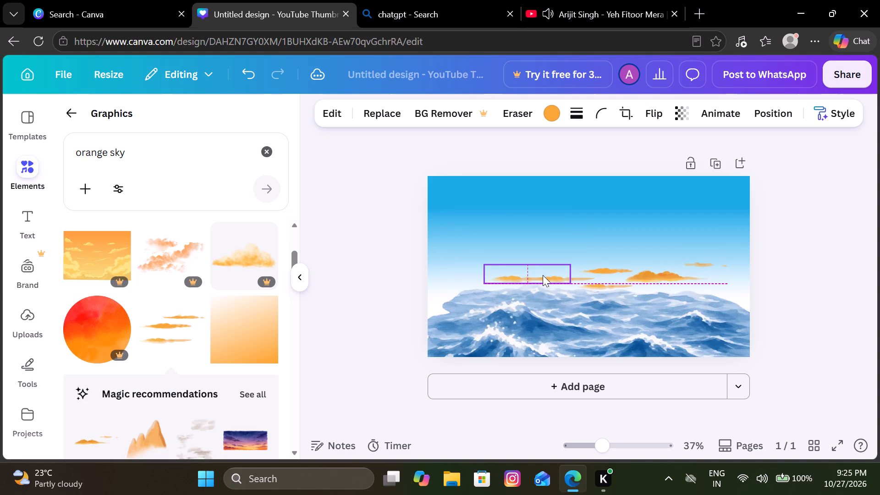
pyautogui.moveTo(547, 274); pyautogui.dragTo(556, 273)
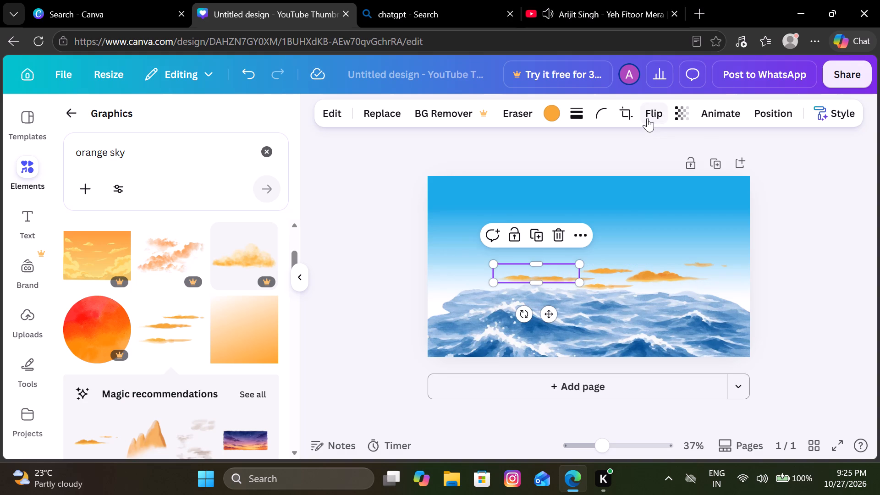
# Flip the new cloud streaks graphic horizontally.
pyautogui.click(647, 118)
pyautogui.click(640, 156)
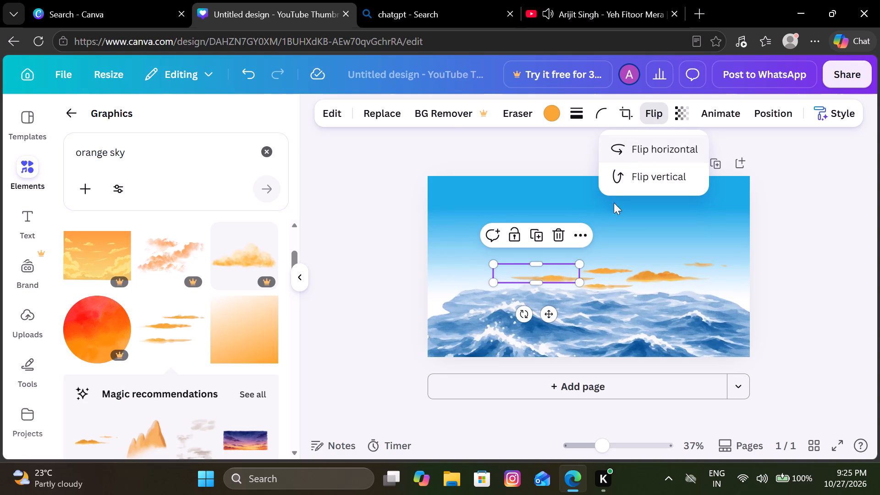
# Reshape the flipped cloud streaks into a wider, low strip along the top edge of the waves.
pyautogui.moveTo(559, 277); pyautogui.dragTo(557, 275)
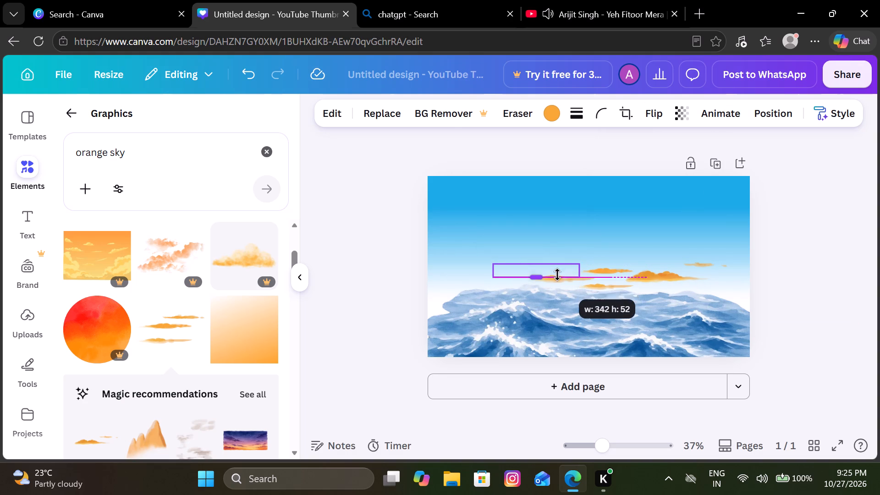
pyautogui.moveTo(557, 275); pyautogui.dragTo(572, 273)
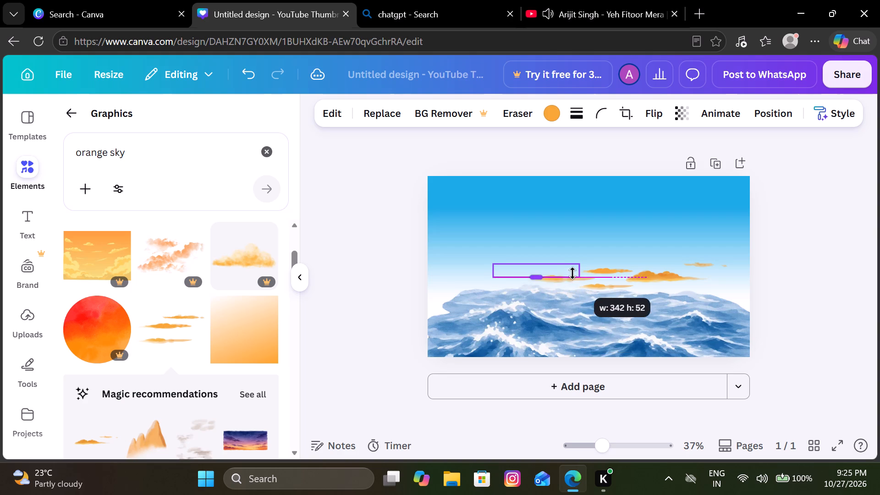
pyautogui.moveTo(572, 273); pyautogui.dragTo(589, 325)
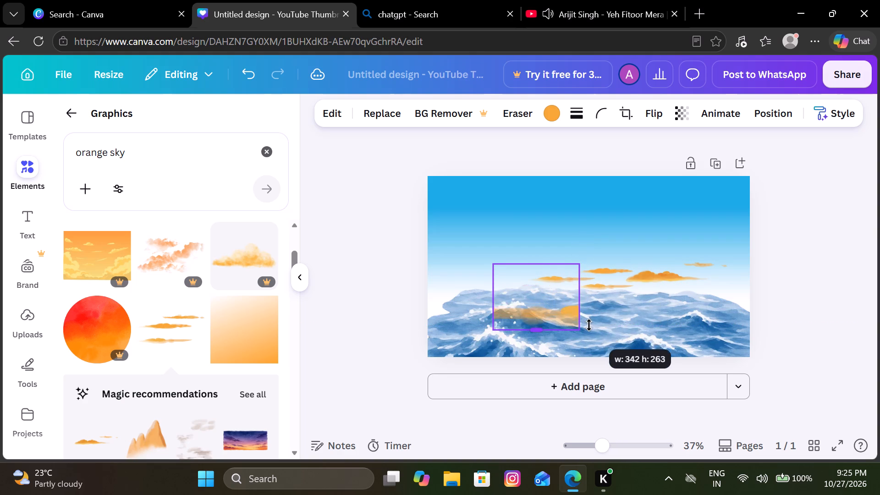
pyautogui.moveTo(589, 325); pyautogui.dragTo(596, 292)
pyautogui.moveTo(578, 280); pyautogui.dragTo(643, 281)
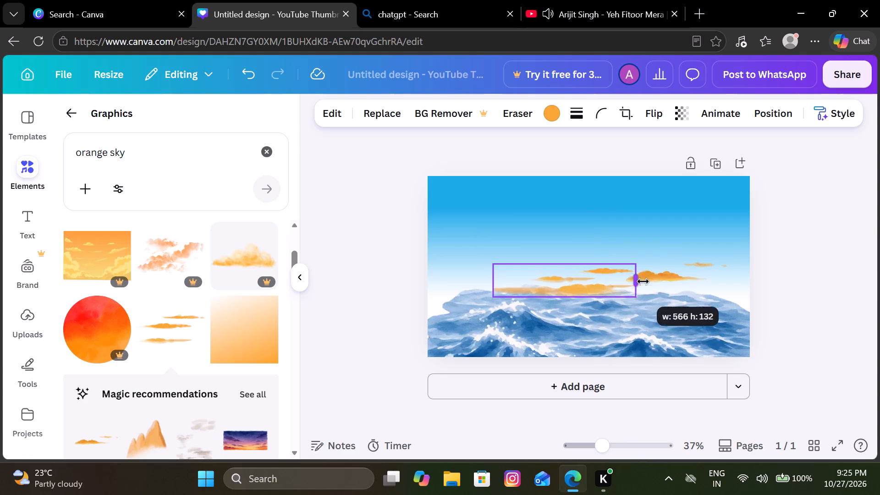
pyautogui.moveTo(643, 281); pyautogui.dragTo(598, 288)
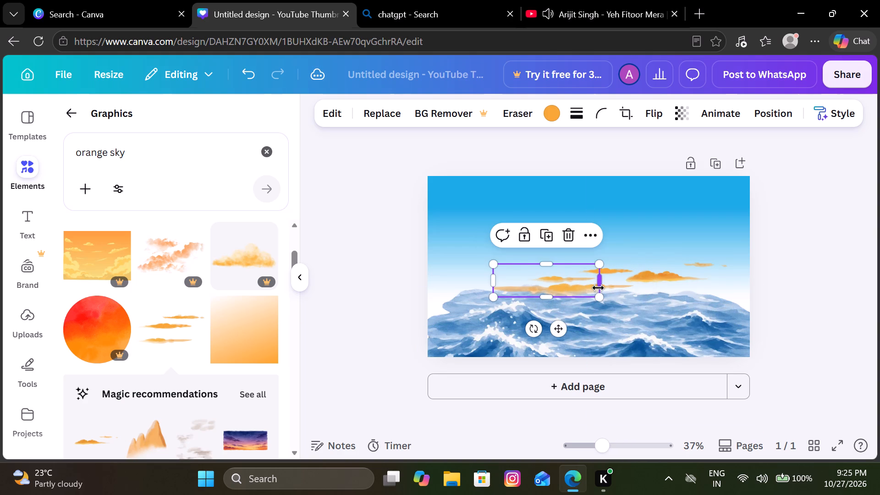
pyautogui.moveTo(550, 260); pyautogui.dragTo(551, 271)
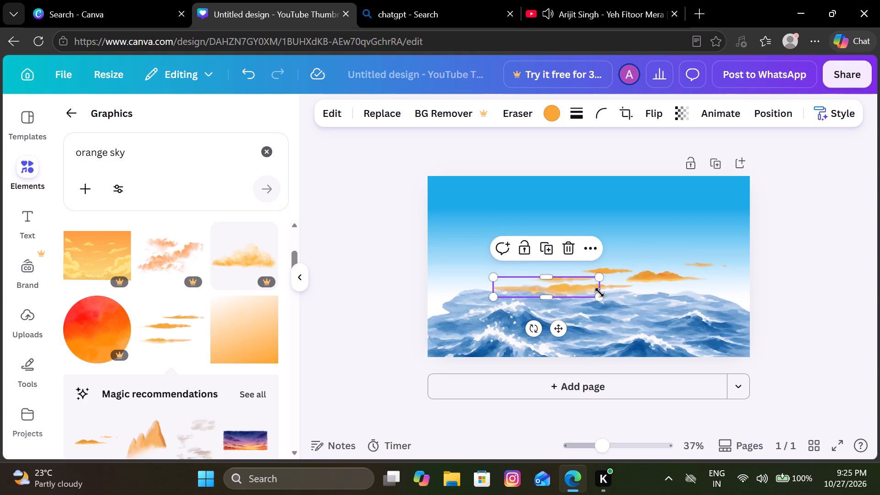
pyautogui.moveTo(602, 296); pyautogui.dragTo(596, 295)
# Shrink the flipped cloud strip and place it above the waves, just left of the existing row of orange clouds.
pyautogui.moveTo(573, 284); pyautogui.dragTo(525, 275)
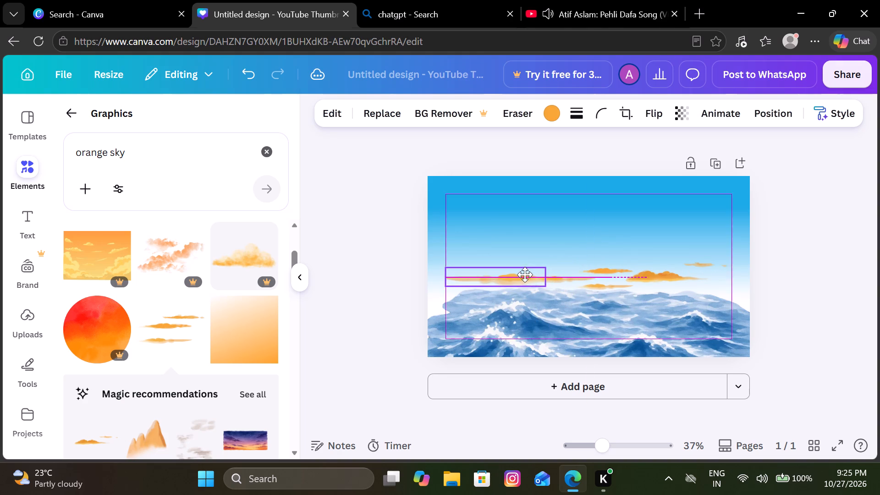
pyautogui.moveTo(525, 275); pyautogui.dragTo(517, 275)
pyautogui.moveTo(537, 284); pyautogui.dragTo(521, 280)
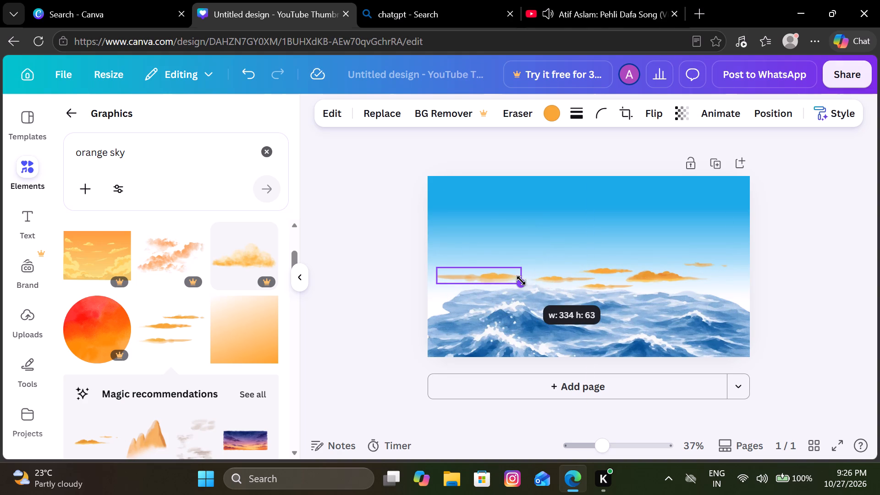
pyautogui.moveTo(521, 280); pyautogui.dragTo(517, 280)
pyautogui.moveTo(500, 273); pyautogui.dragTo(520, 278)
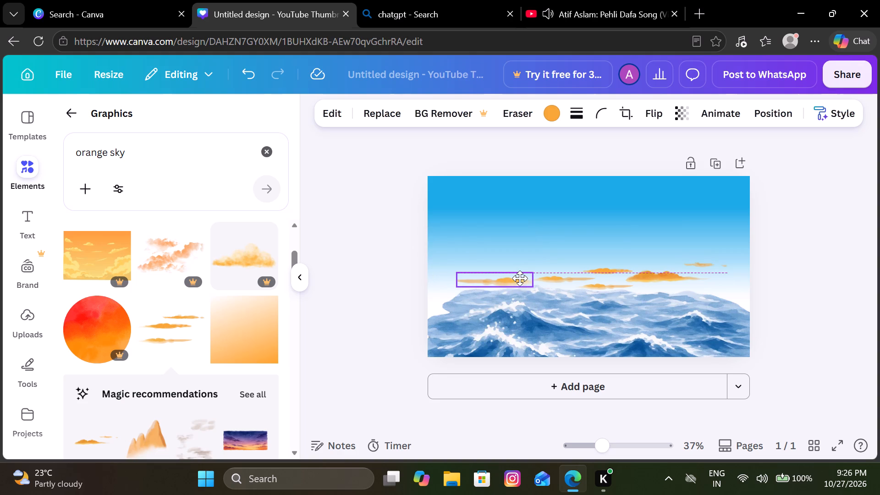
pyautogui.moveTo(520, 278); pyautogui.dragTo(521, 279)
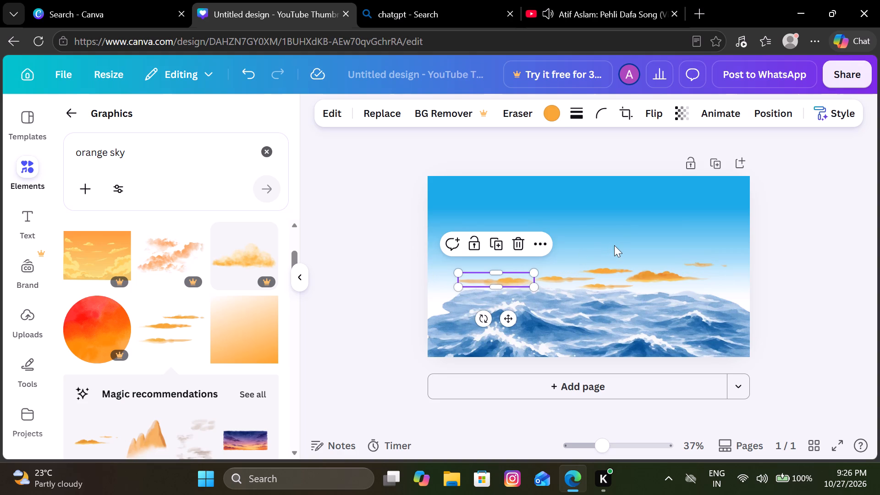
pyautogui.click(614, 245)
# Nudge the middle group of orange cloud streaks slightly upward and deselect it.
pyautogui.click(613, 267)
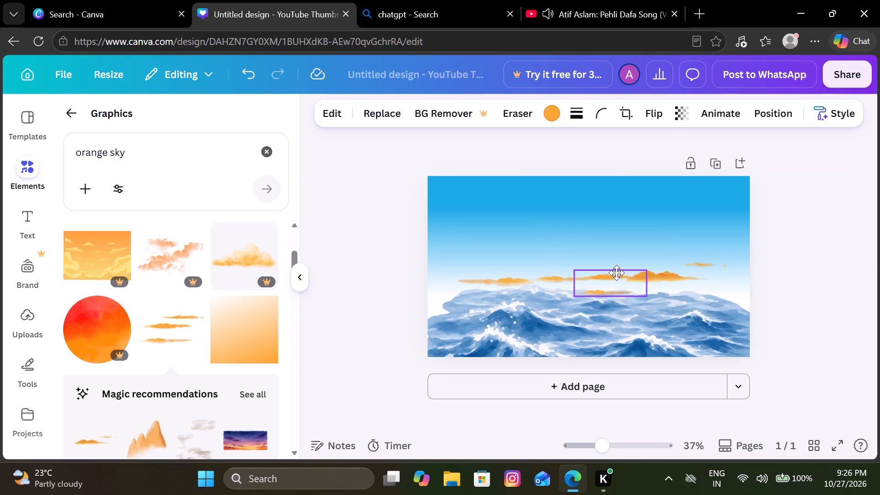
pyautogui.click(722, 225)
pyautogui.click(794, 339)
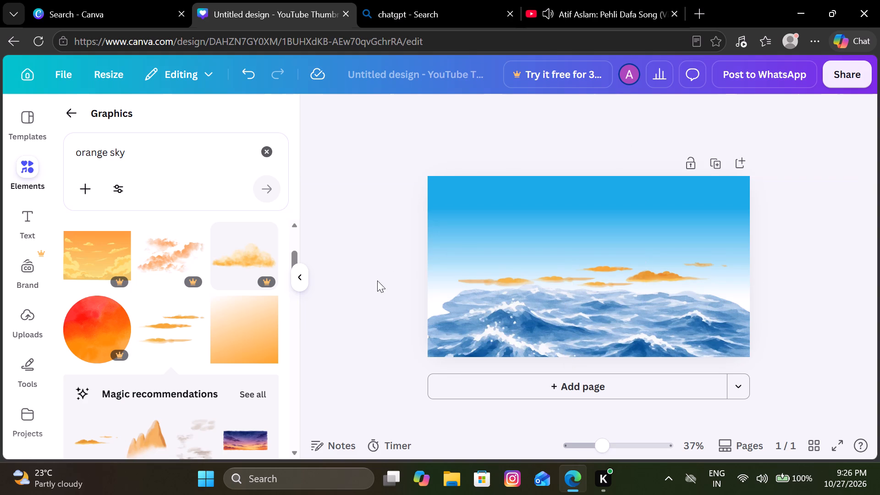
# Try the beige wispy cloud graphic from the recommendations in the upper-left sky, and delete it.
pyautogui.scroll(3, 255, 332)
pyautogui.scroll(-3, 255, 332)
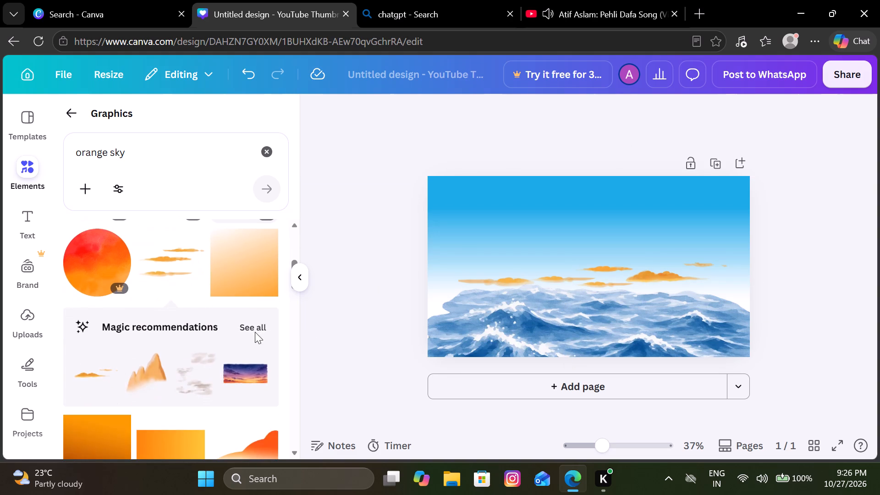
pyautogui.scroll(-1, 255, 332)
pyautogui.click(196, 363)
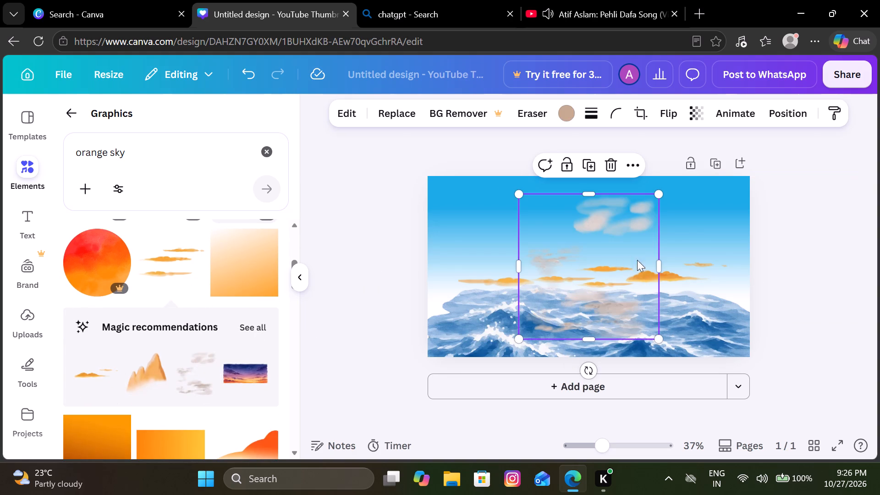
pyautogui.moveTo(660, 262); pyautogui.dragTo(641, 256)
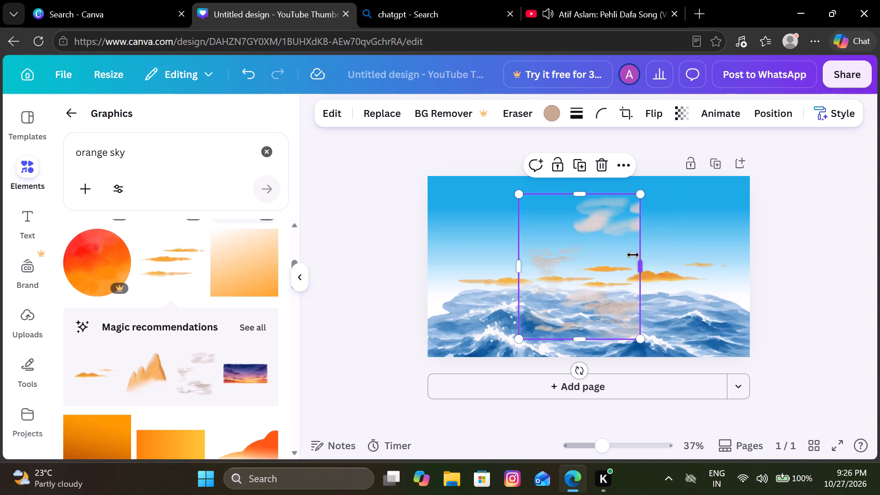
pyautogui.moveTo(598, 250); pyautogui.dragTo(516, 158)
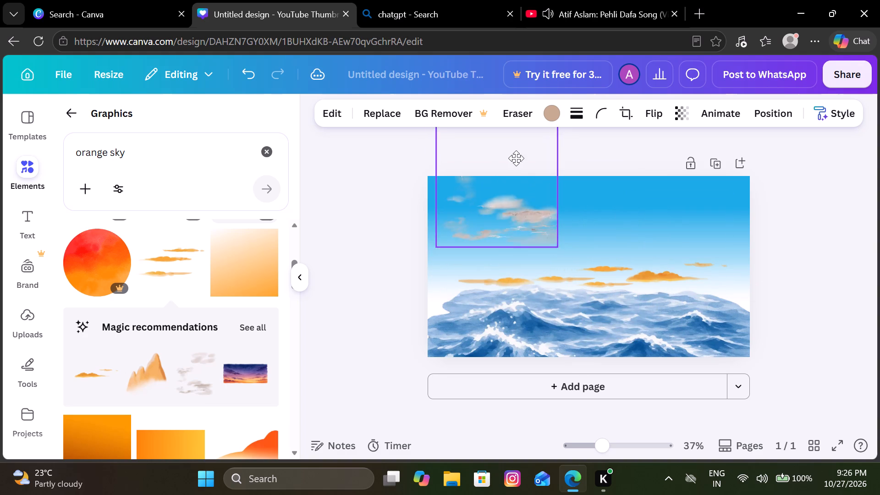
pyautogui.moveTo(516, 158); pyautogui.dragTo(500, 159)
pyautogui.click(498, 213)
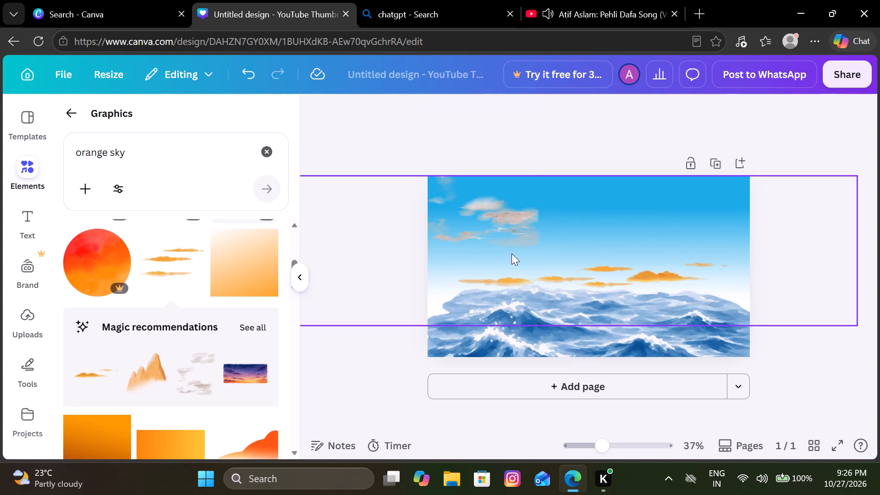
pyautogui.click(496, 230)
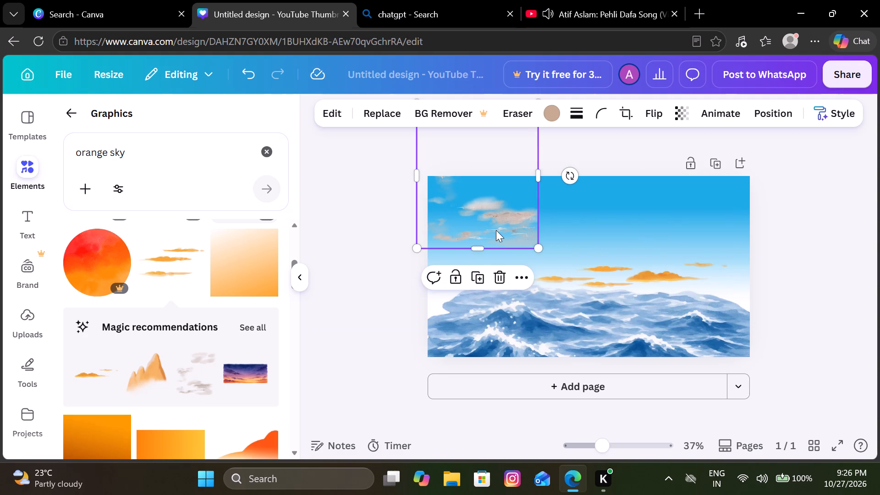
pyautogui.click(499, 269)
# Add the pale grey cloud graphic from the recently used graphics and place it across the upper-left part of the sky.
pyautogui.scroll(2, 222, 280)
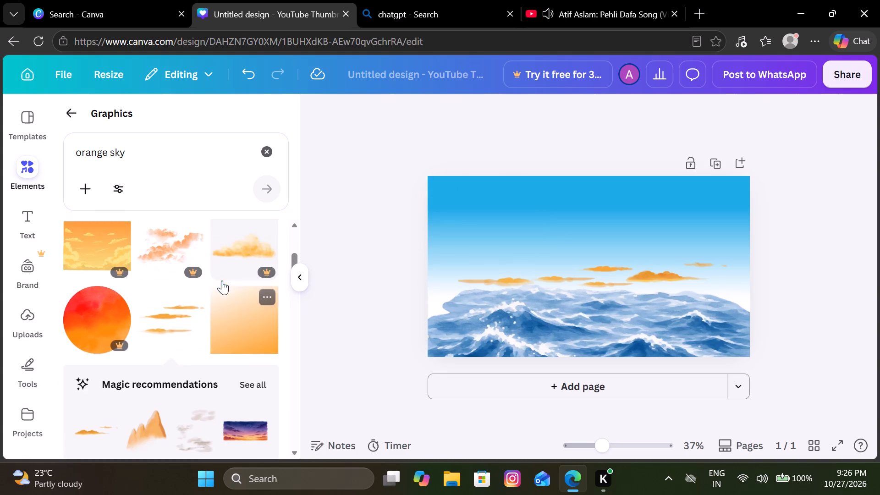
pyautogui.scroll(1, 222, 280)
pyautogui.click(272, 142)
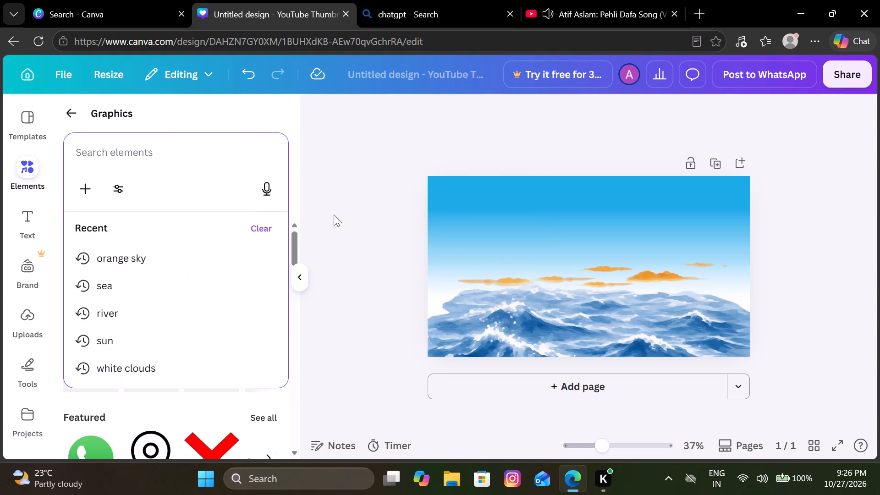
pyautogui.click(335, 214)
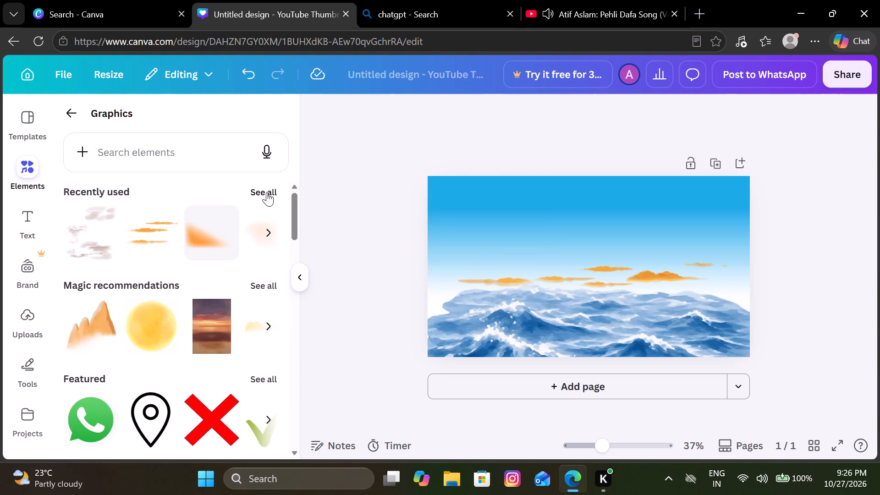
pyautogui.click(267, 192)
pyautogui.scroll(-1, 253, 291)
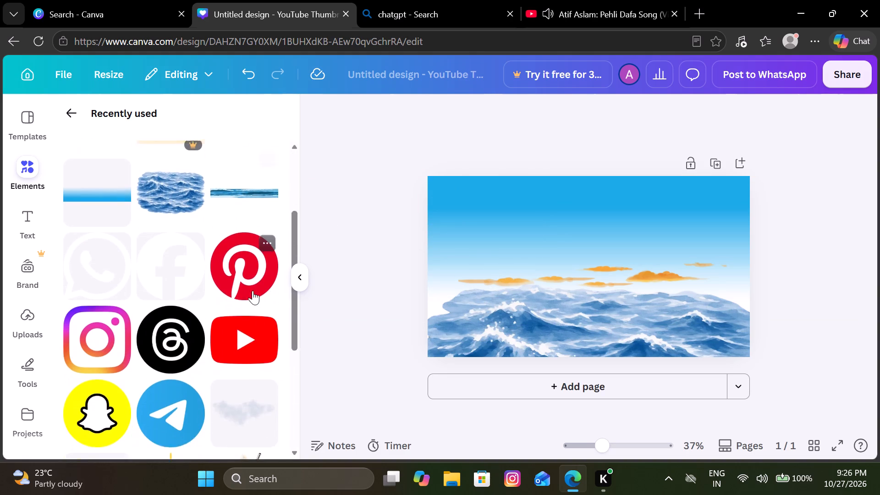
pyautogui.scroll(-2, 253, 291)
pyautogui.click(246, 260)
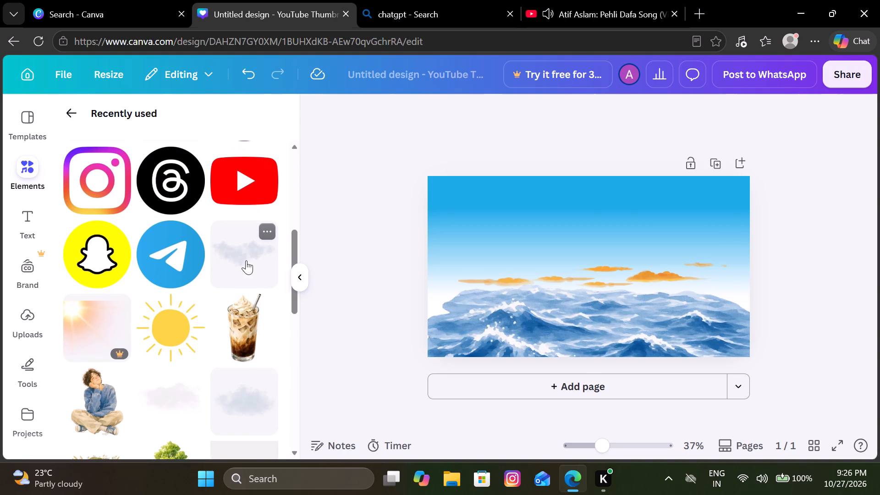
pyautogui.moveTo(583, 270); pyautogui.dragTo(559, 229)
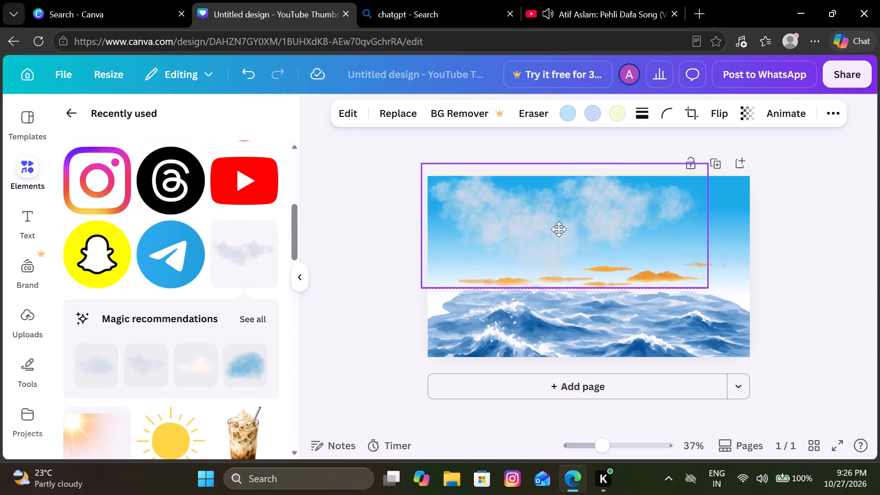
pyautogui.moveTo(559, 229); pyautogui.dragTo(541, 225)
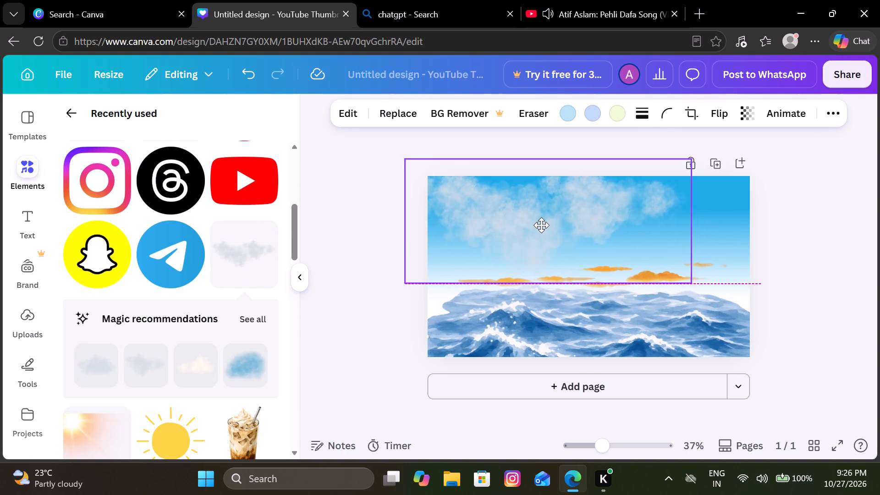
pyautogui.moveTo(541, 225); pyautogui.dragTo(540, 223)
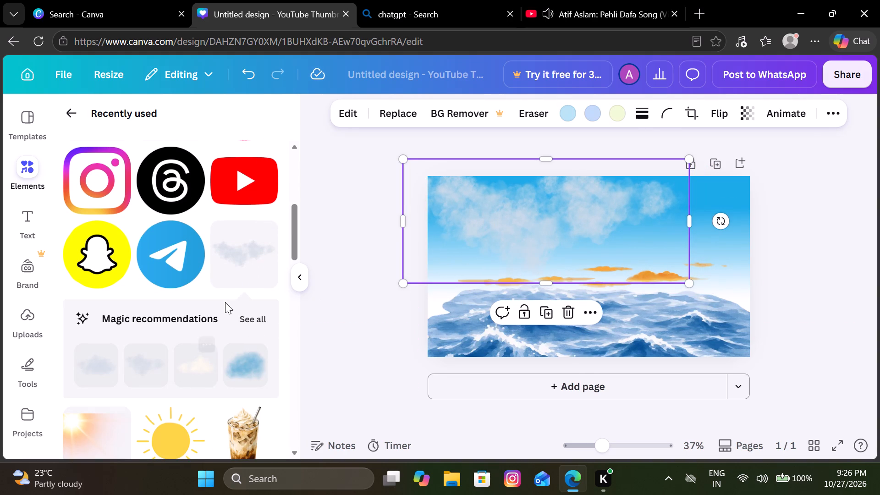
# Add a second copy of the pale cloud graphic and place it over the upper-right corner of the sky.
pyautogui.click(233, 272)
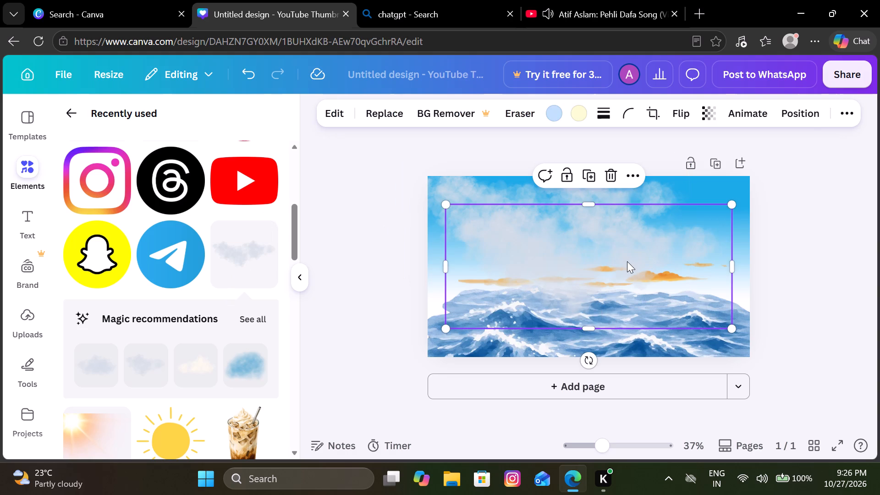
pyautogui.moveTo(627, 261); pyautogui.dragTo(775, 209)
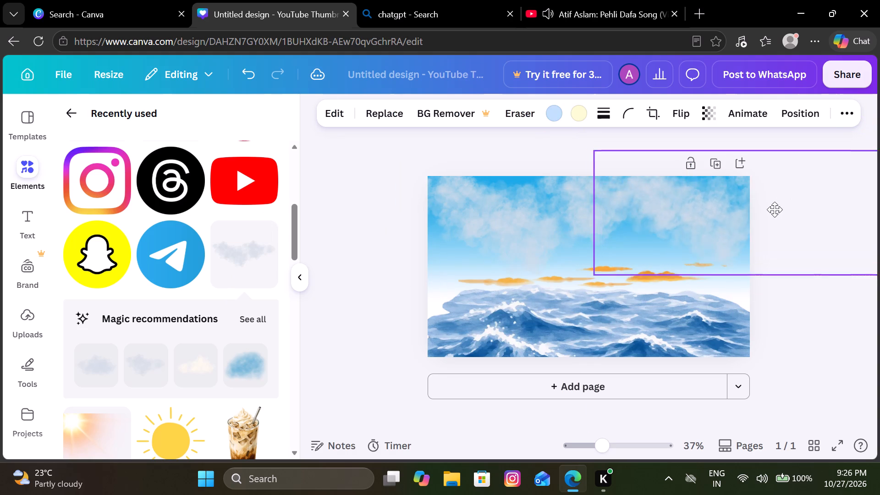
pyautogui.moveTo(775, 209); pyautogui.dragTo(770, 209)
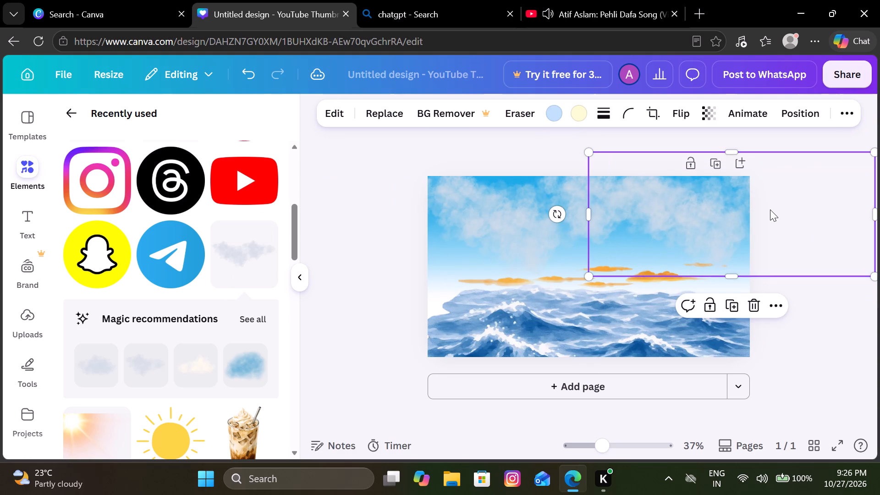
# Shift the two pale cloud graphics farther apart toward the sky's left and right edges and deselect them.
pyautogui.moveTo(524, 219); pyautogui.dragTo(500, 217)
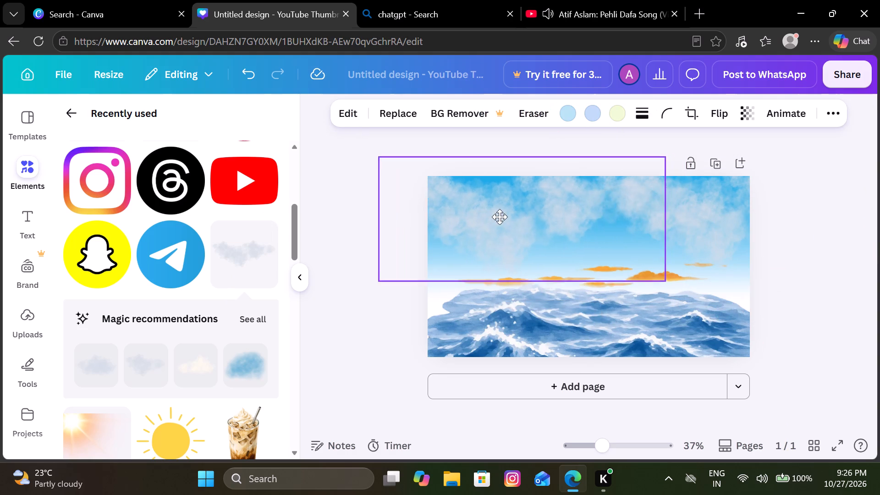
pyautogui.moveTo(500, 217); pyautogui.dragTo(497, 220)
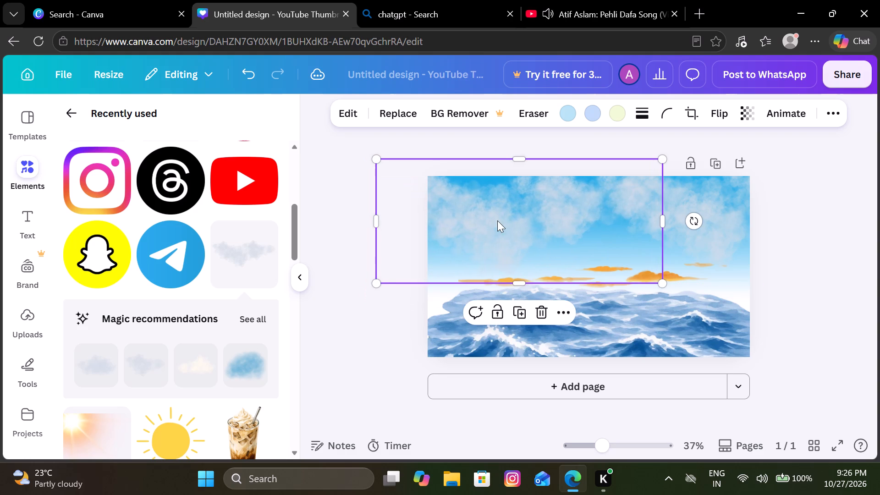
pyautogui.moveTo(732, 197); pyautogui.dragTo(742, 209)
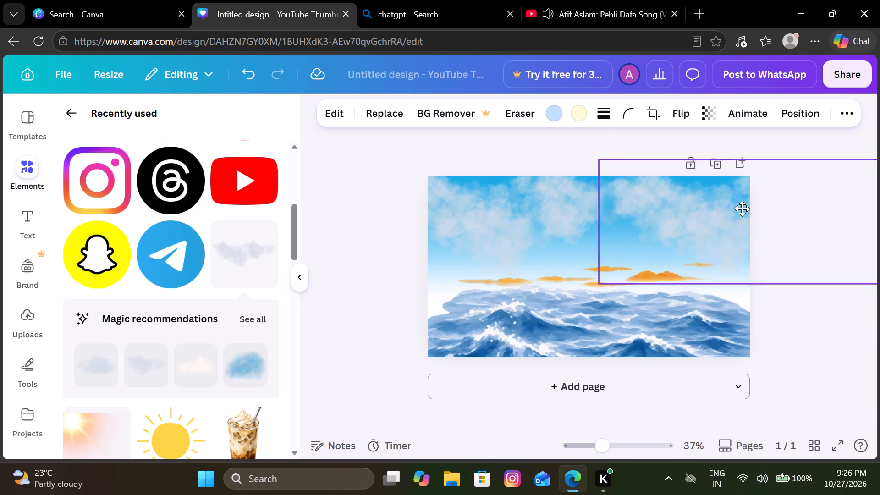
pyautogui.moveTo(742, 209); pyautogui.dragTo(775, 210)
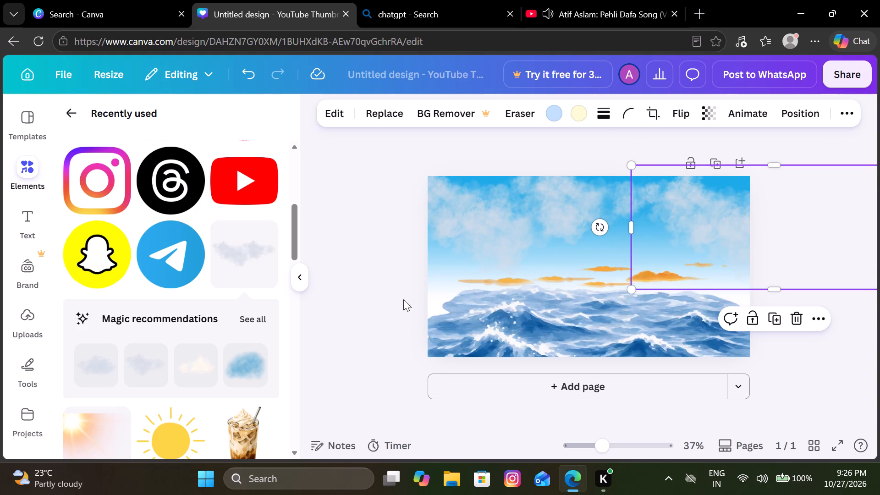
pyautogui.click(366, 324)
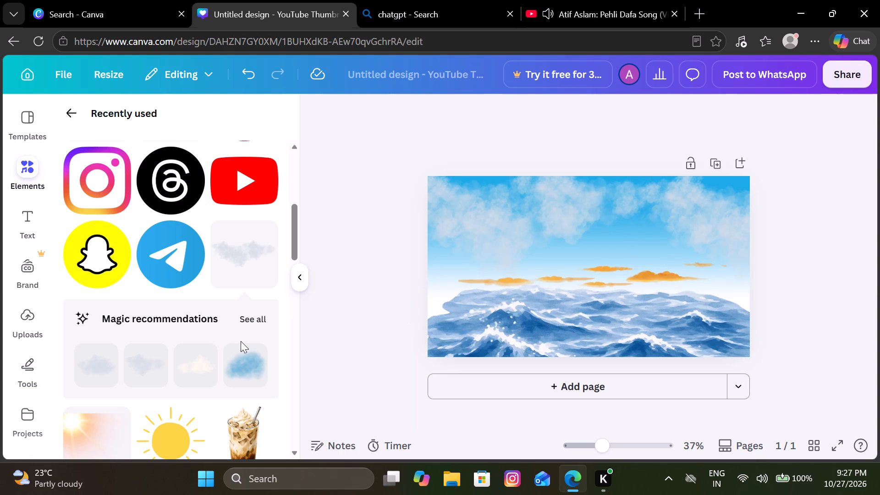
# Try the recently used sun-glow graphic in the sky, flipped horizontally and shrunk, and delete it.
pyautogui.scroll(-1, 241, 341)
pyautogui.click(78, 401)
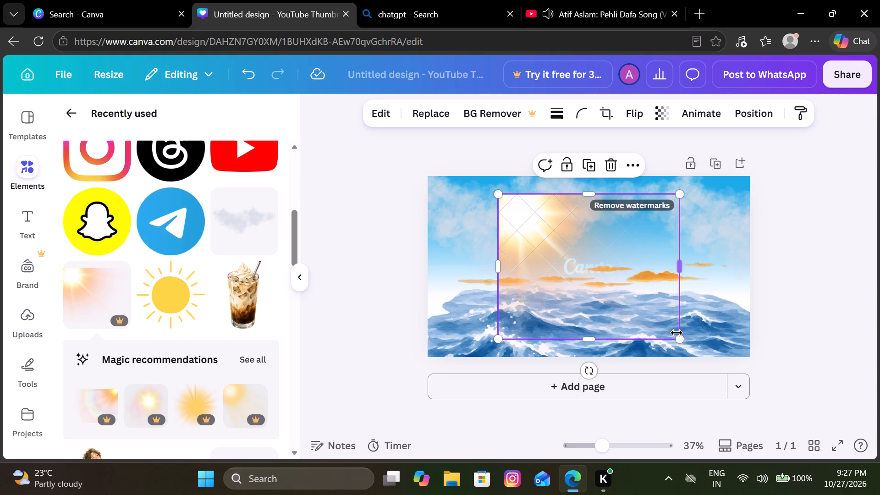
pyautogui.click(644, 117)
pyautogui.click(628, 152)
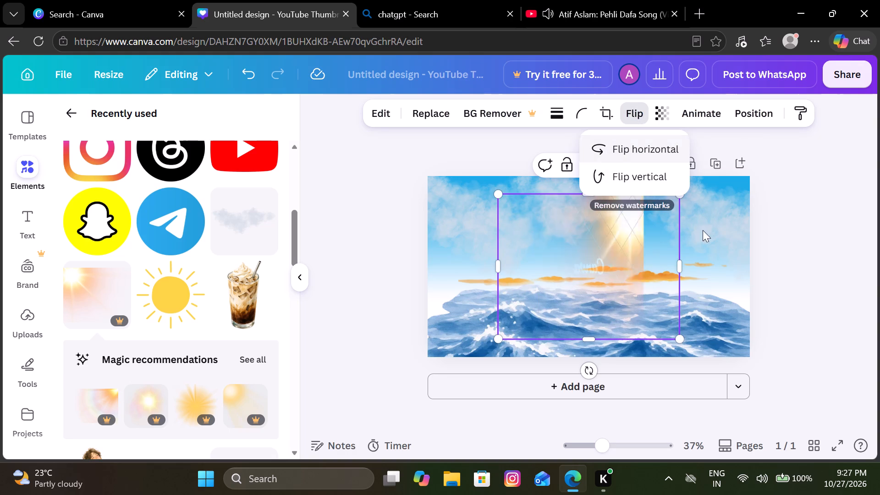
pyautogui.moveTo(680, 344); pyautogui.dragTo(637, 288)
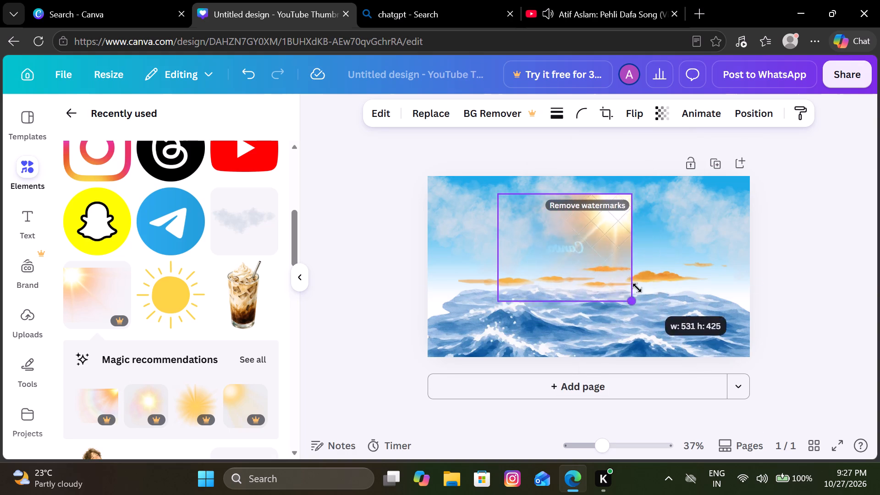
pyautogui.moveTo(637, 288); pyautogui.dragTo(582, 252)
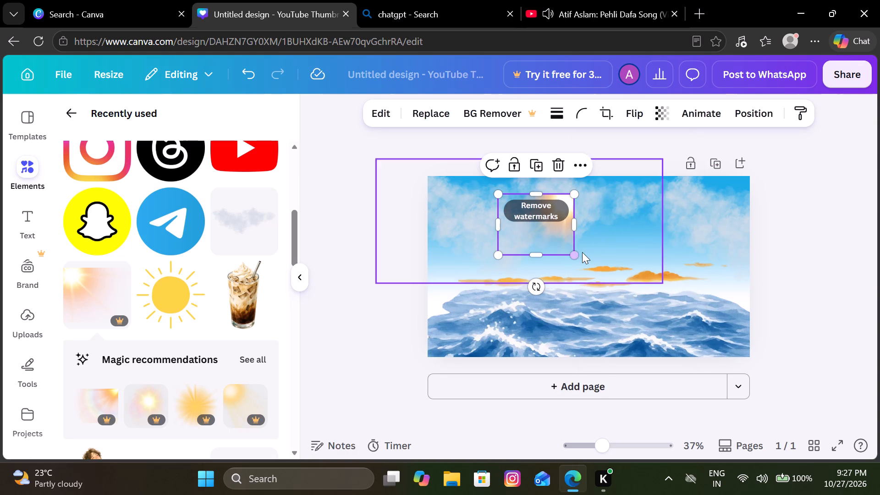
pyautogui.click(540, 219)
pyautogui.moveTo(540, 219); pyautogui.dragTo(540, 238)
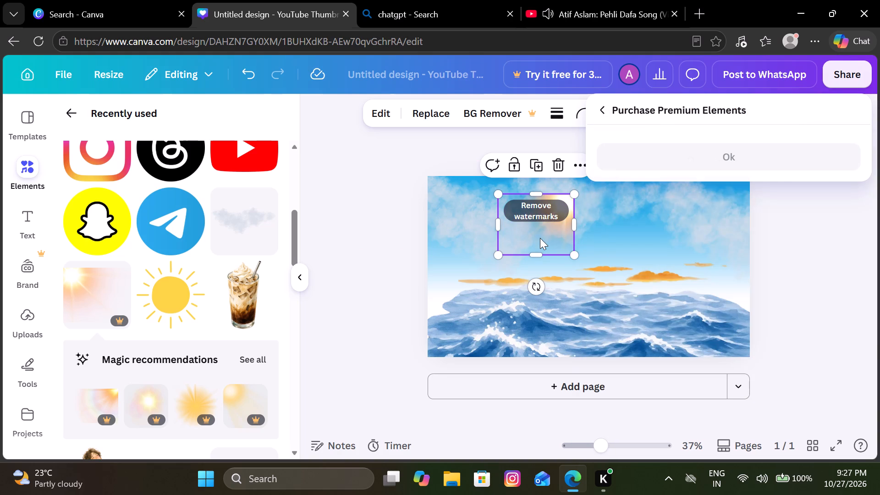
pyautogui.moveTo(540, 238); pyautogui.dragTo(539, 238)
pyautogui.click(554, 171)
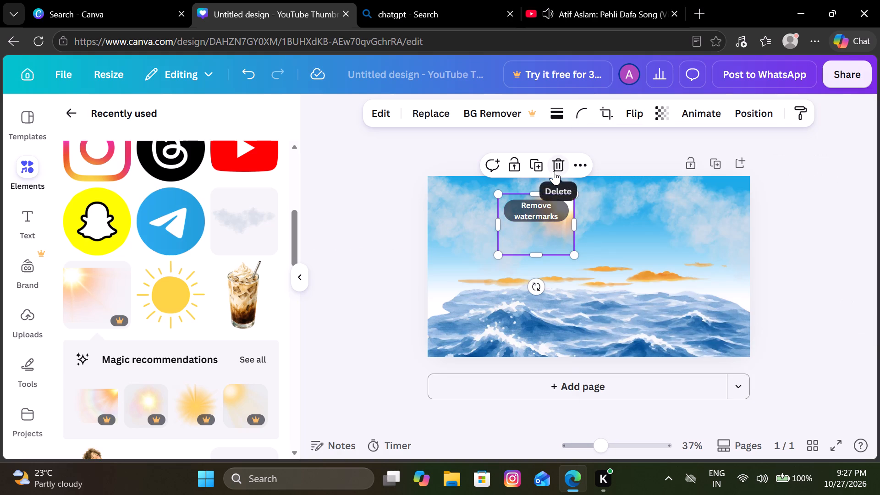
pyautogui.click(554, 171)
# Return from the recently used items to the graphics library and search it for sunset.
pyautogui.scroll(-3, 233, 295)
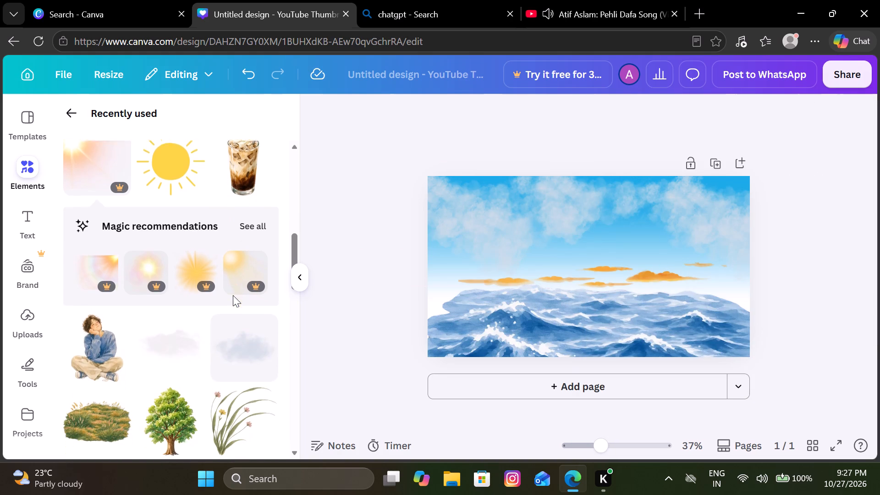
pyautogui.scroll(7, 233, 295)
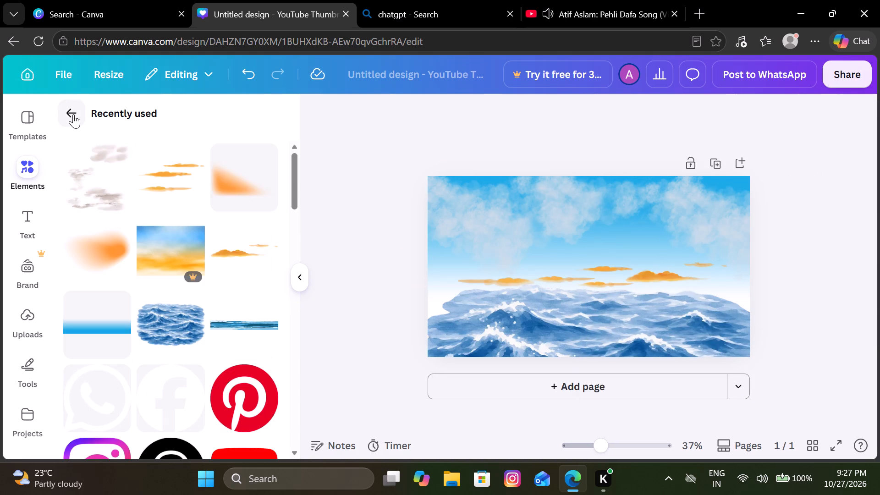
pyautogui.click(73, 114)
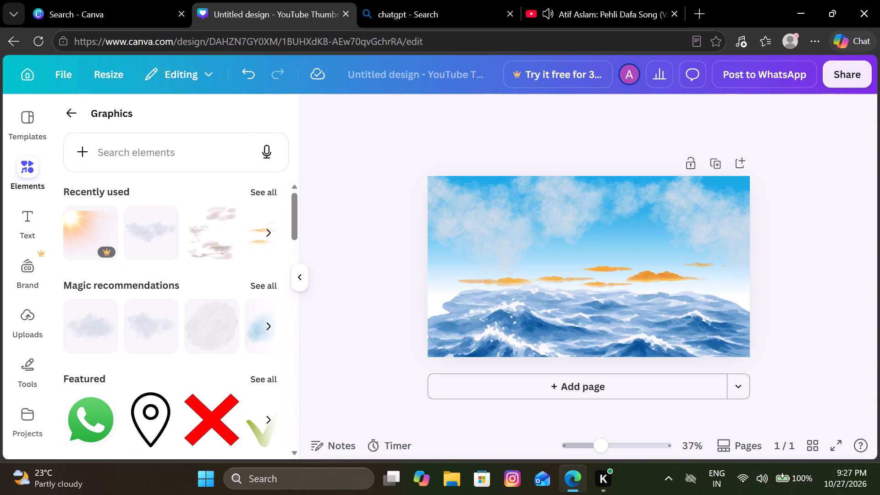
pyautogui.click(188, 159)
pyautogui.write('sun')
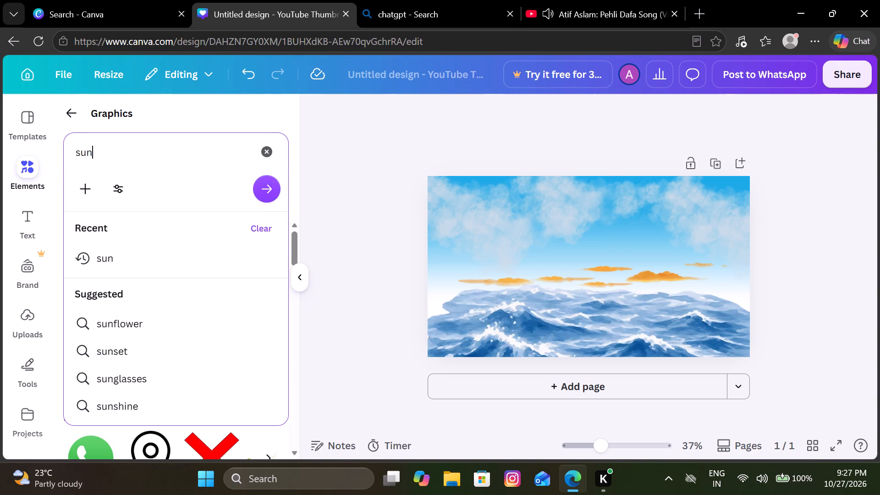
pyautogui.write('set')
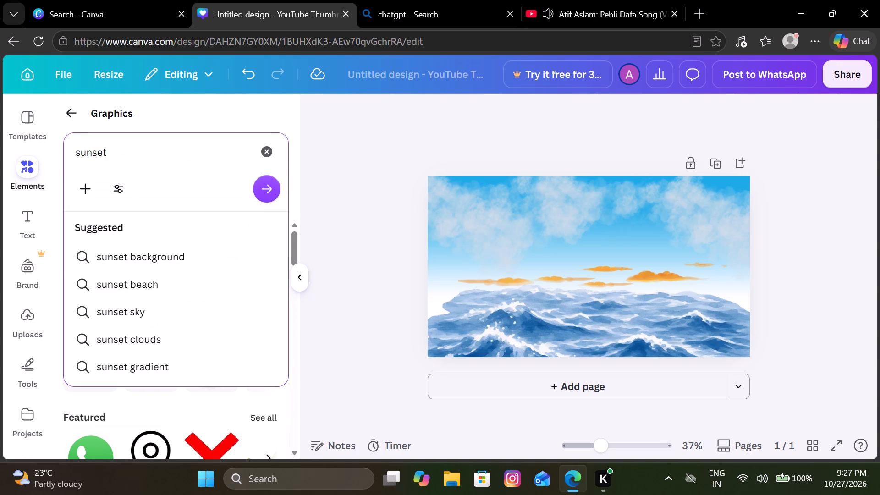
pyautogui.press('Return')
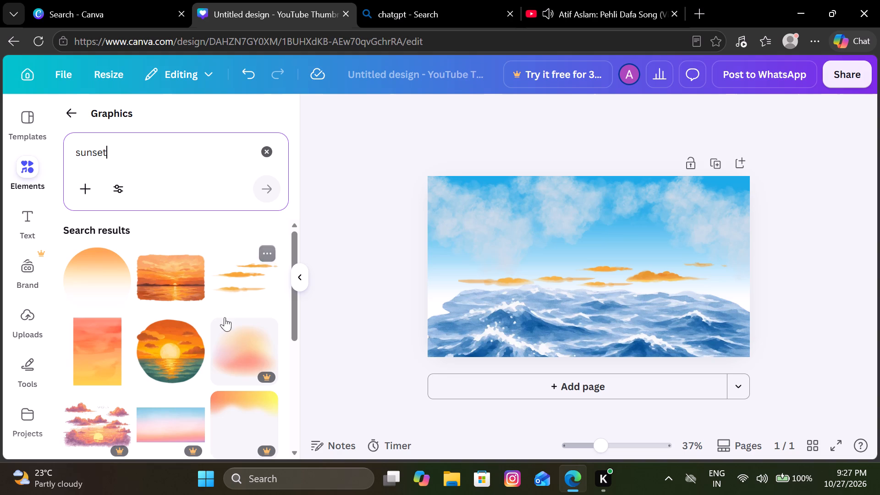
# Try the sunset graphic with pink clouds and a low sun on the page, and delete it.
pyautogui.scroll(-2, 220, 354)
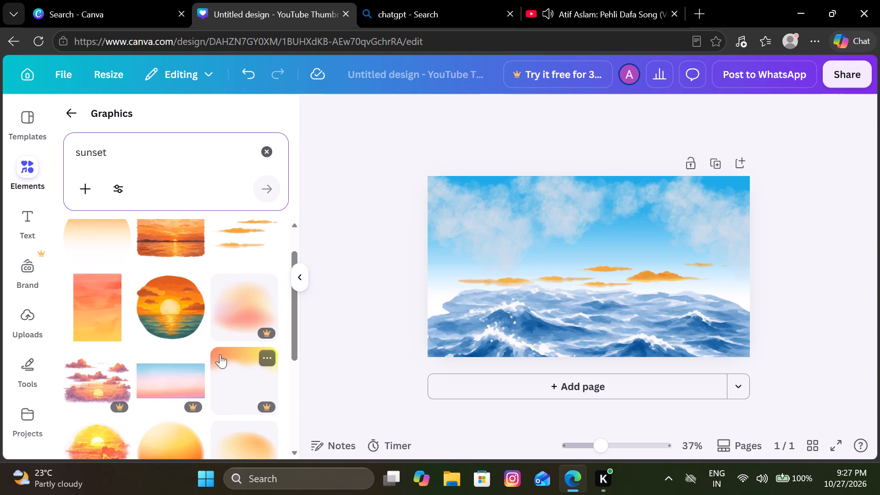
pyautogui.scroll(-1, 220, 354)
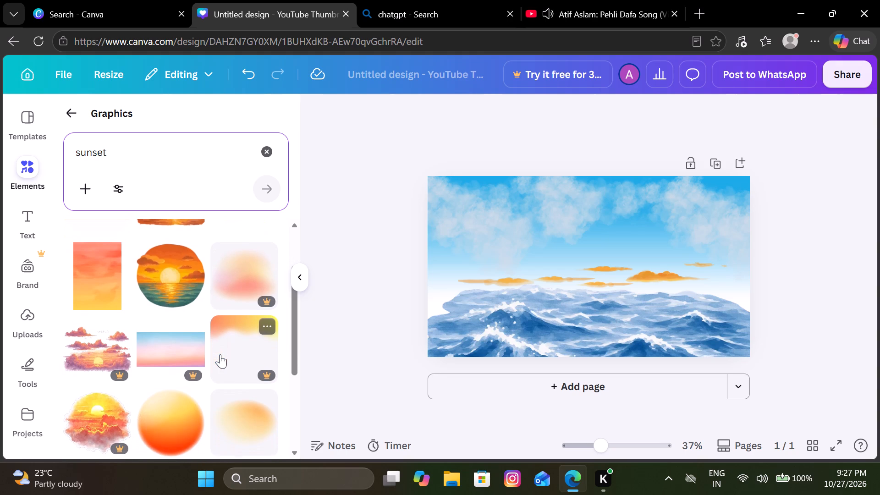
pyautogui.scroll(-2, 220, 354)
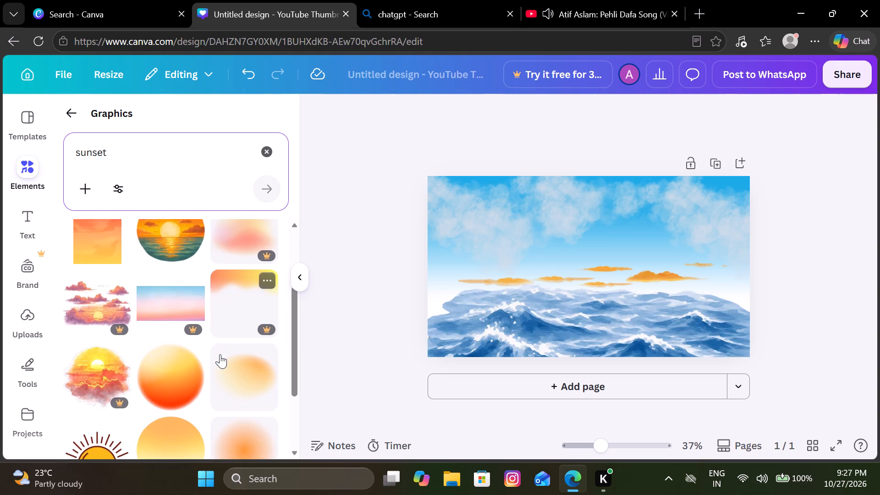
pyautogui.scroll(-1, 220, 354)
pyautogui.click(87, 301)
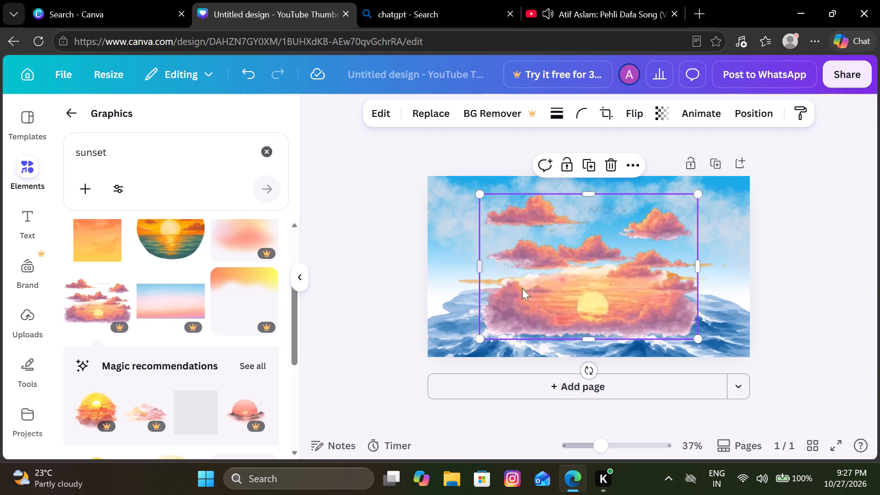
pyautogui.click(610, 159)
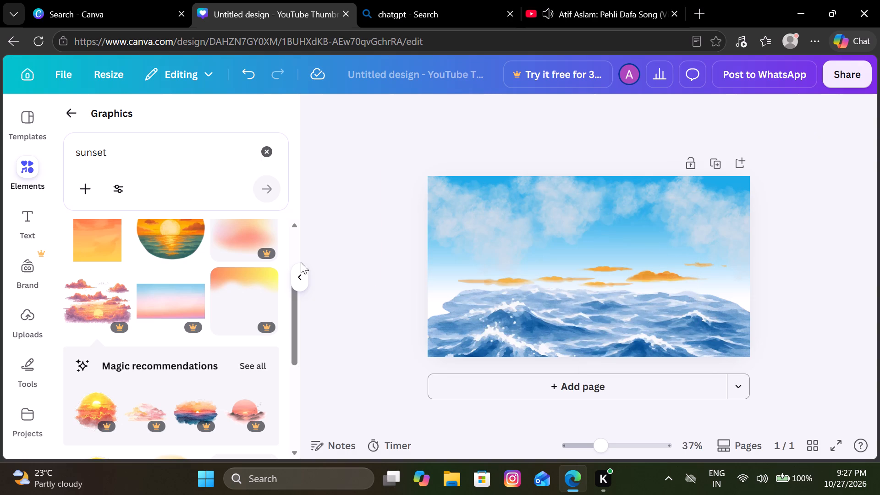
# Add the blurred yellow-to-red gradient circle from the sunset results, shrink it to a small sun and place it among the orange clouds on the horizon.
pyautogui.scroll(-2, 190, 299)
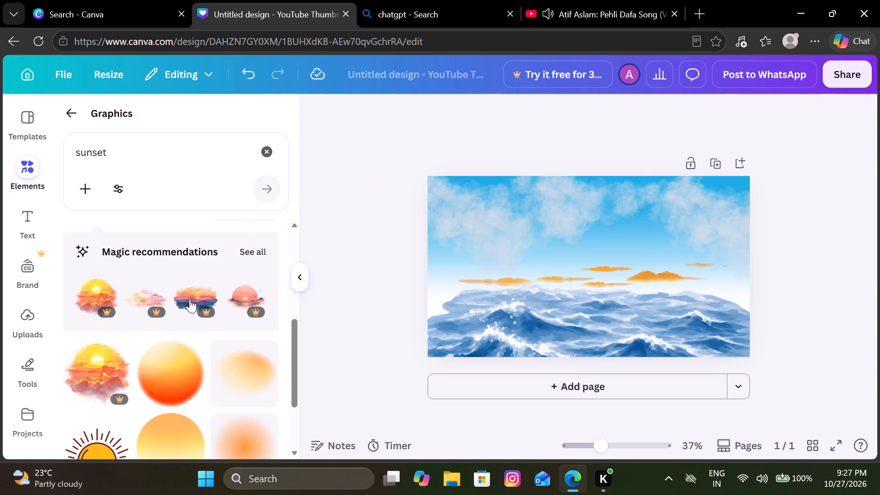
pyautogui.scroll(-3, 190, 299)
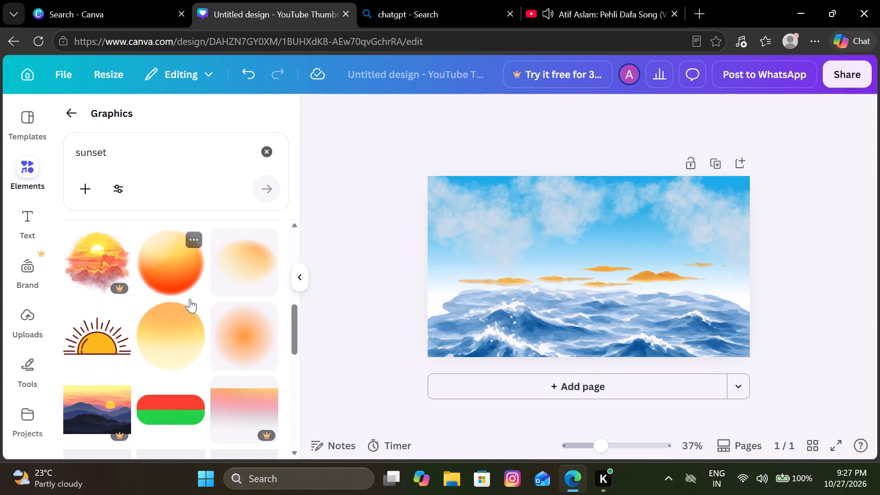
pyautogui.scroll(-2, 190, 299)
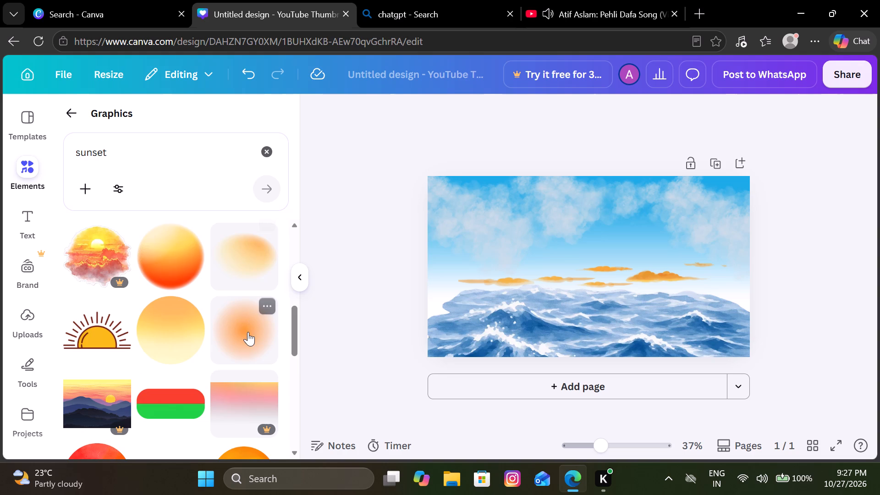
pyautogui.scroll(-3, 248, 332)
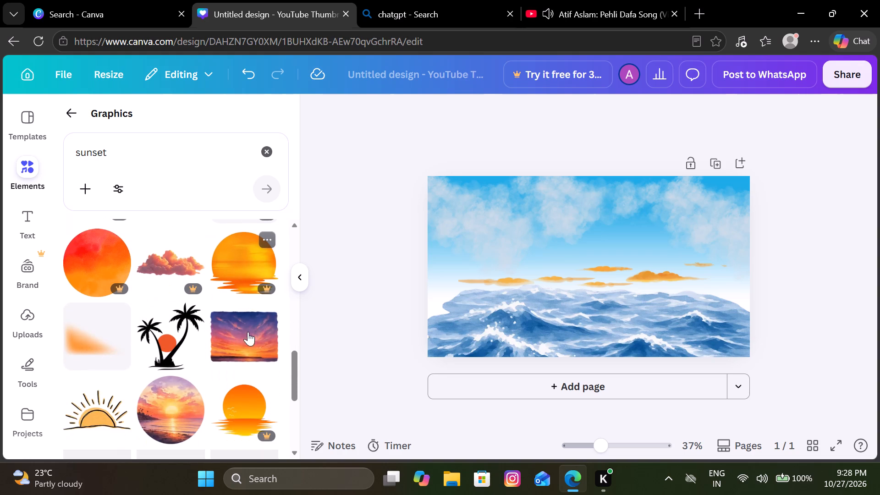
pyautogui.scroll(-1, 248, 332)
pyautogui.scroll(2, 248, 332)
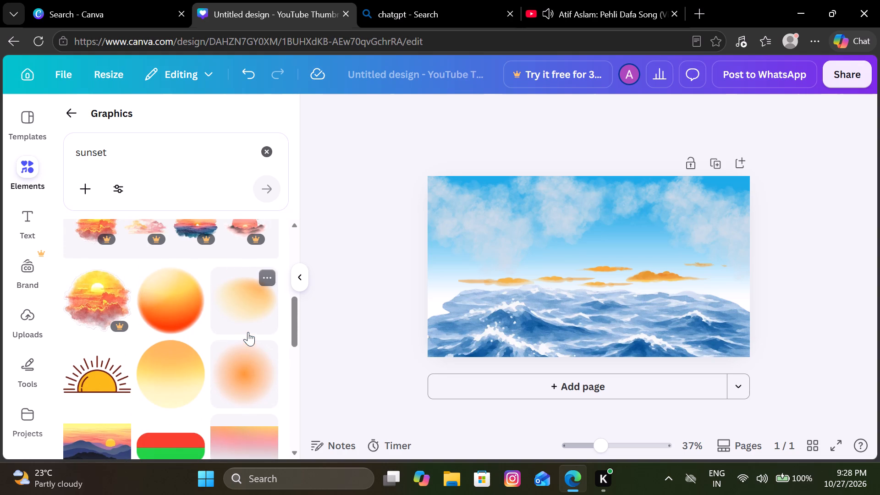
pyautogui.click(170, 299)
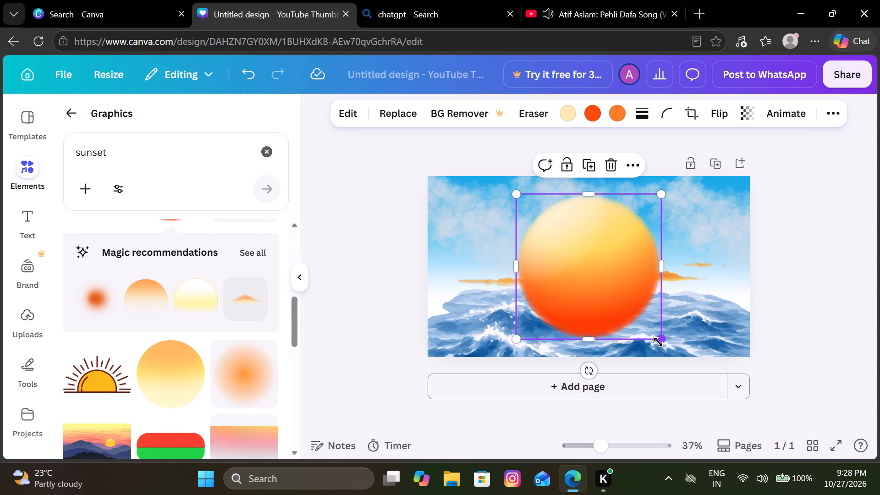
pyautogui.moveTo(658, 342); pyautogui.dragTo(542, 214)
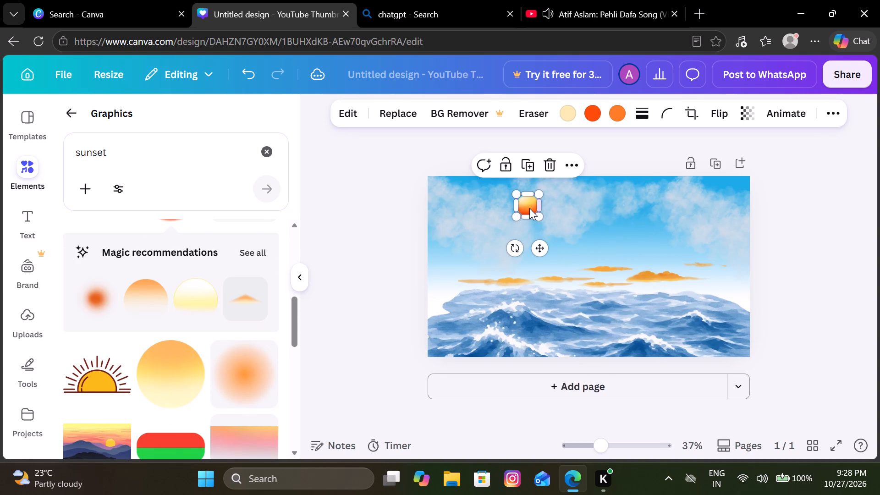
pyautogui.moveTo(528, 208); pyautogui.dragTo(583, 274)
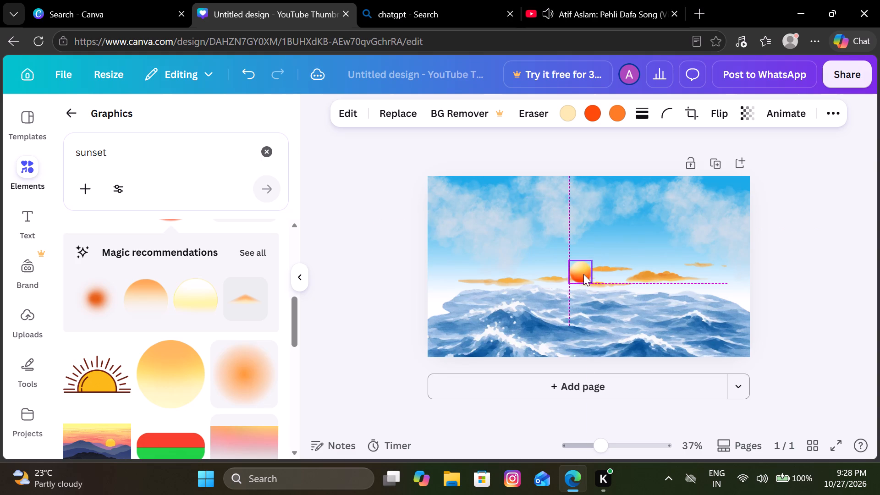
pyautogui.moveTo(580, 270); pyautogui.dragTo(579, 264)
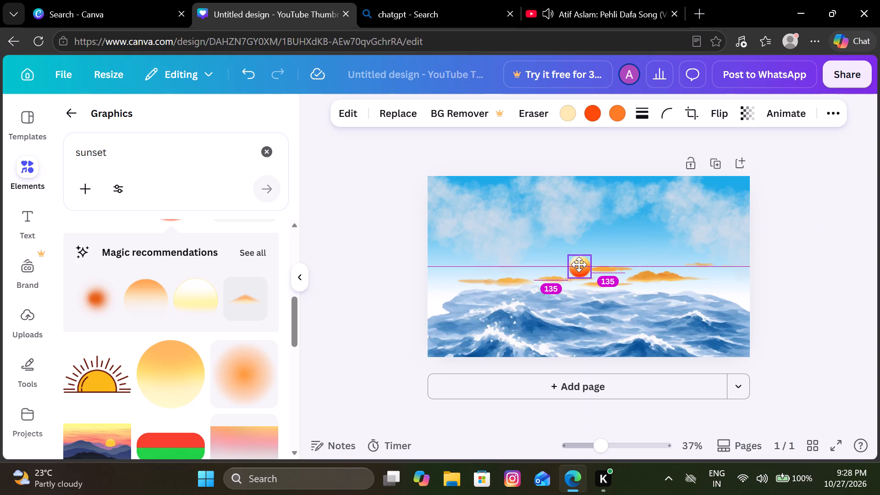
pyautogui.moveTo(579, 264); pyautogui.dragTo(585, 273)
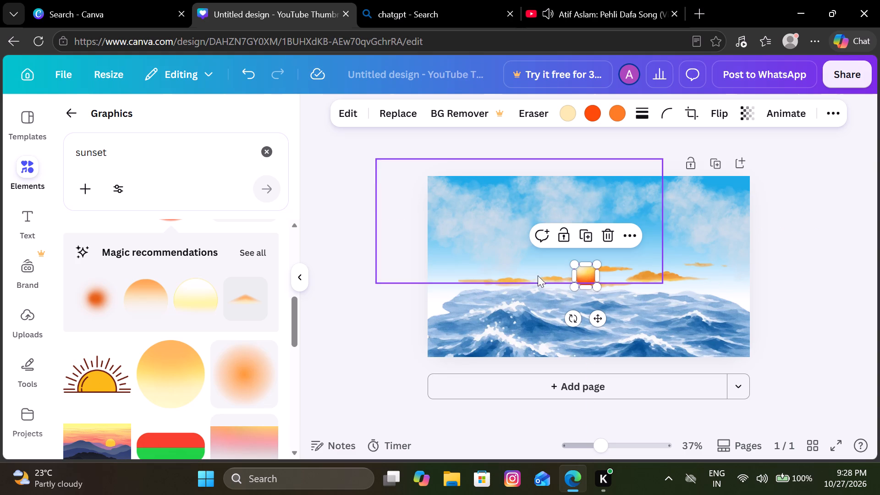
pyautogui.click(357, 336)
# Add two more orange streaky cloud graphics, enlarge one, and arrange both just above the horizon to the left of the sun.
pyautogui.scroll(6, 218, 309)
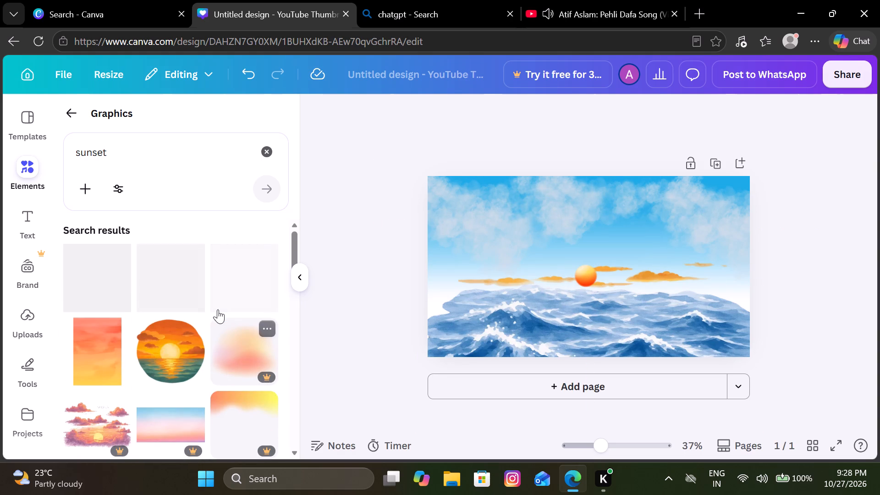
pyautogui.click(245, 297)
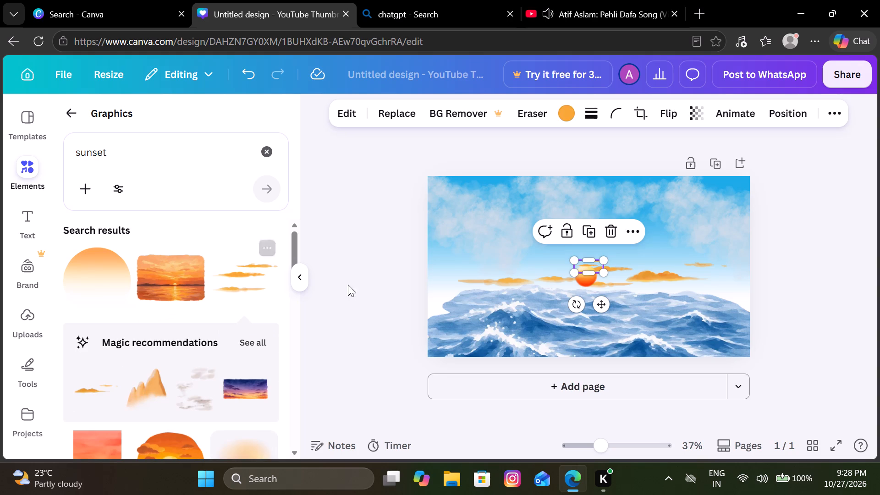
pyautogui.click(249, 286)
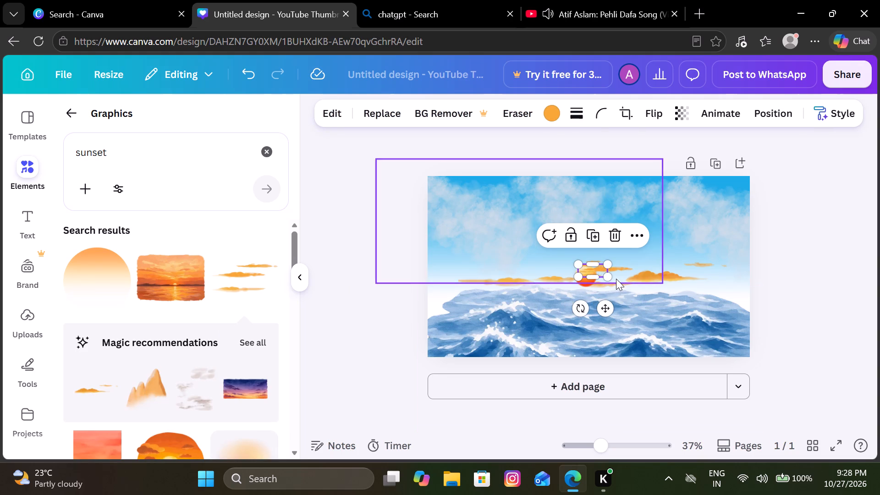
pyautogui.moveTo(611, 275); pyautogui.dragTo(627, 286)
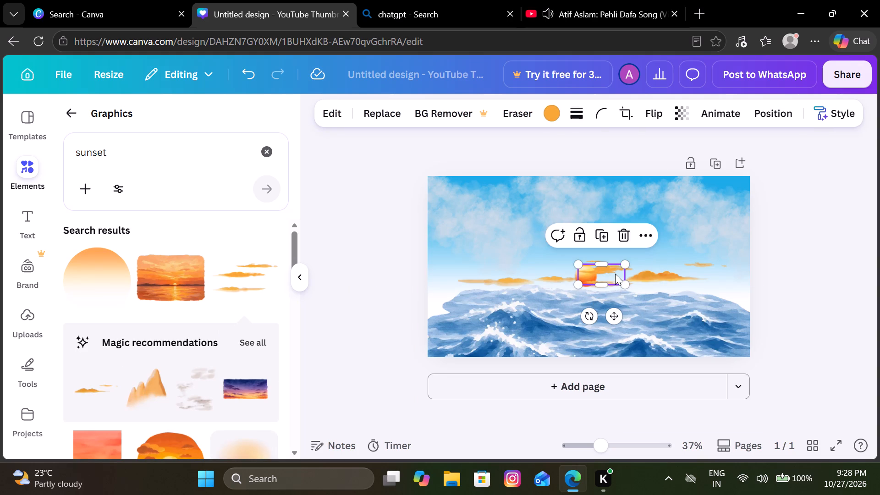
pyautogui.moveTo(615, 274); pyautogui.dragTo(563, 270)
pyautogui.moveTo(590, 271); pyautogui.dragTo(577, 282)
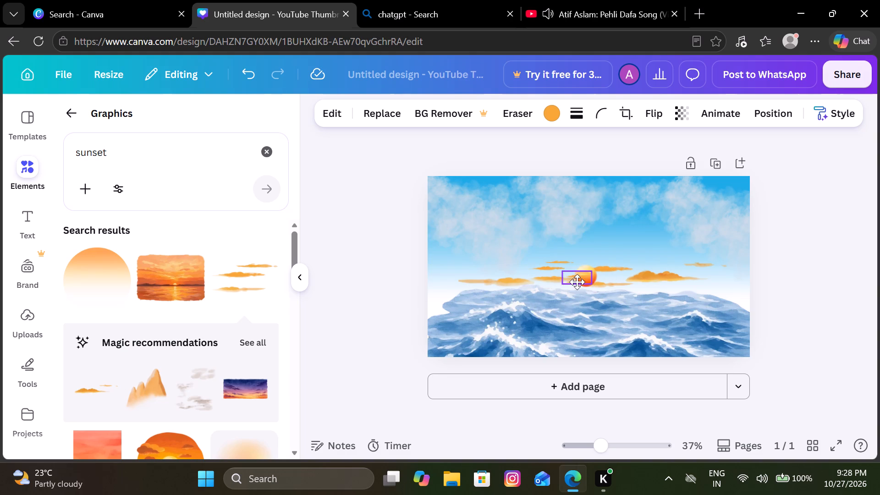
pyautogui.moveTo(577, 282); pyautogui.dragTo(517, 275)
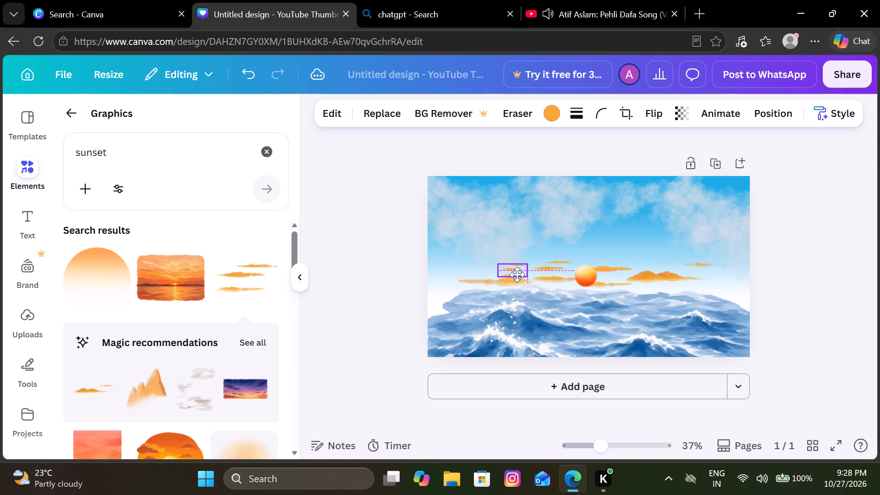
pyautogui.moveTo(517, 275); pyautogui.dragTo(524, 275)
pyautogui.click(370, 319)
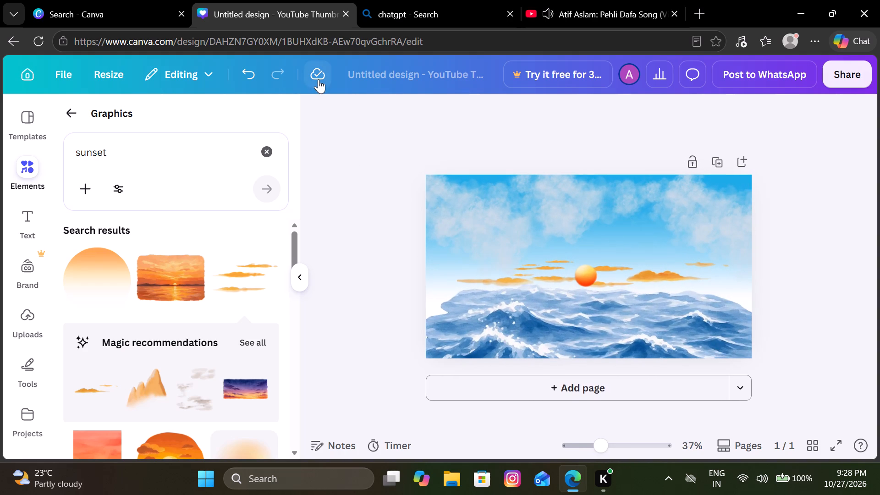
# Leave the thumbnail design and go back through the YouTube Thumbnail templates to the home page.
pyautogui.click(15, 47)
pyautogui.scroll(-1, 209, 224)
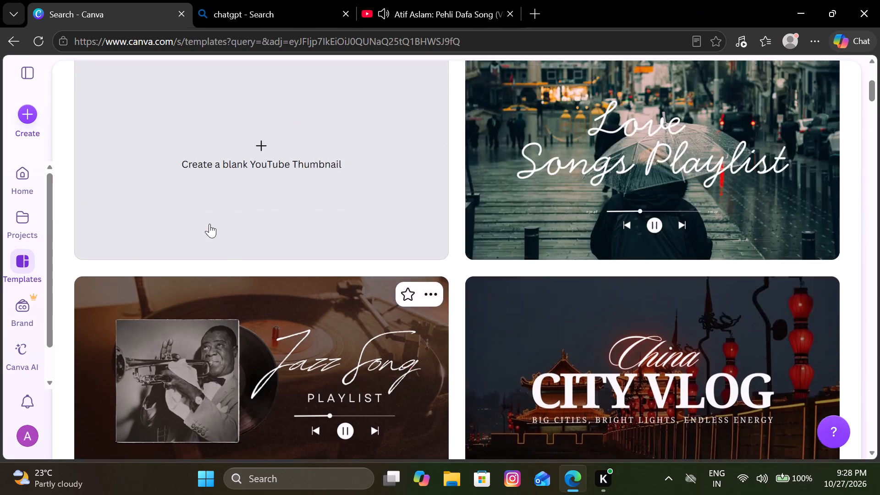
pyautogui.scroll(-2, 209, 224)
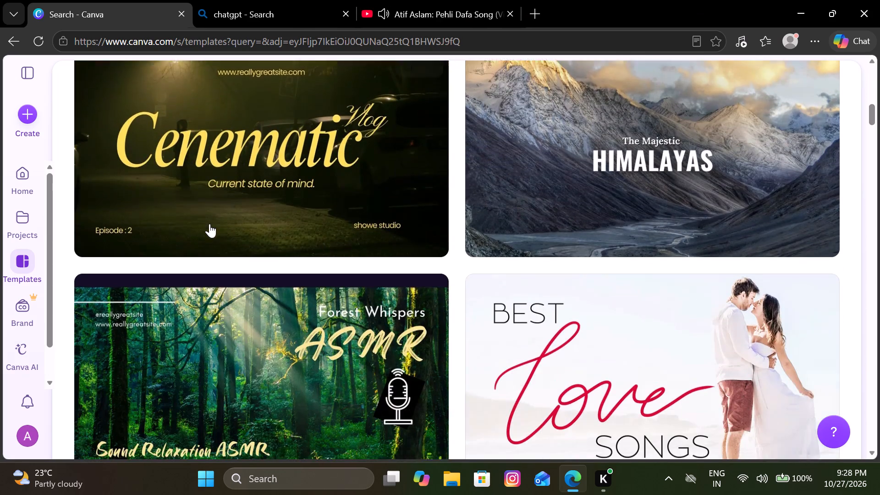
pyautogui.scroll(-1, 209, 224)
pyautogui.scroll(2, 209, 224)
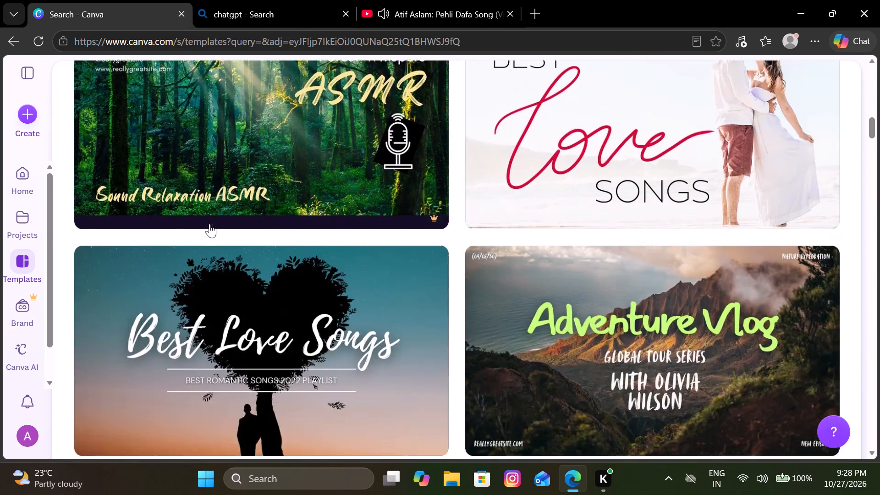
pyautogui.scroll(1, 209, 224)
pyautogui.click(24, 169)
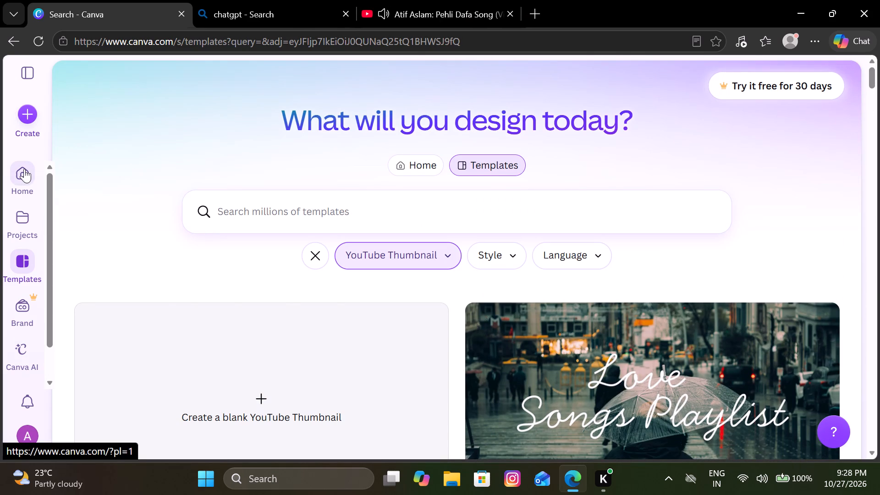
# Look through the home page's design categories and the suggested templates under Templates for you.
pyautogui.scroll(-2, 110, 312)
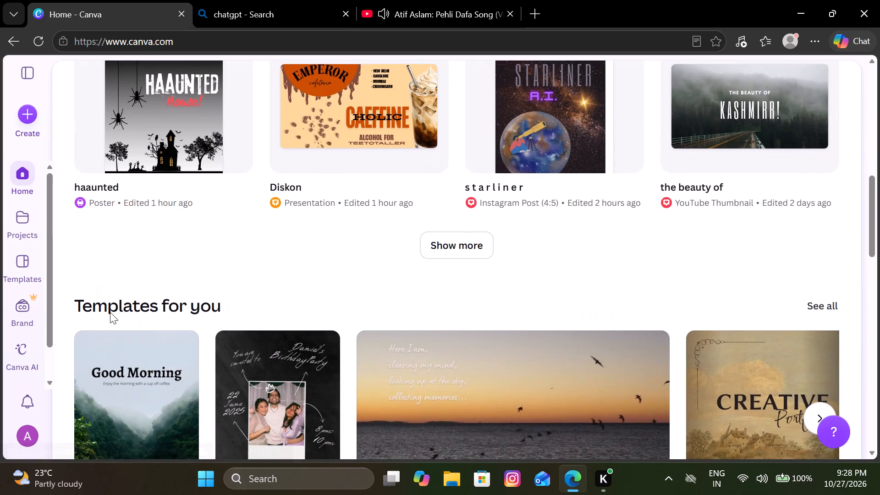
pyautogui.scroll(-2, 110, 312)
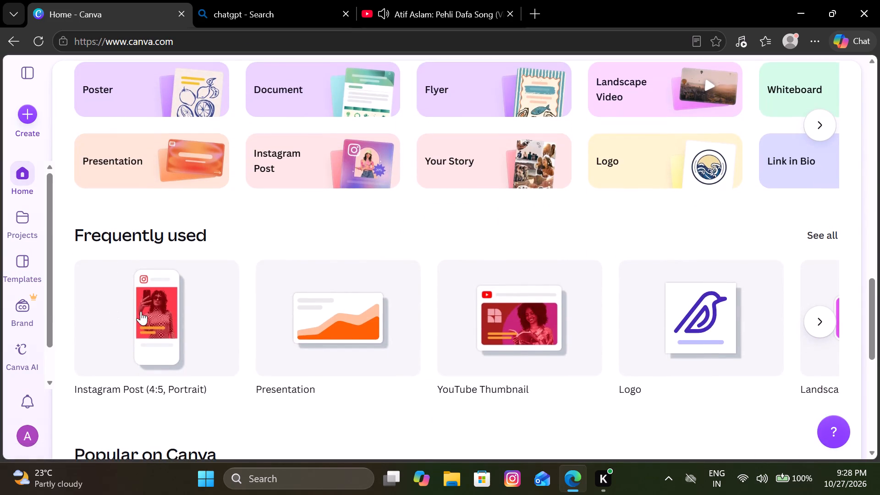
pyautogui.scroll(2, 141, 311)
pyautogui.scroll(-1, 141, 311)
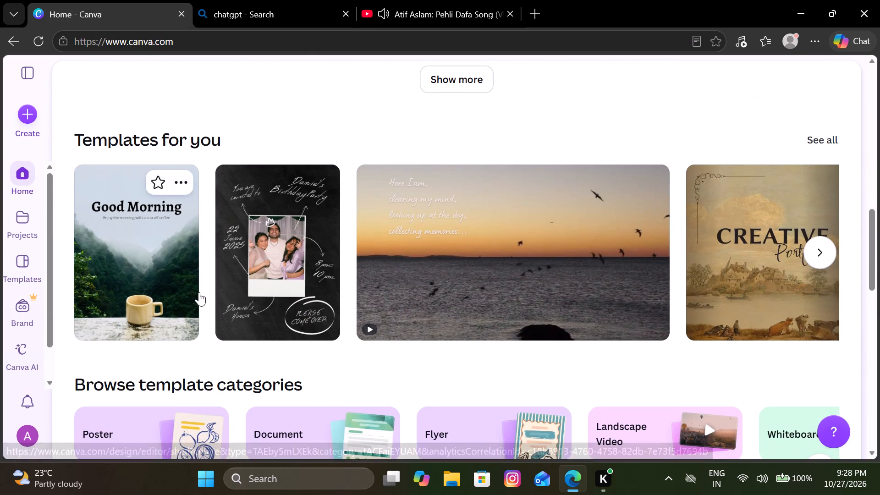
pyautogui.hscroll(-2, 251, 286)
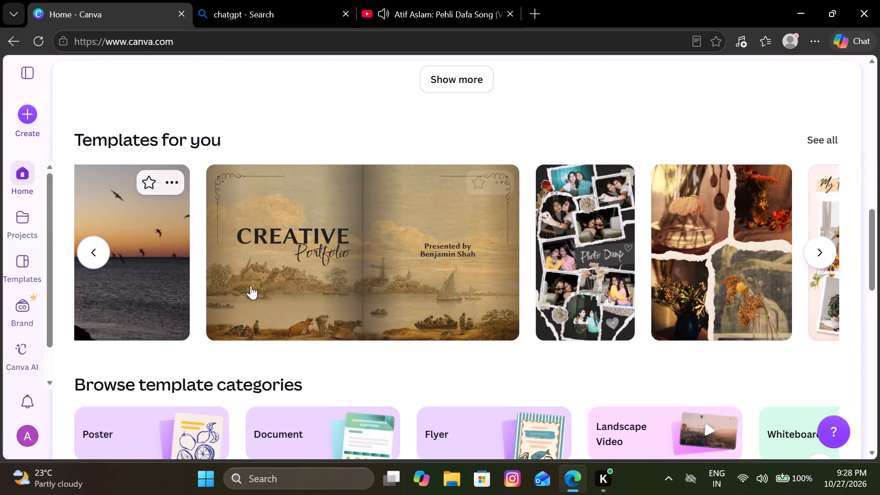
pyautogui.hscroll(-4, 251, 286)
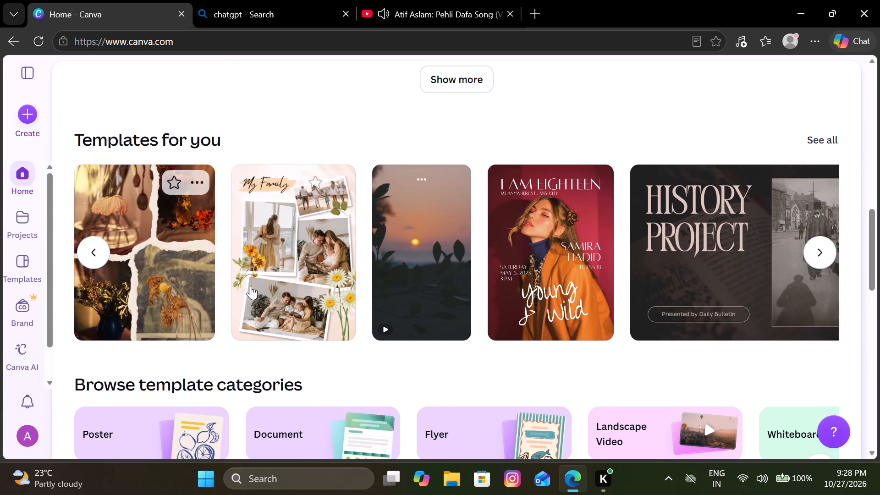
pyautogui.hscroll(-2, 251, 286)
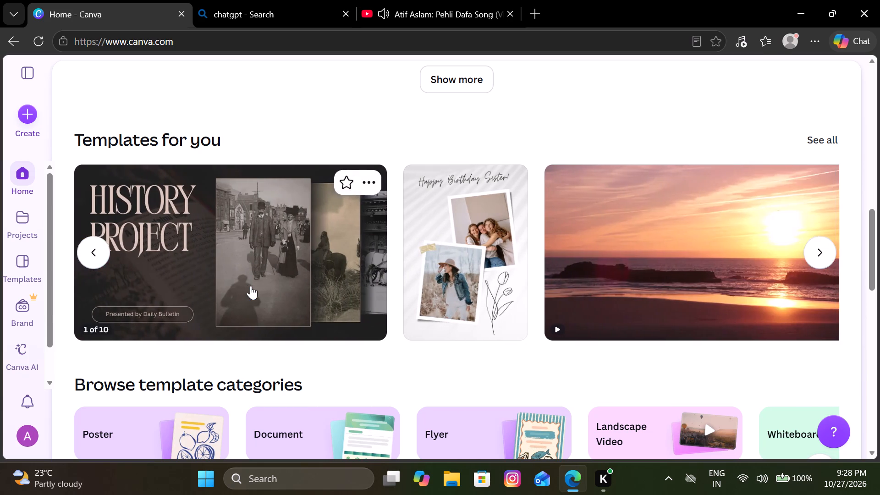
pyautogui.hscroll(-3, 251, 286)
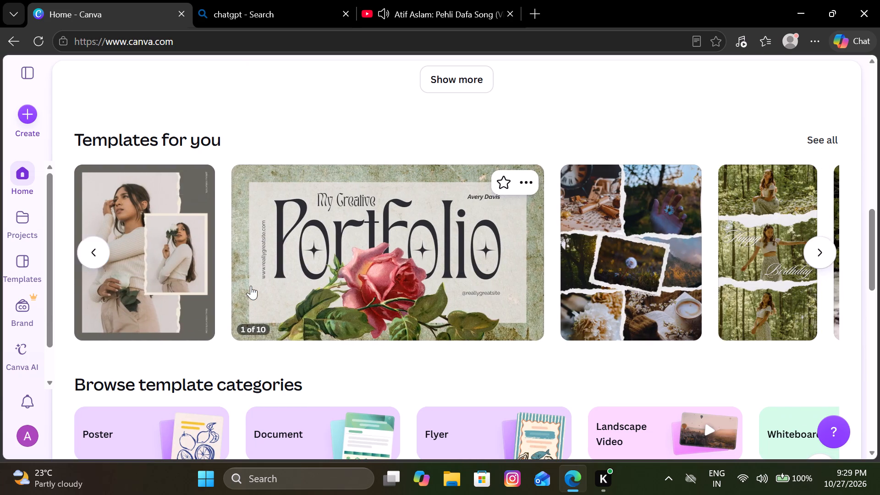
pyautogui.hscroll(-3, 251, 286)
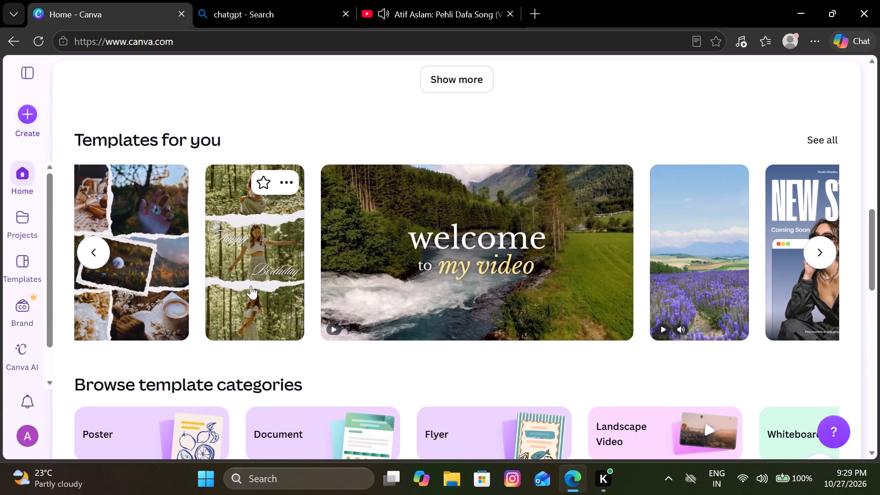
pyautogui.hscroll(-2, 251, 286)
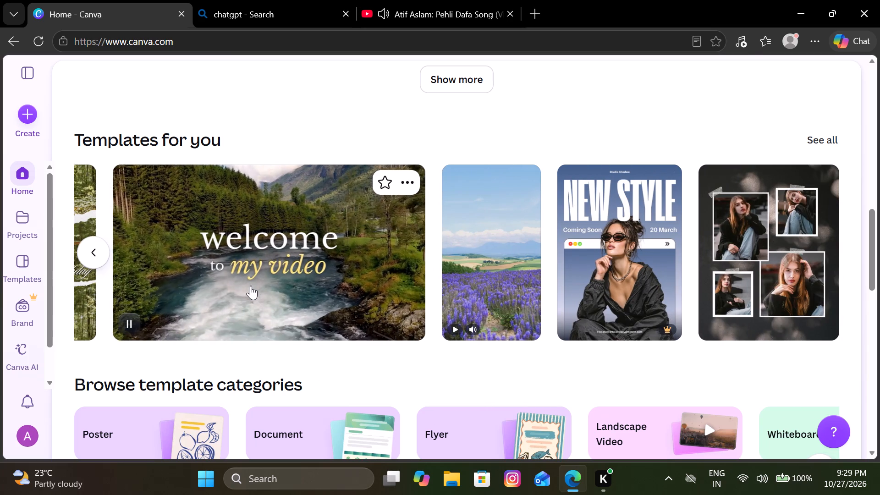
pyautogui.hscroll(-1, 251, 286)
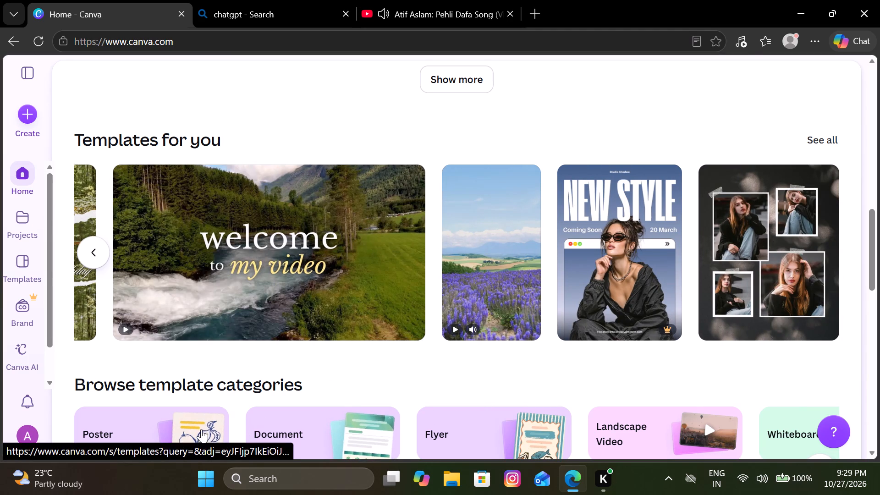
# Open the Poster template category and create a blank poster design.
pyautogui.scroll(-1, 201, 429)
pyautogui.click(159, 210)
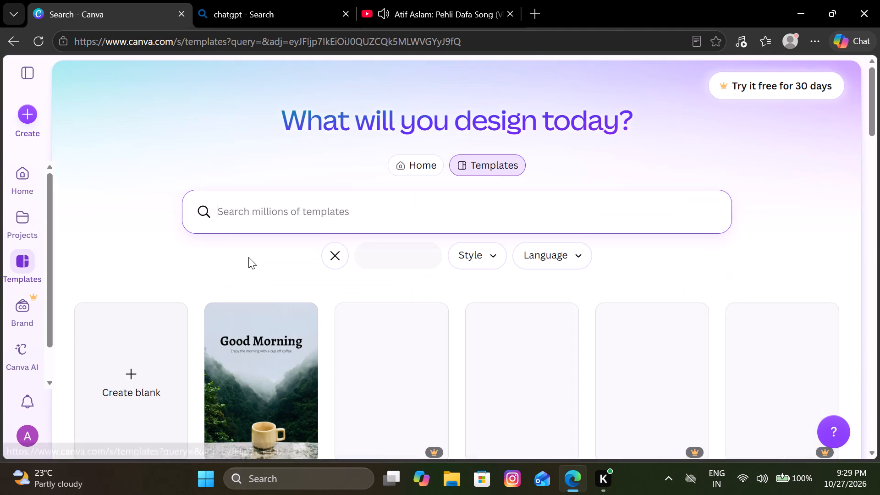
pyautogui.scroll(-1, 269, 356)
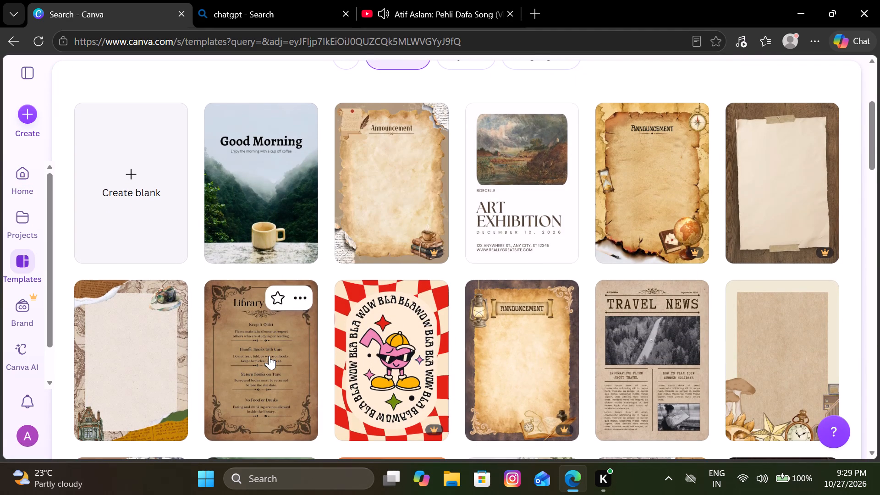
pyautogui.click(114, 210)
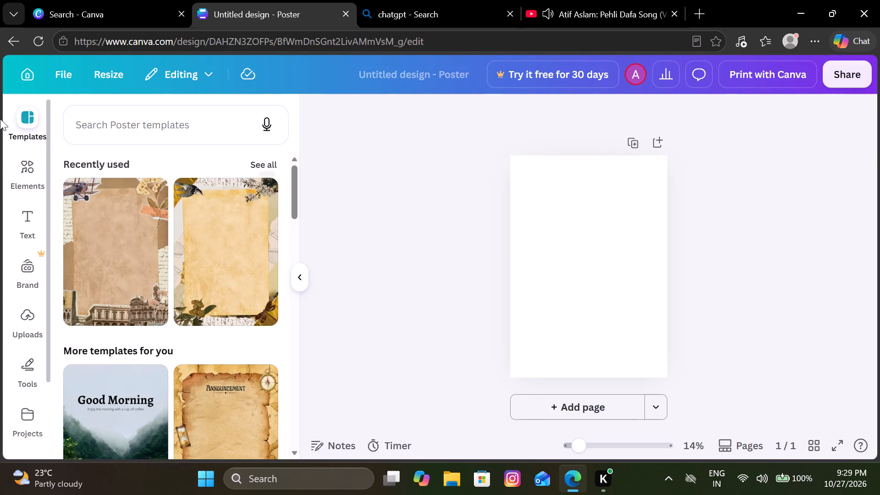
# Search the elements for coffee beans and add the photo of dark beans beside a plain brown surface to the page.
pyautogui.click(42, 164)
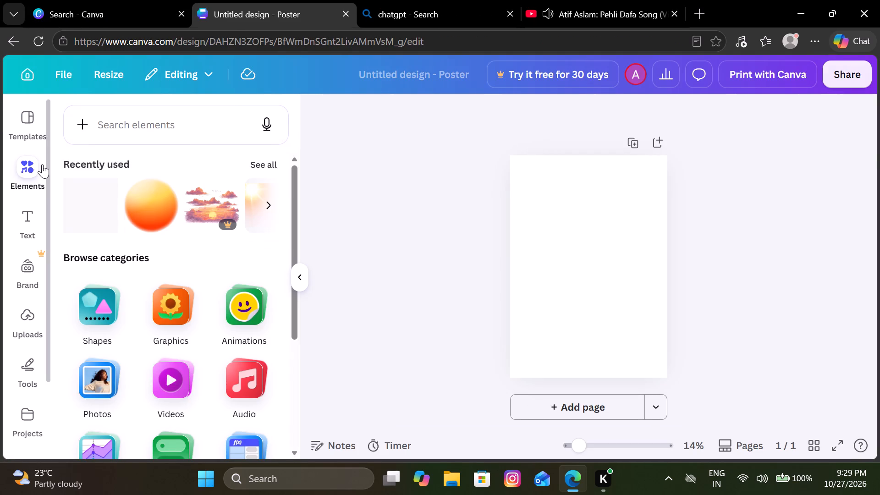
pyautogui.click(130, 125)
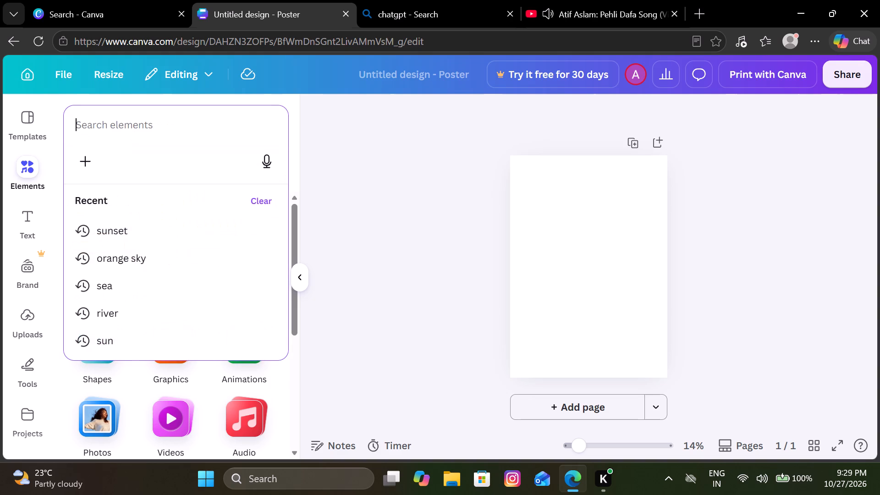
pyautogui.write('coffee')
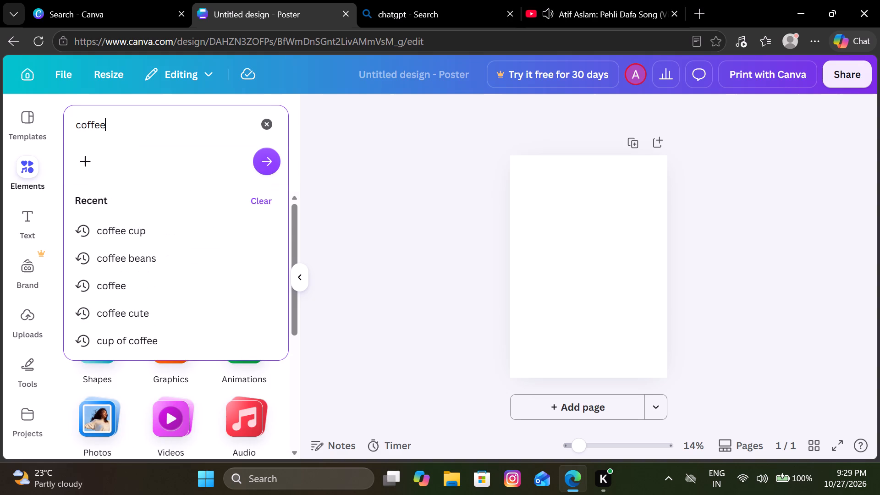
pyautogui.click(145, 254)
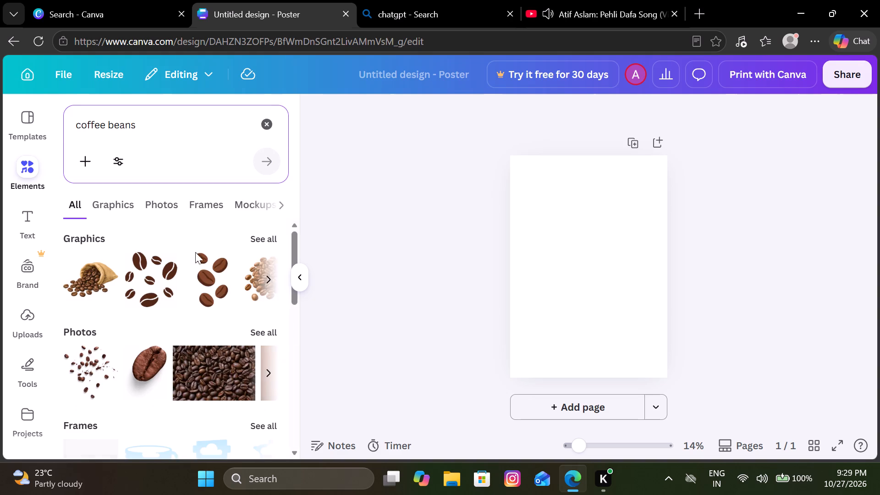
pyautogui.scroll(-1, 186, 314)
pyautogui.click(272, 352)
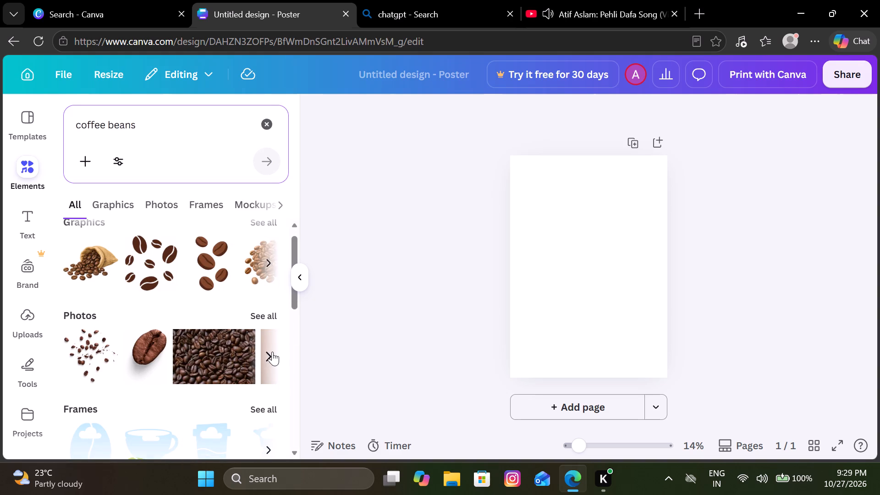
pyautogui.click(125, 361)
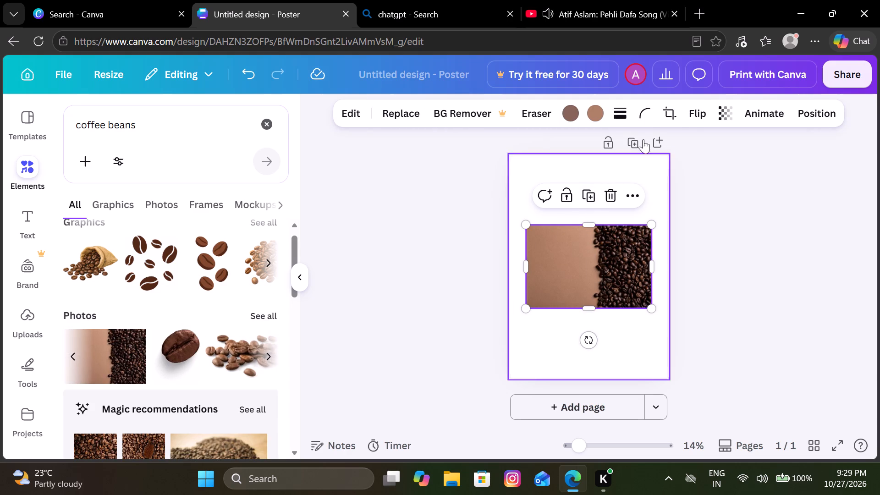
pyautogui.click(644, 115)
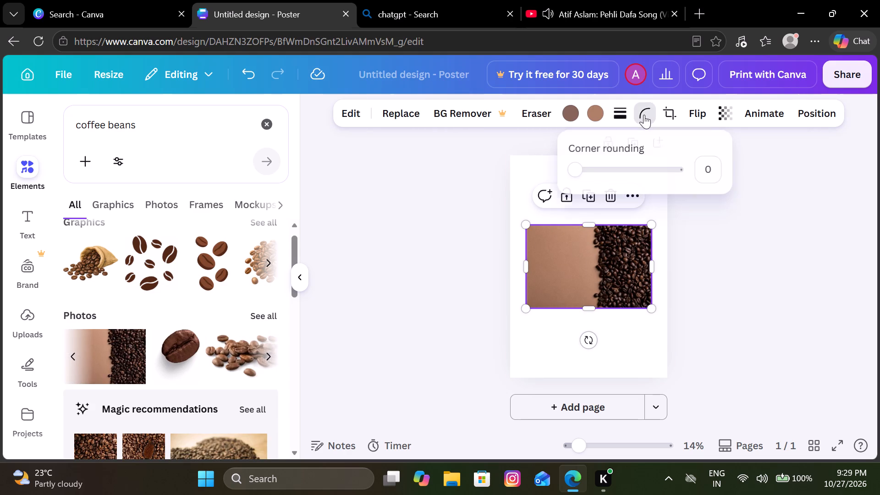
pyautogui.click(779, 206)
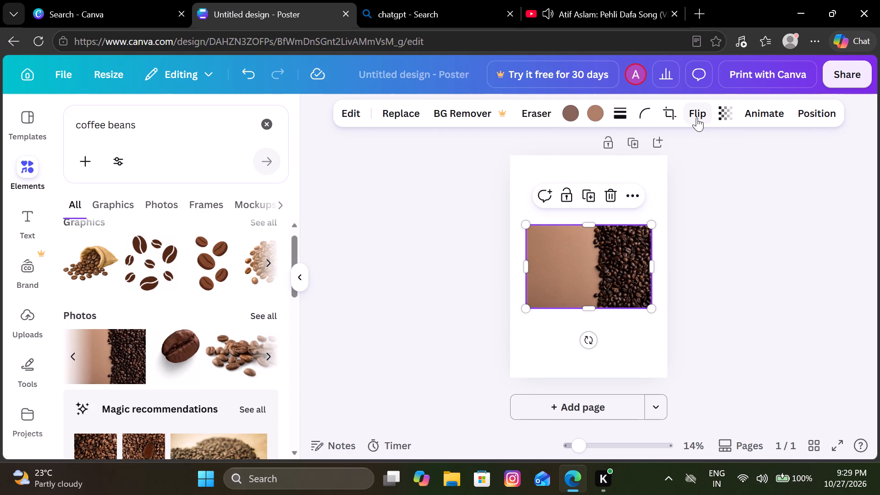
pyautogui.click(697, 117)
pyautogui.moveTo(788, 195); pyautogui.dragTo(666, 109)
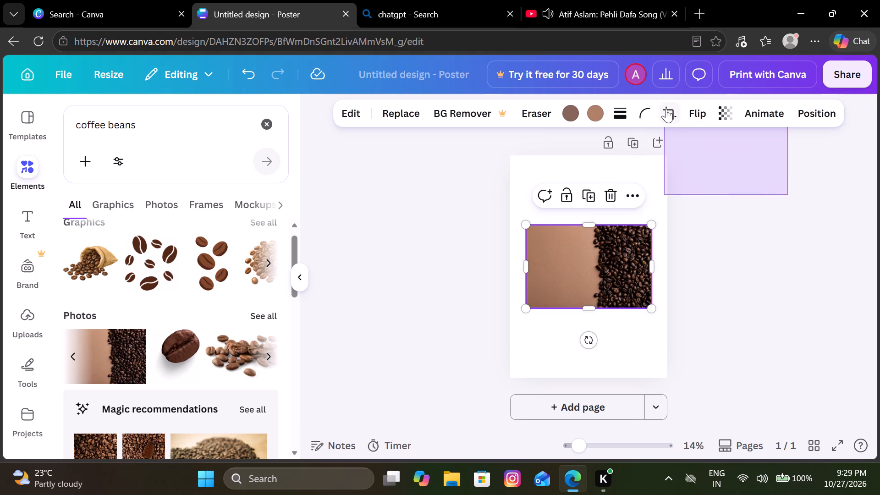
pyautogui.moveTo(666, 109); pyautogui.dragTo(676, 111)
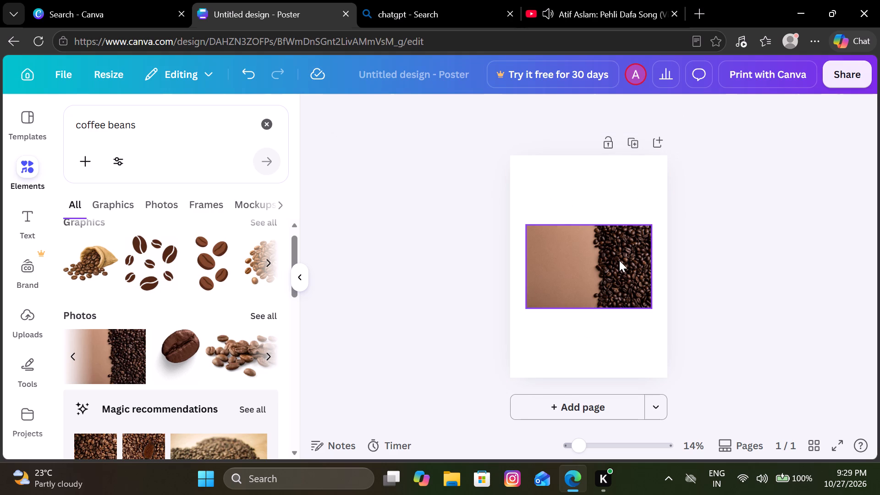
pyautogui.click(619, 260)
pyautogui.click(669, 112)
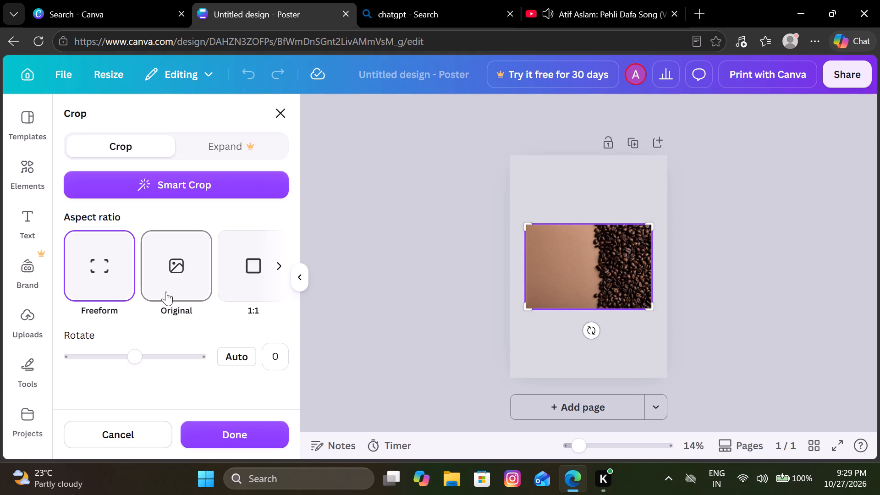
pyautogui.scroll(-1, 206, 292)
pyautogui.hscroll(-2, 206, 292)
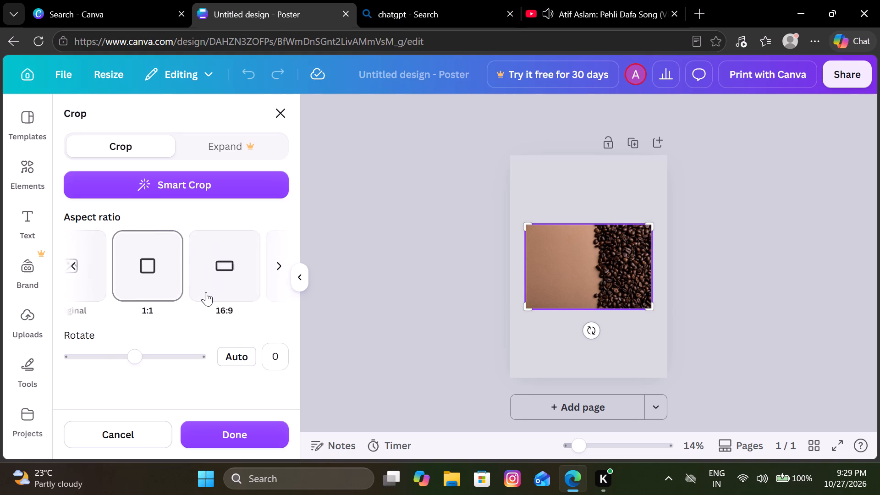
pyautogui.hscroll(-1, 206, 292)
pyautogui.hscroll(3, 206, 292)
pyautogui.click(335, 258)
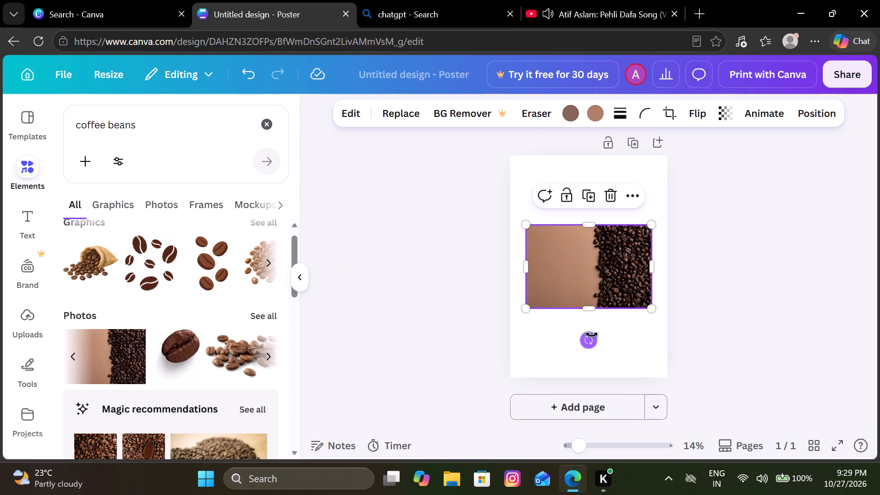
# Rotate the coffee bean photo to 90° so the beans lie along its lower edge.
pyautogui.moveTo(592, 335); pyautogui.dragTo(539, 270)
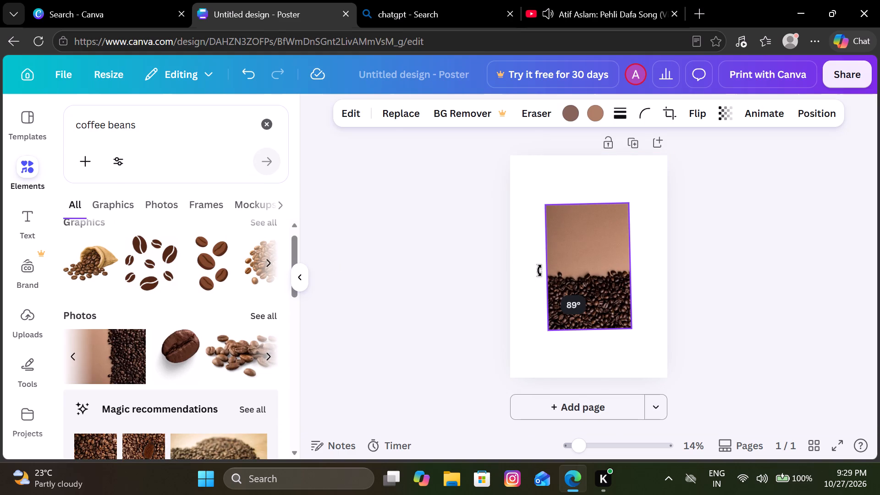
pyautogui.moveTo(539, 270); pyautogui.dragTo(539, 270)
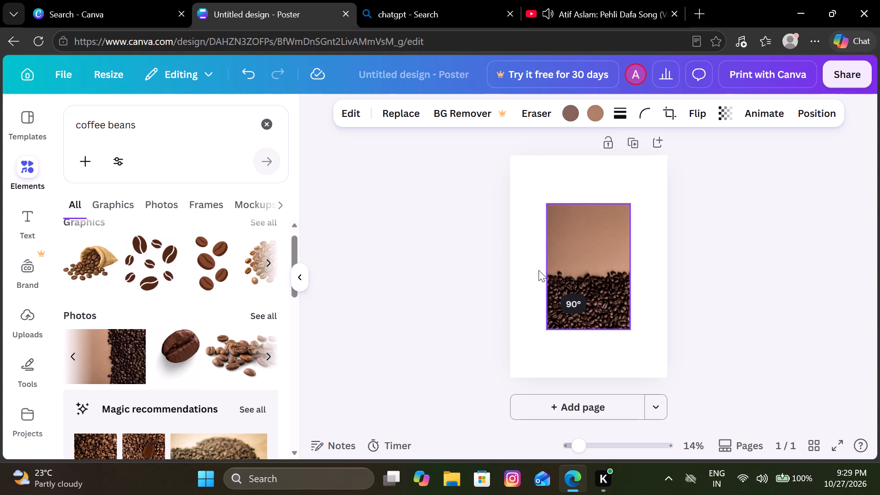
# Enlarge the coffee bean photo and stretch its width so it fills the whole poster page.
pyautogui.moveTo(547, 208); pyautogui.dragTo(526, 168)
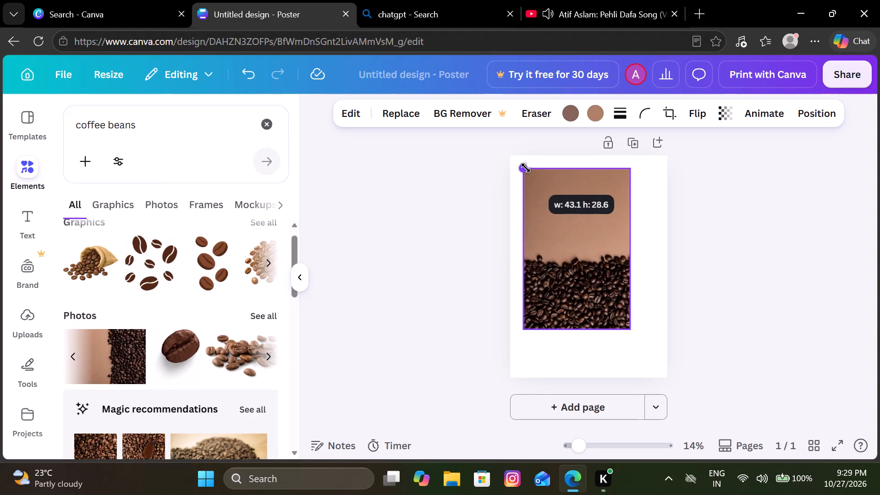
pyautogui.moveTo(526, 168); pyautogui.dragTo(516, 162)
pyautogui.click(533, 192)
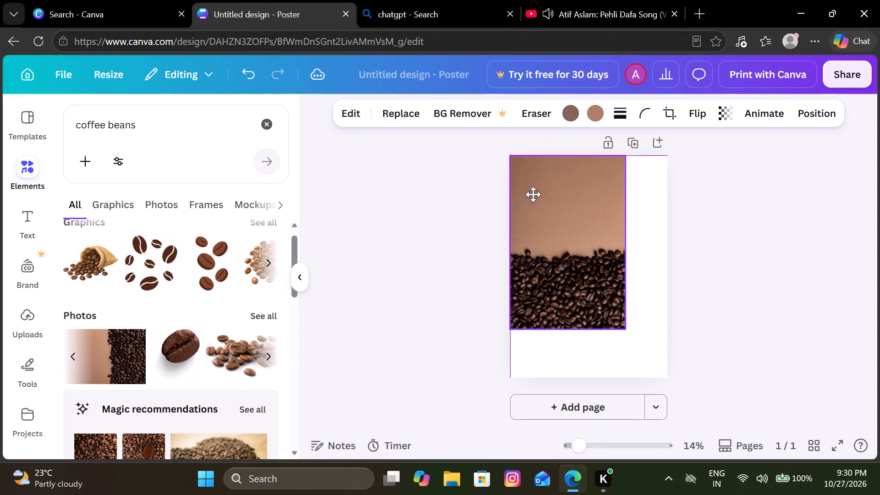
pyautogui.moveTo(628, 330); pyautogui.dragTo(694, 355)
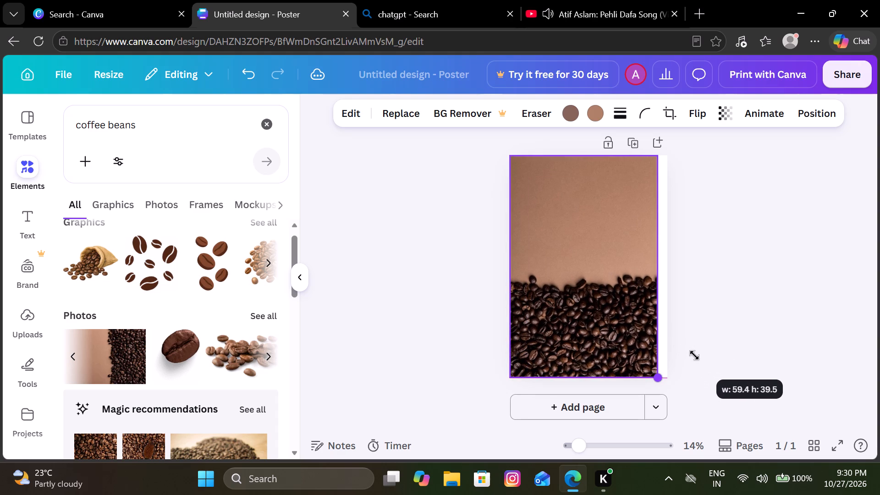
pyautogui.moveTo(694, 355); pyautogui.dragTo(696, 356)
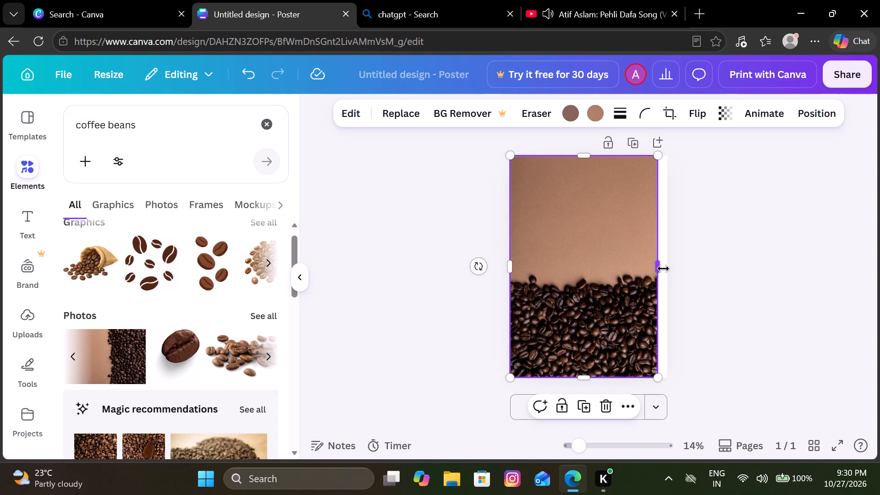
pyautogui.moveTo(663, 269); pyautogui.dragTo(669, 269)
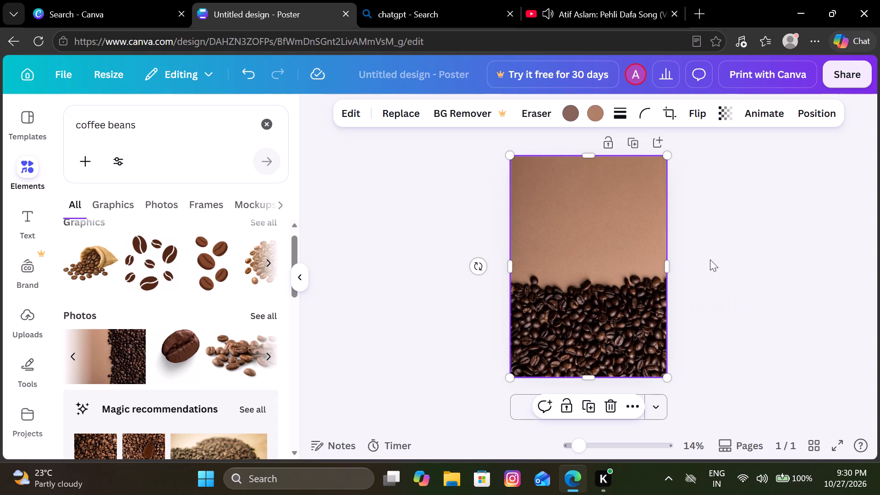
pyautogui.click(710, 259)
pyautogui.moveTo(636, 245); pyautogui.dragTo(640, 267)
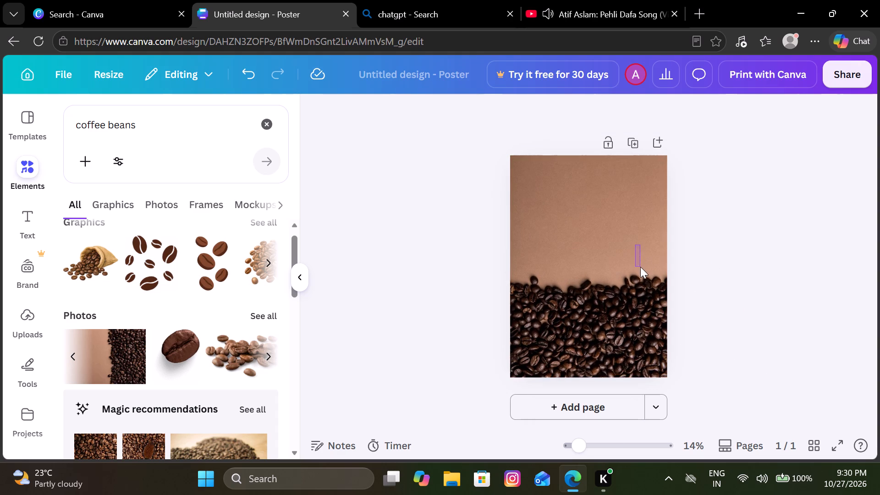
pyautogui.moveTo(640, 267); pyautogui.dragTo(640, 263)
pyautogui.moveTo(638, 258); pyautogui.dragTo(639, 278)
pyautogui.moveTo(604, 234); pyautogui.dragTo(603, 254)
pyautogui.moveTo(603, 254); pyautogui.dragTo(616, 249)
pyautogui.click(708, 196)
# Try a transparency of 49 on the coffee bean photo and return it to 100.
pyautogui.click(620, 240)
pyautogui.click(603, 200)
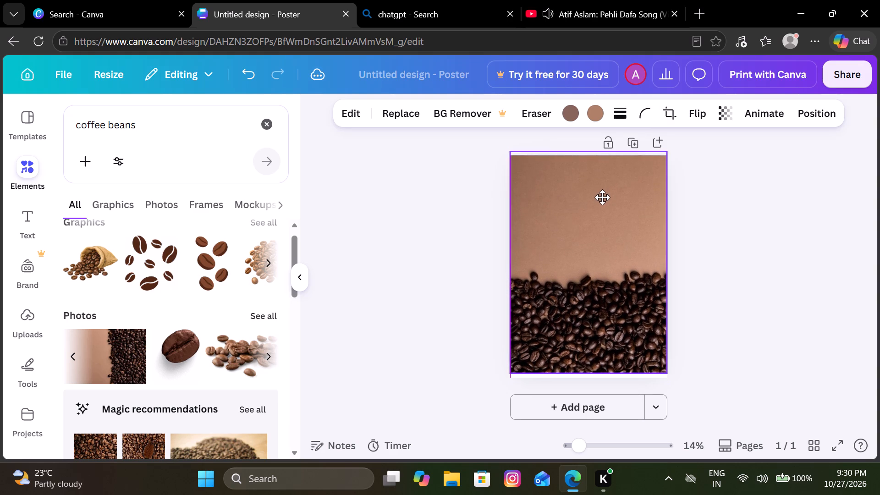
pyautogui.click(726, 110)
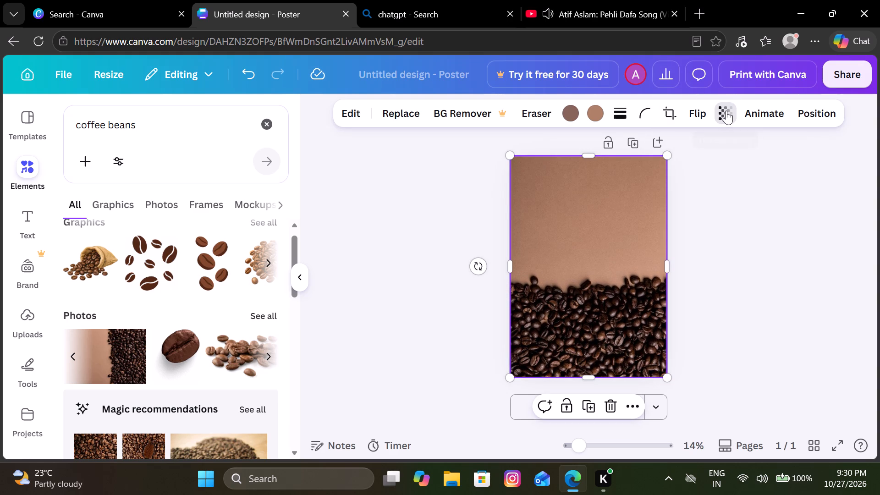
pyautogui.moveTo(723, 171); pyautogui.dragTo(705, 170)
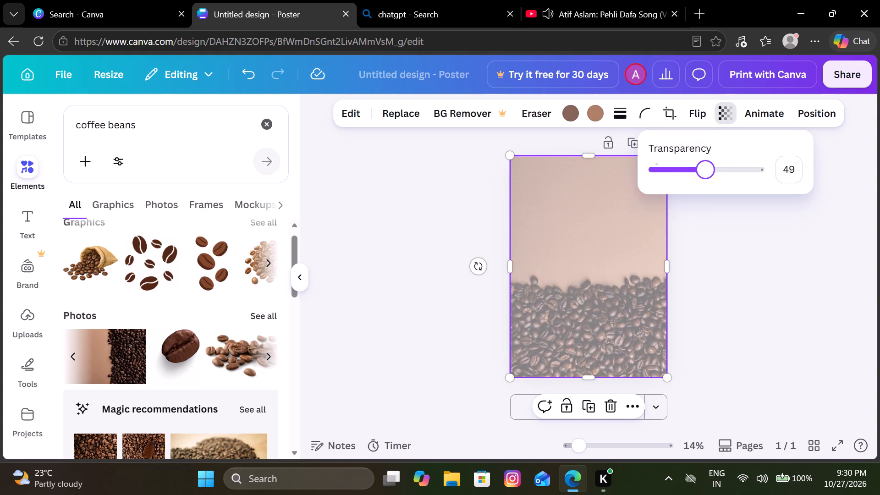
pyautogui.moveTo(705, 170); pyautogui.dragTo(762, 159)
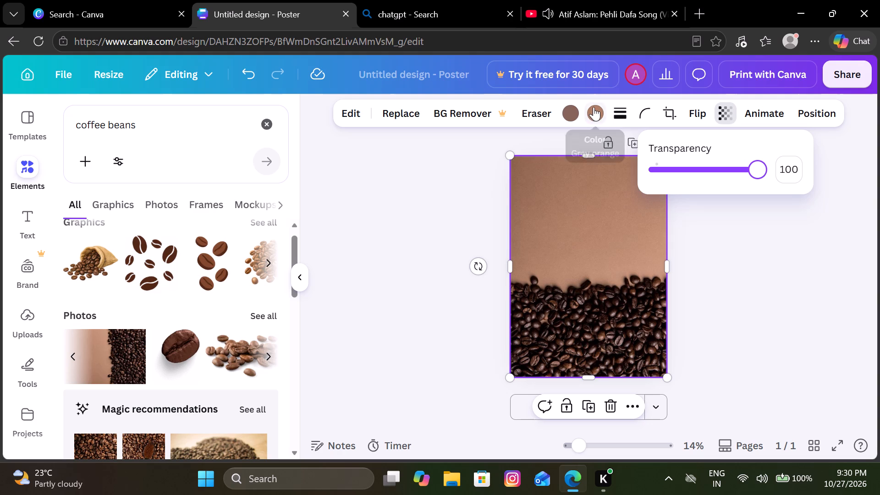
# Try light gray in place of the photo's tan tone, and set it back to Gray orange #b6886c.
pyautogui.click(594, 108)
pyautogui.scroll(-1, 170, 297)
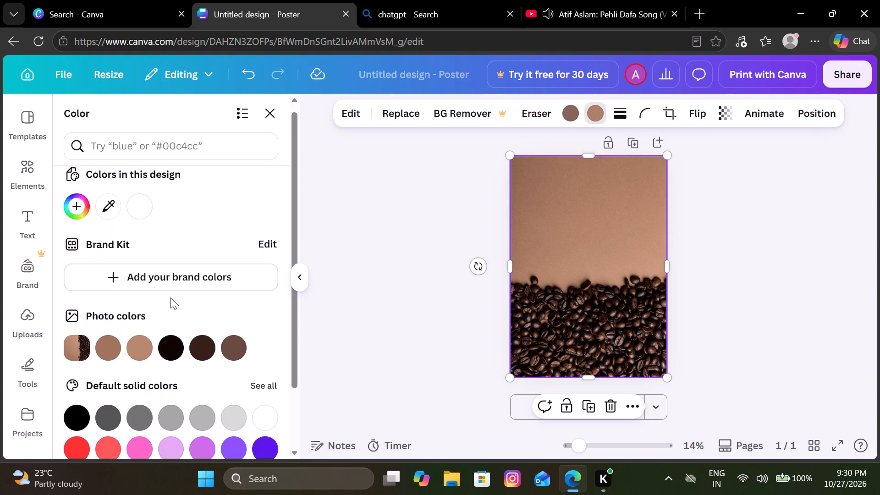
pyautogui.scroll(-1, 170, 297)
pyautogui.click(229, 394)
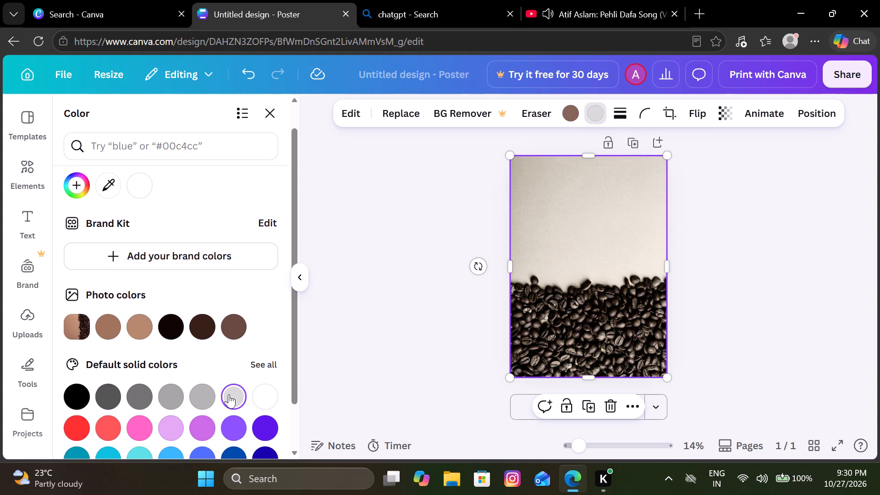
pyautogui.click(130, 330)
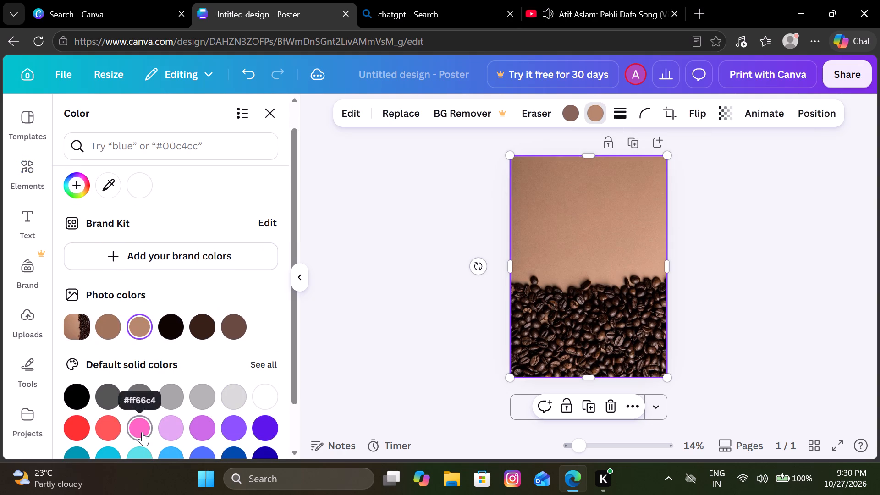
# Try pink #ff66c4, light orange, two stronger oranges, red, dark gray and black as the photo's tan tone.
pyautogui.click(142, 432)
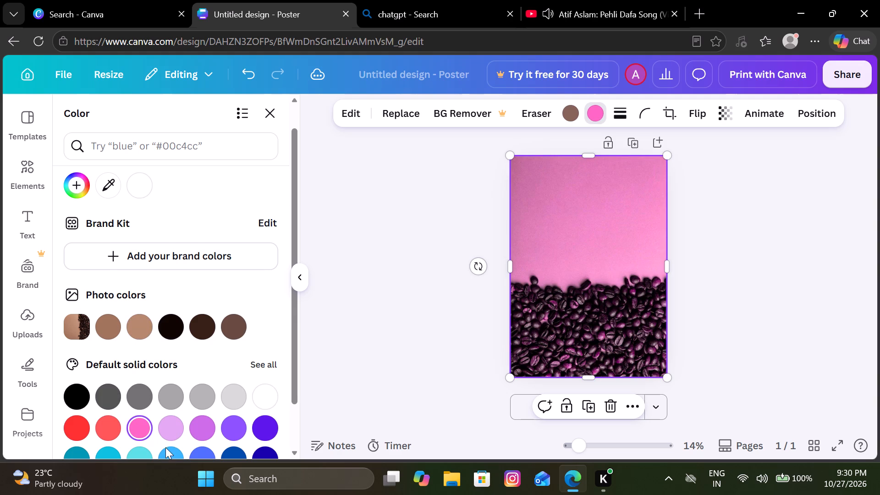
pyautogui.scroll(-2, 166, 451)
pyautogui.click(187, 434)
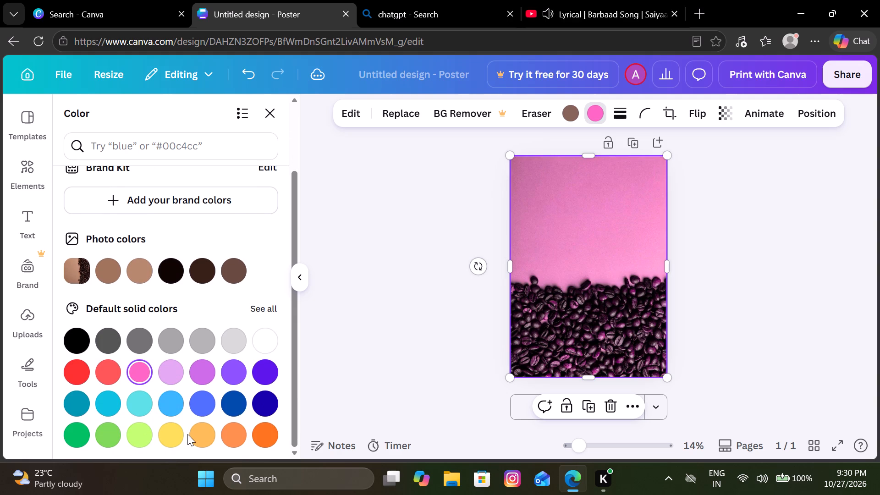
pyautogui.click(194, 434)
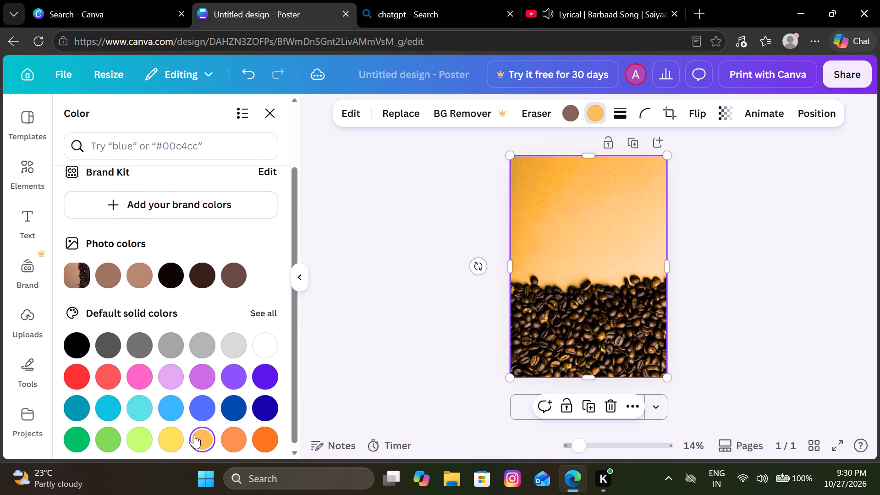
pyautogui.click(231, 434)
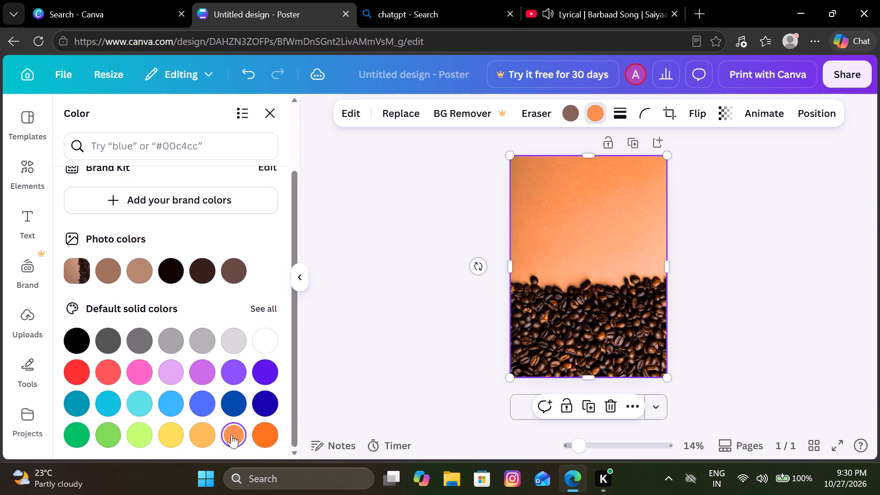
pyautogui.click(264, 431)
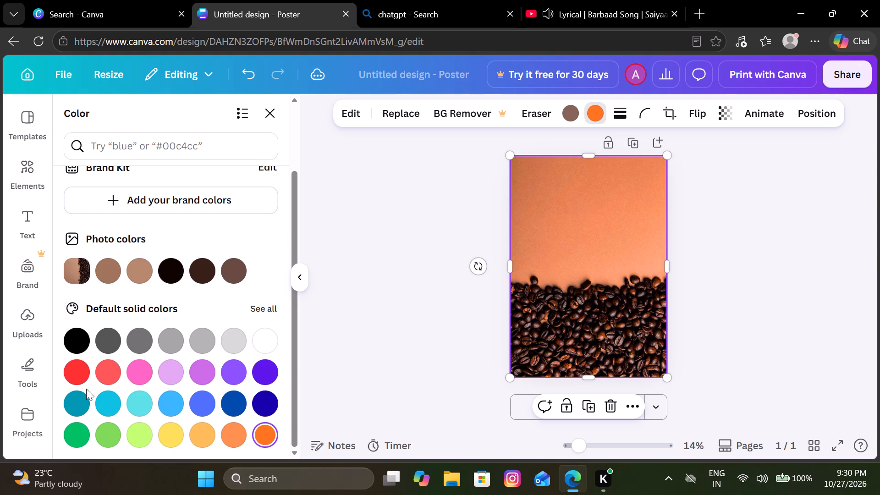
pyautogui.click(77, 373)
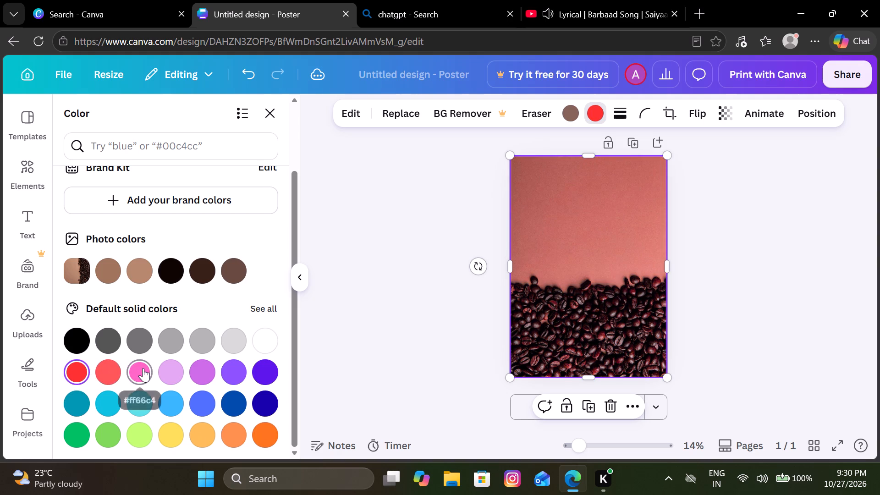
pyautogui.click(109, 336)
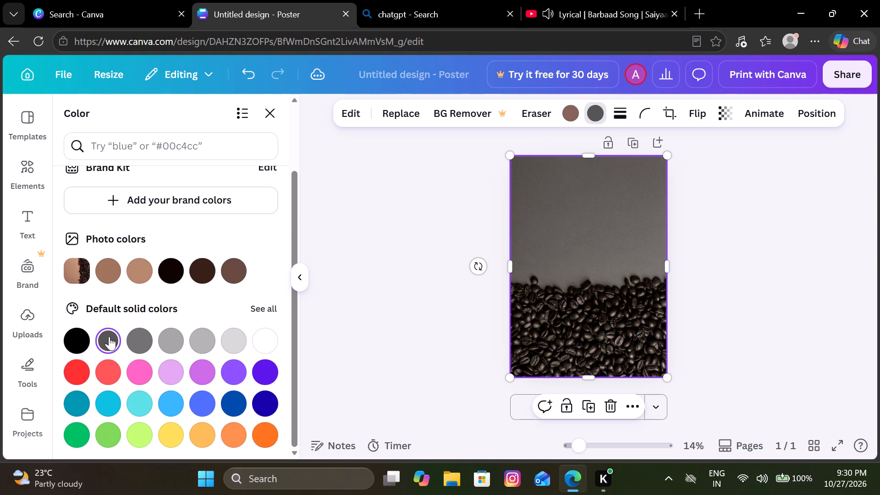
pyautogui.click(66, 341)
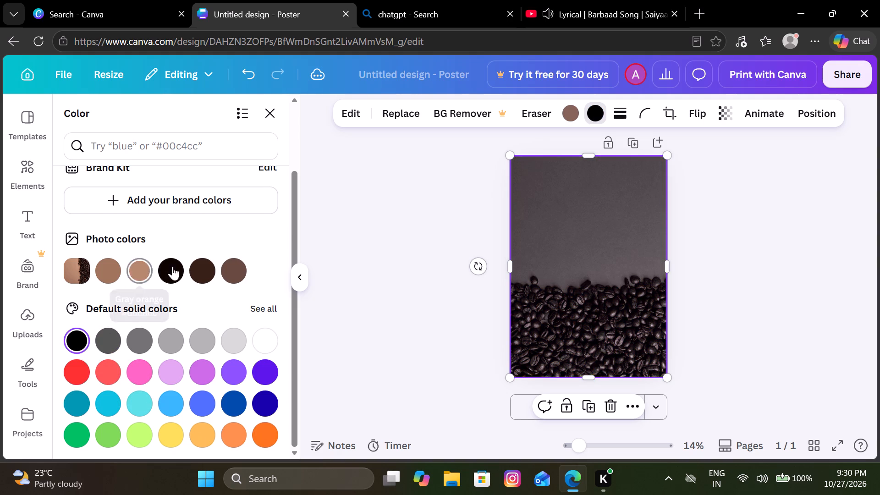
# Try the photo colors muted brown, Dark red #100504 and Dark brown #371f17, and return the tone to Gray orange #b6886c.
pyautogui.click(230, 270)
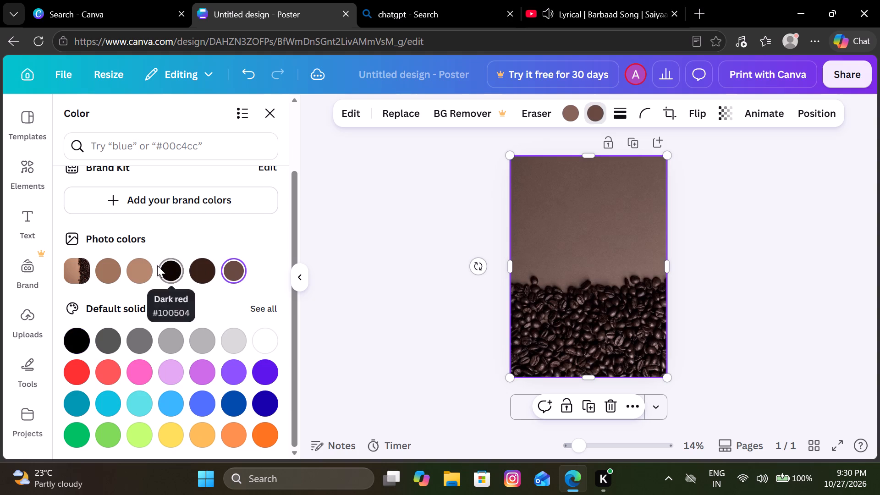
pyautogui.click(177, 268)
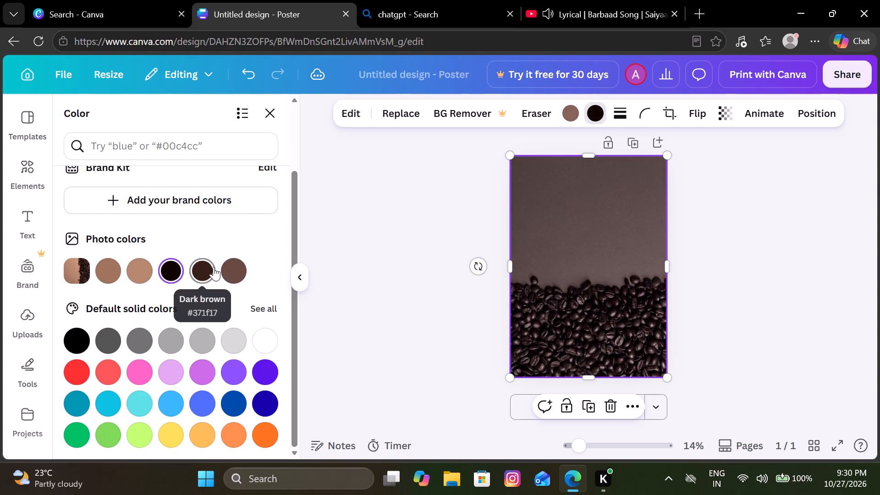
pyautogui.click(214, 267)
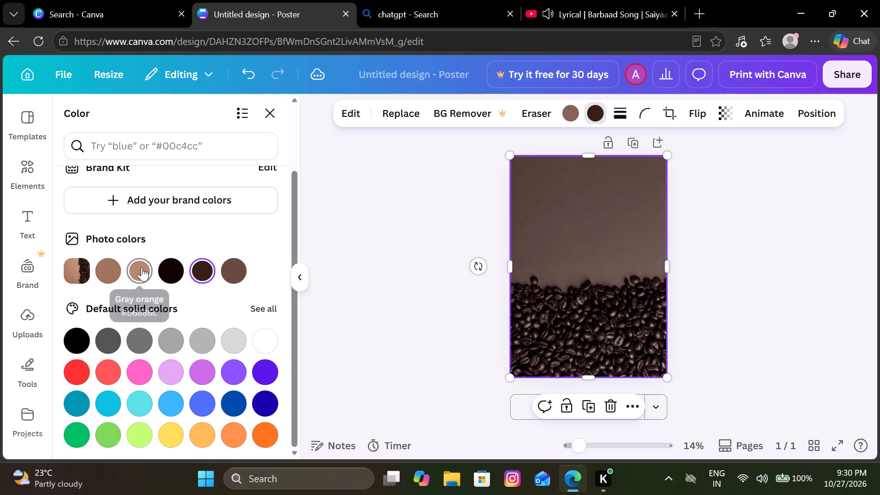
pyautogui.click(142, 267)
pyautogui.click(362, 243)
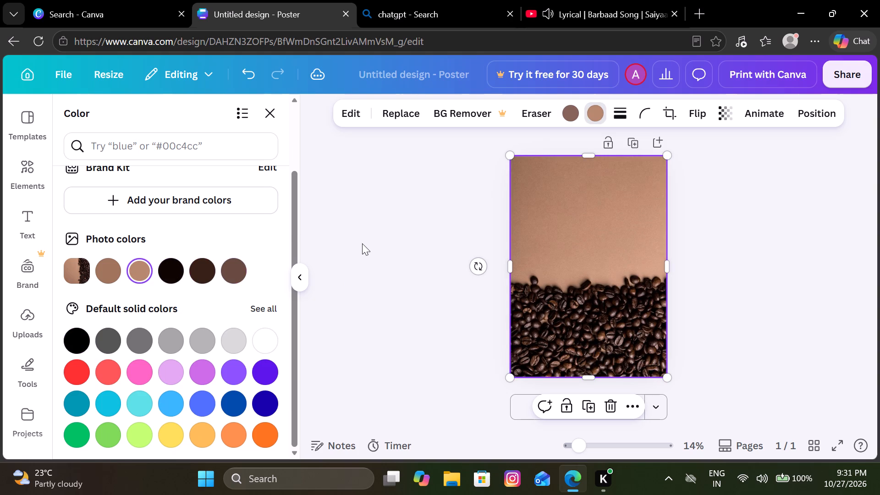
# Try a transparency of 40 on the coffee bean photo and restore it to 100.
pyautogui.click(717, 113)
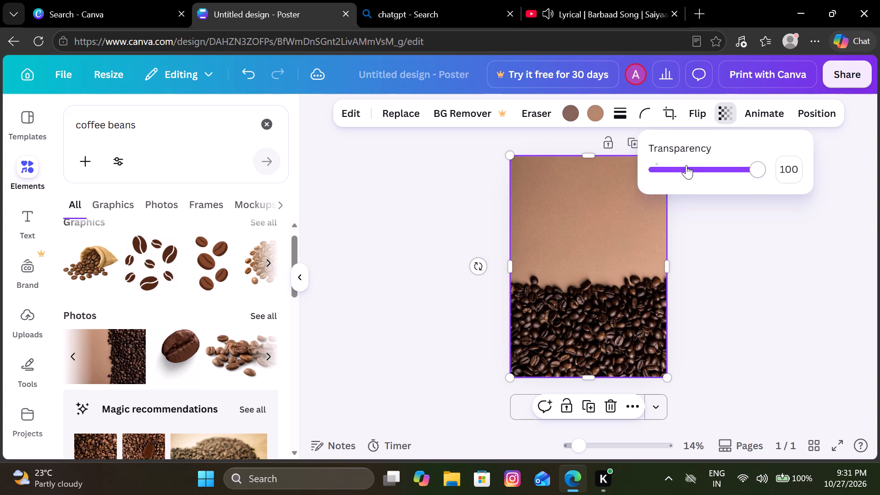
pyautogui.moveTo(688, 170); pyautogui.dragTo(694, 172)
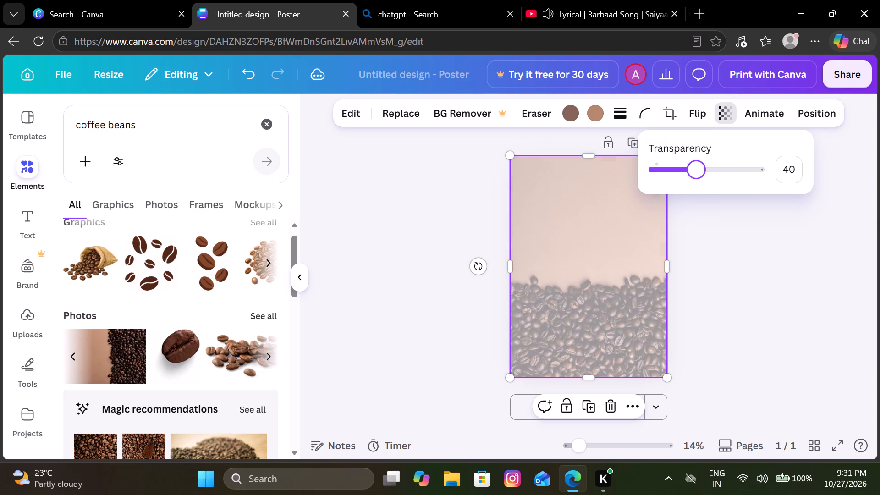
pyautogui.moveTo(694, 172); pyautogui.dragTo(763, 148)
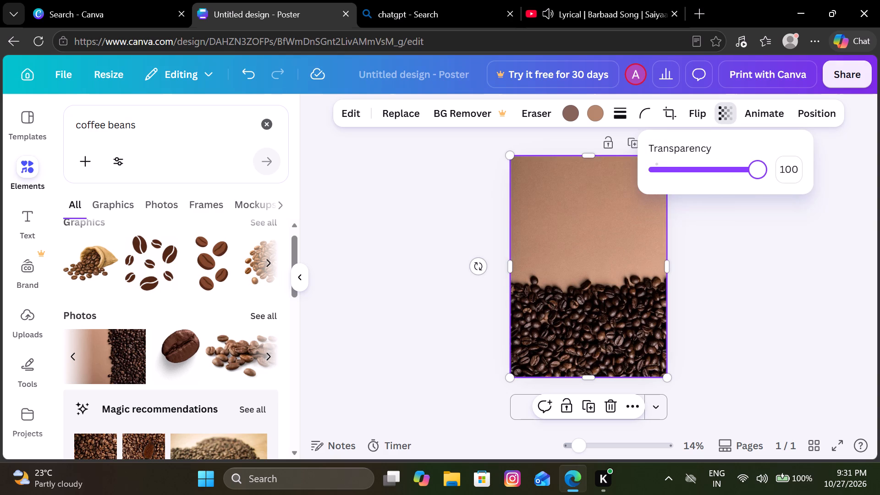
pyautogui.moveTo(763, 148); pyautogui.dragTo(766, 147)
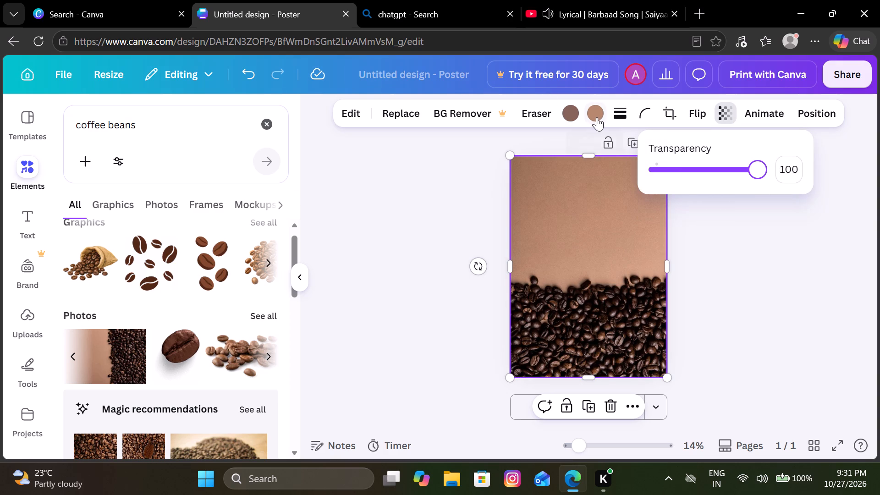
# Recolor the photo's Gray orange tone with the slightly darker brown from its photo colors.
pyautogui.click(597, 116)
pyautogui.click(71, 361)
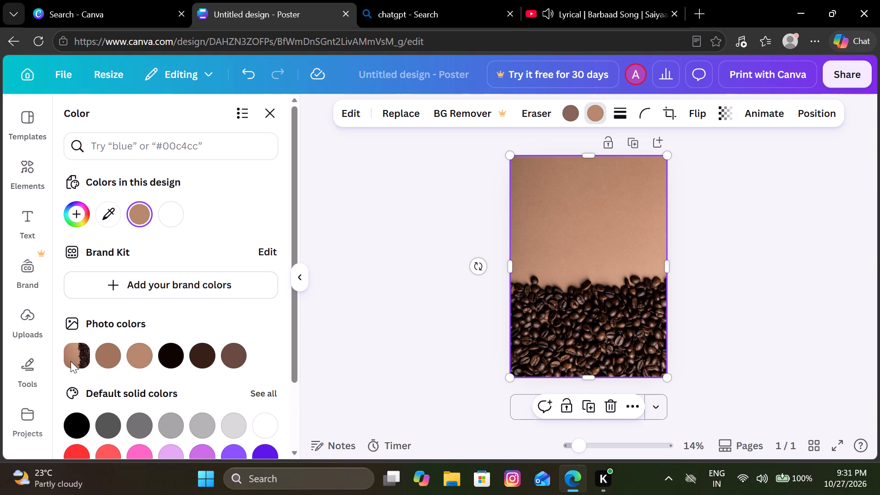
pyautogui.click(71, 361)
pyautogui.moveTo(71, 361); pyautogui.dragTo(245, 324)
pyautogui.moveTo(245, 324); pyautogui.dragTo(132, 355)
pyautogui.click(132, 355)
pyautogui.click(107, 354)
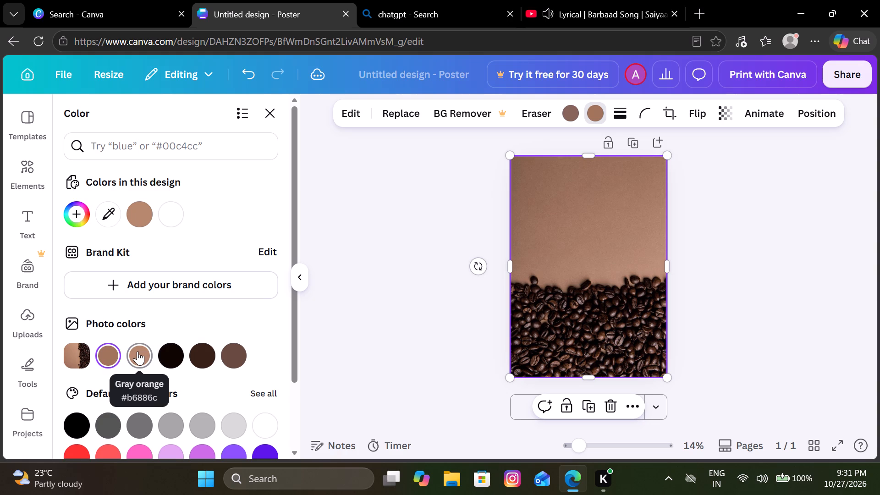
# Set the transparency of the full-page coffee bean photo to 38.
pyautogui.click(386, 234)
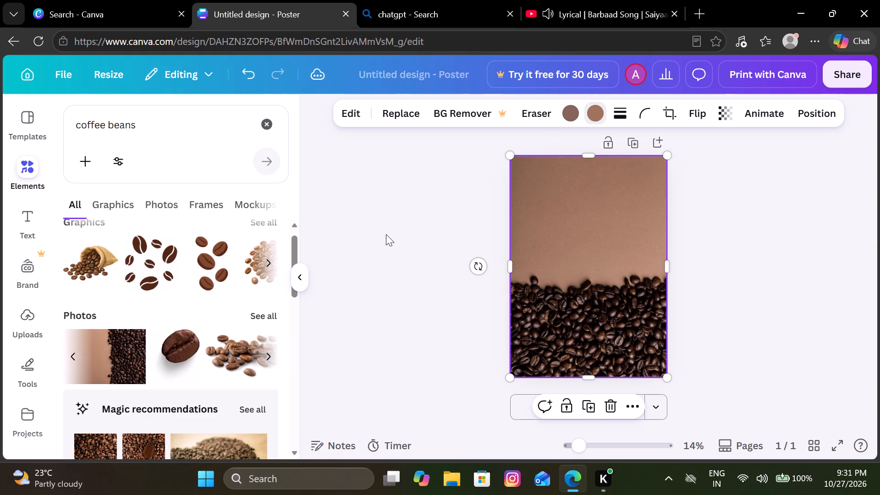
pyautogui.click(720, 109)
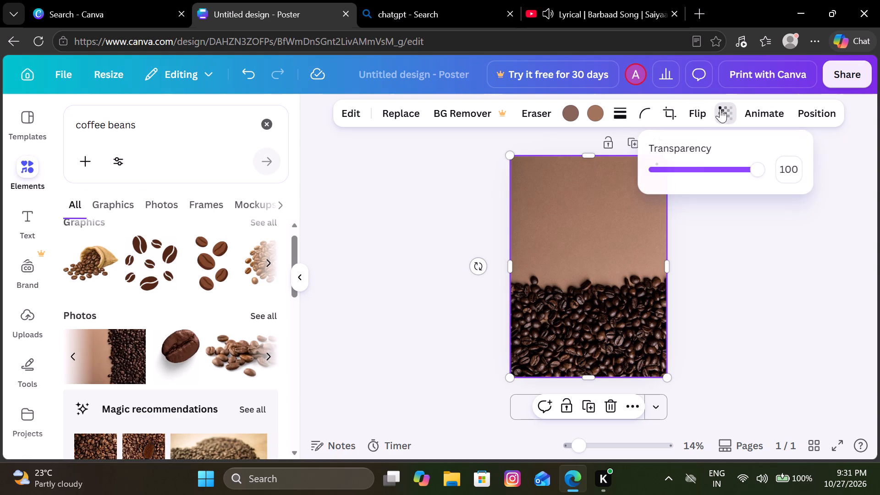
pyautogui.moveTo(701, 169); pyautogui.dragTo(688, 167)
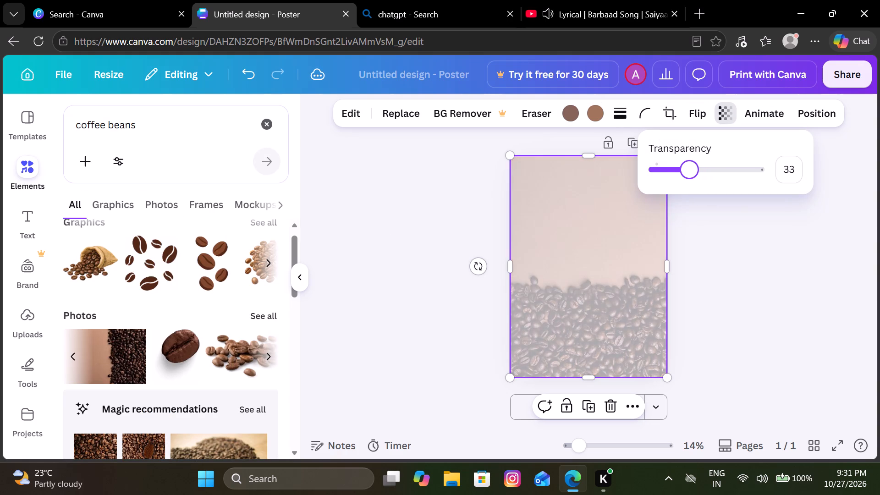
pyautogui.moveTo(688, 167); pyautogui.dragTo(688, 172)
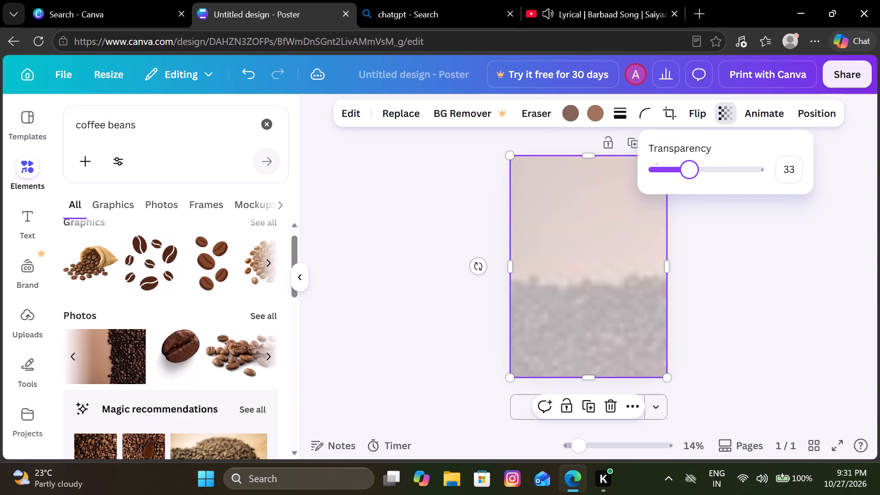
pyautogui.moveTo(688, 172); pyautogui.dragTo(694, 171)
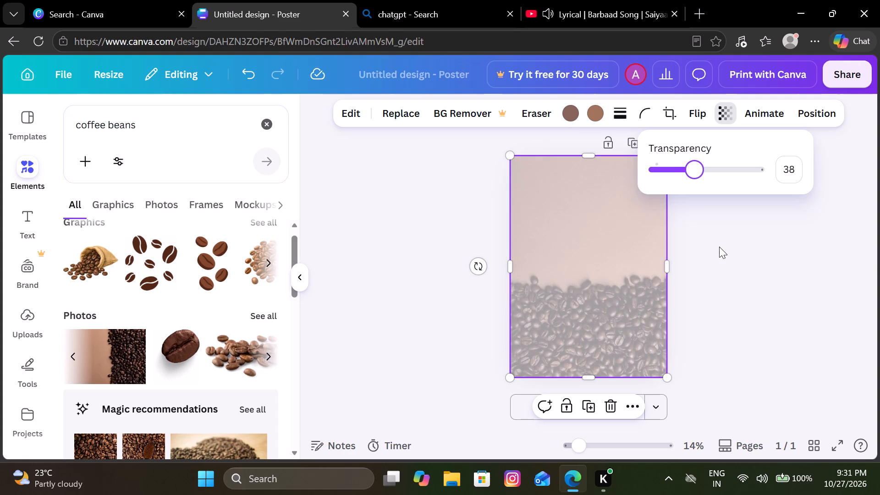
pyautogui.click(719, 247)
pyautogui.click(719, 247)
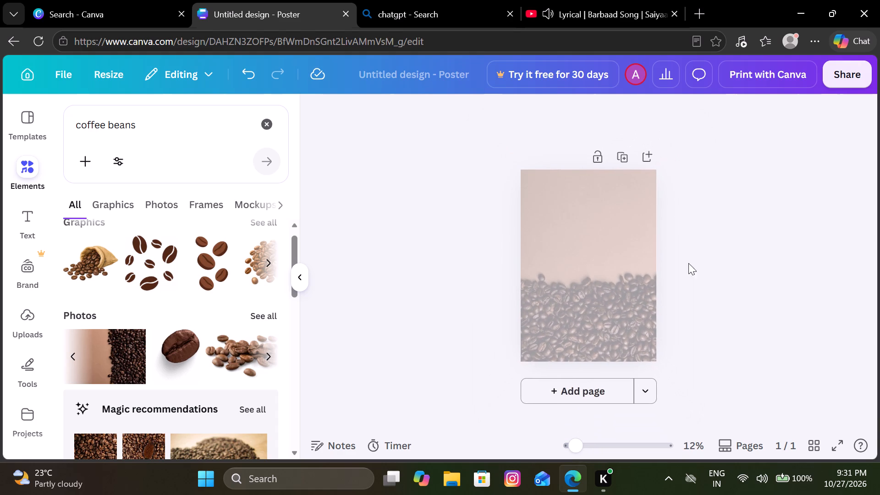
# Clear the "coffee beans" search from the elements library.
pyautogui.scroll(-1, 211, 308)
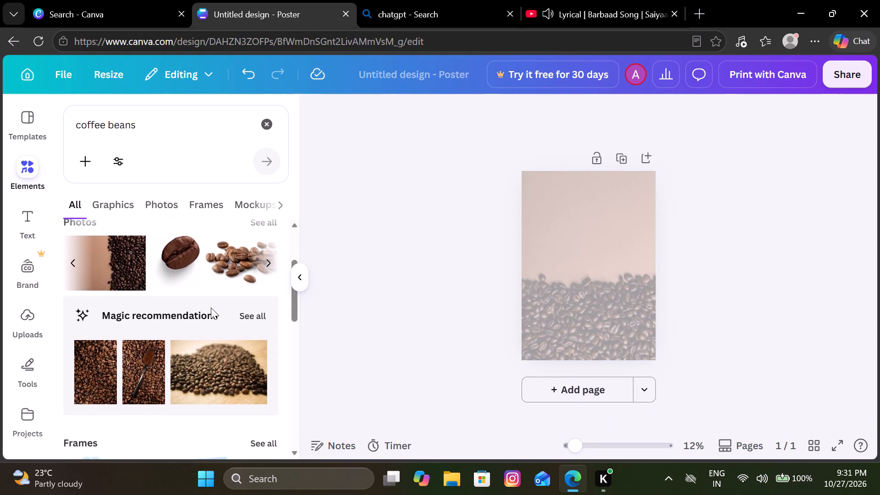
pyautogui.scroll(-1, 211, 308)
pyautogui.scroll(1, 211, 308)
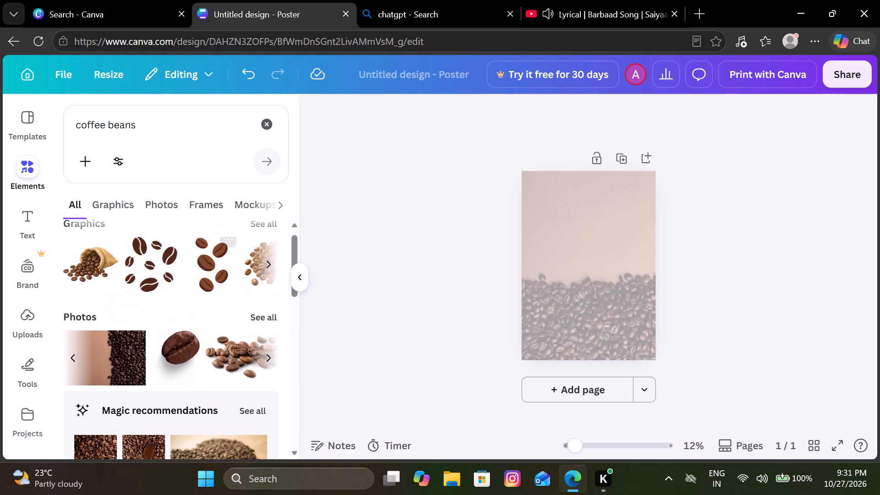
pyautogui.click(269, 116)
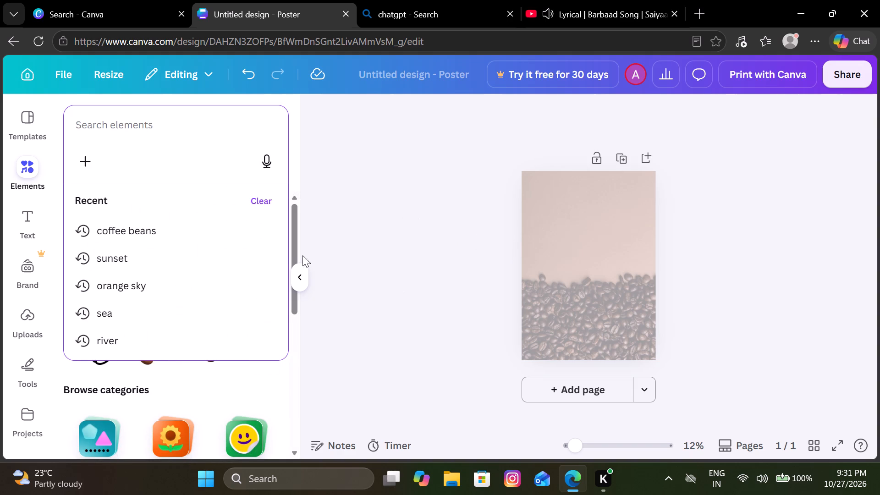
pyautogui.click(344, 359)
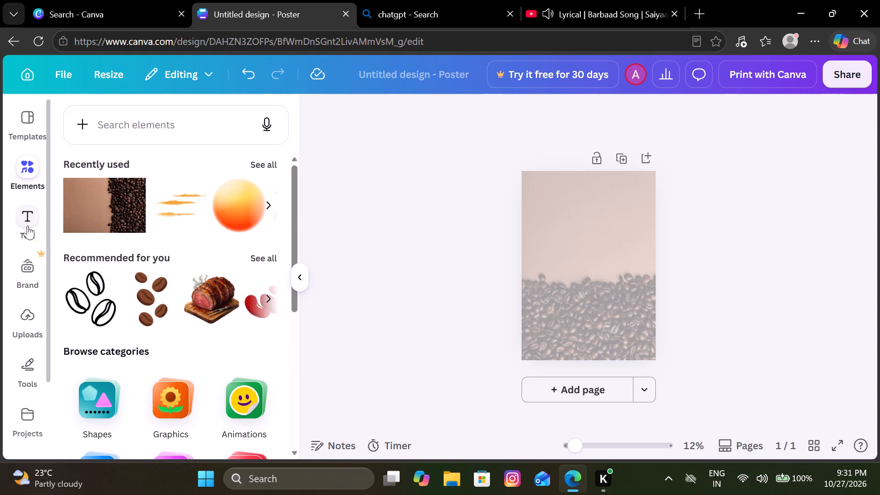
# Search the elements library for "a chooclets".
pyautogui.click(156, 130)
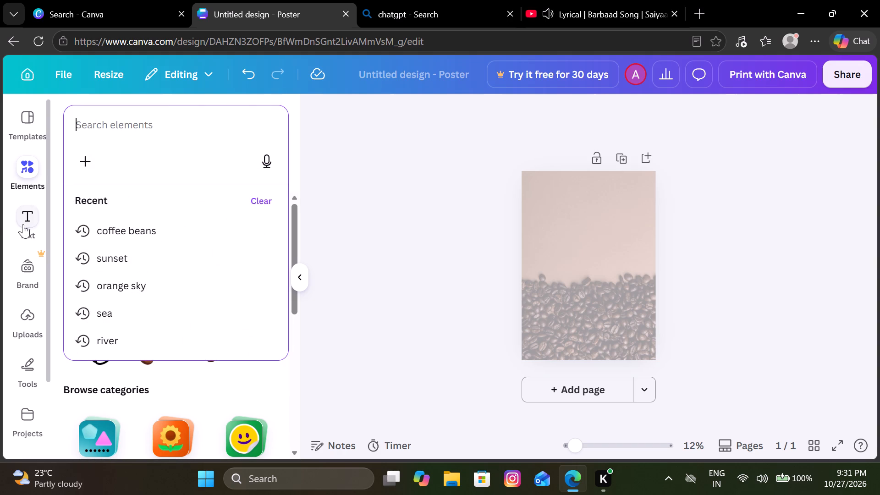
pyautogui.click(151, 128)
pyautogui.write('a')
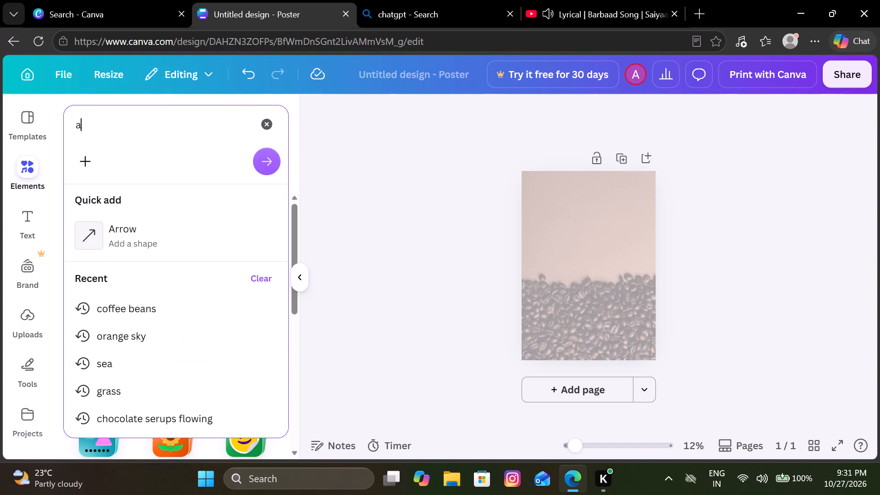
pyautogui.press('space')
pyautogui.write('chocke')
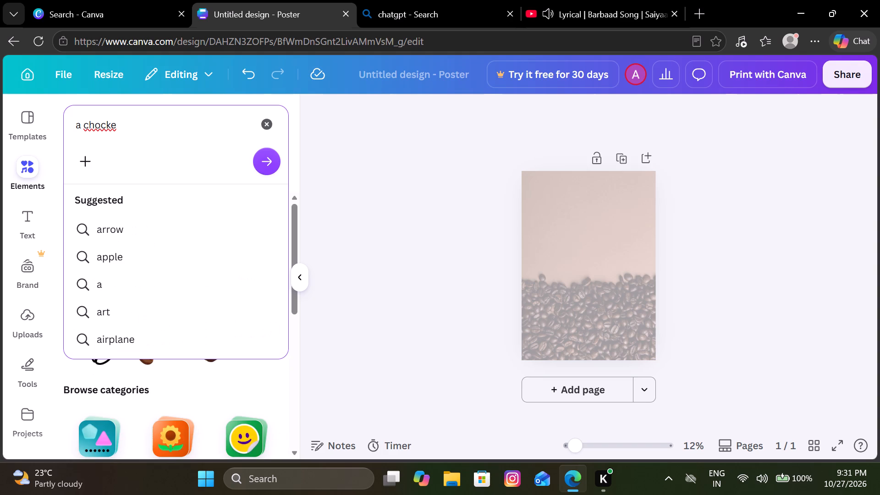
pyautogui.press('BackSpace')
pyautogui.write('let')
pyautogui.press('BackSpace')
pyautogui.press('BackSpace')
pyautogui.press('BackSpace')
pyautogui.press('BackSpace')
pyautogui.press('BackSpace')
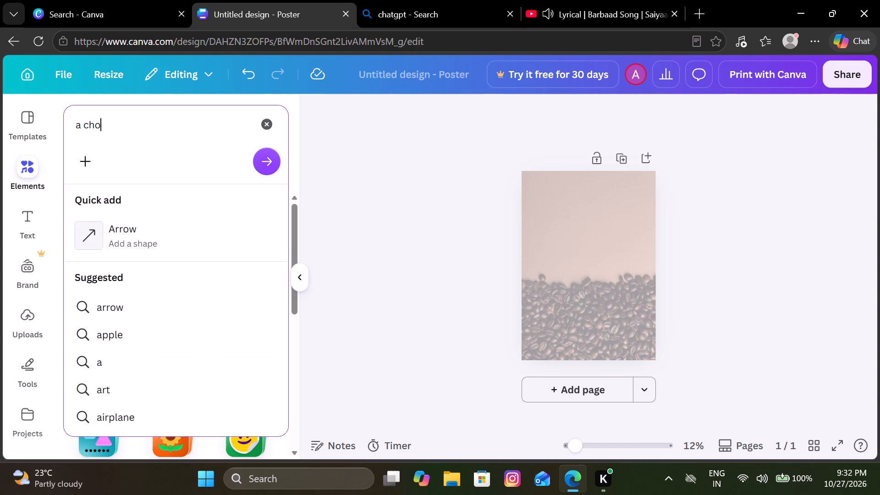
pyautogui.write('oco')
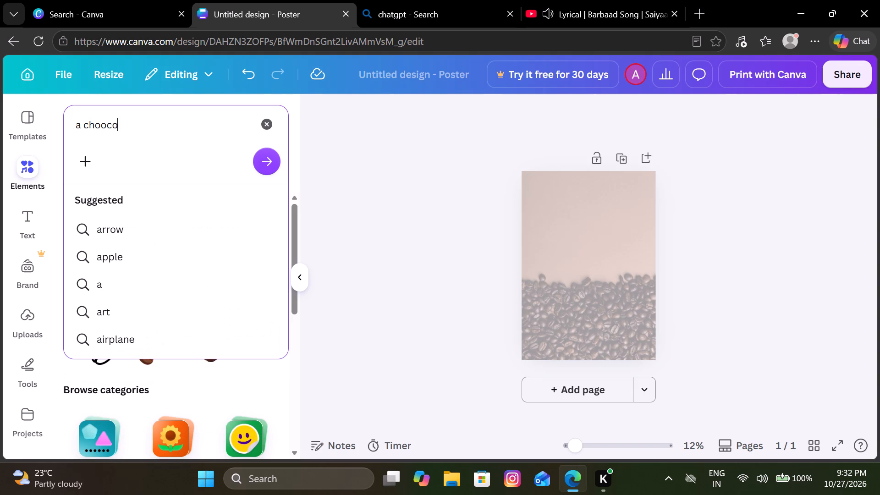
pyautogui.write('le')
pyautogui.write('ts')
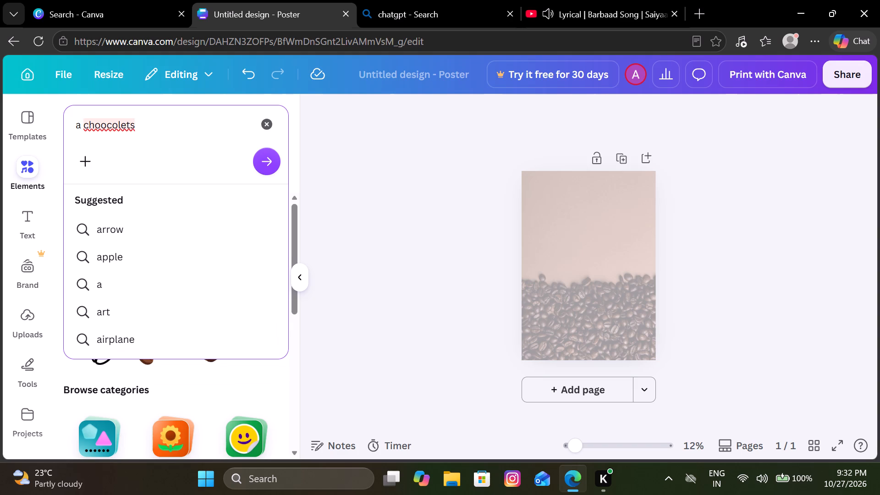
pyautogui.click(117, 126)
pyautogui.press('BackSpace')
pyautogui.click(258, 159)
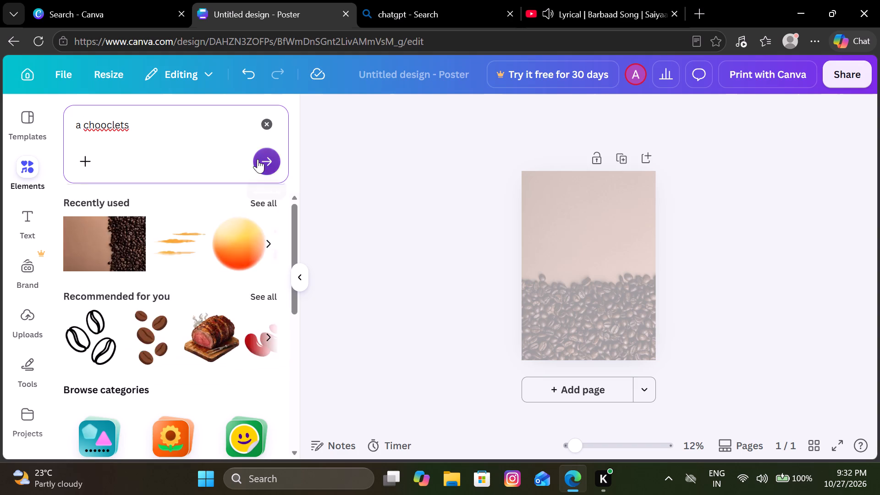
# Correct the misspelled word to "chocolates" and search the elements library for "a chocolates serup".
pyautogui.click(220, 126)
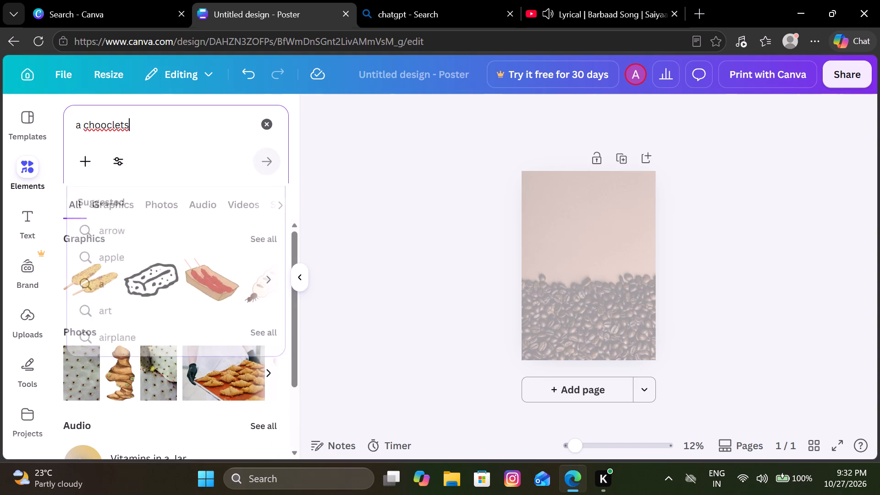
pyautogui.press('BackSpace')
pyautogui.press('BackSpace')
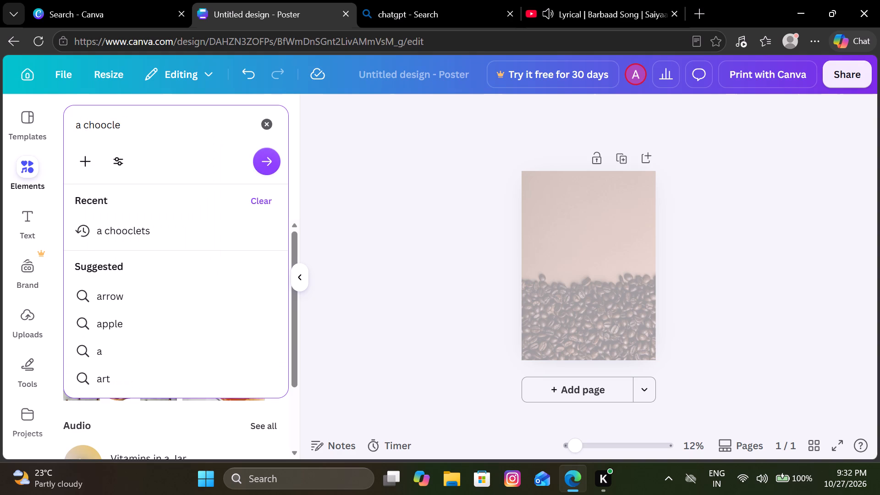
pyautogui.press('BackSpace')
pyautogui.press('BackSpace')
pyautogui.press('BackSpace')
pyautogui.press('BackSpace')
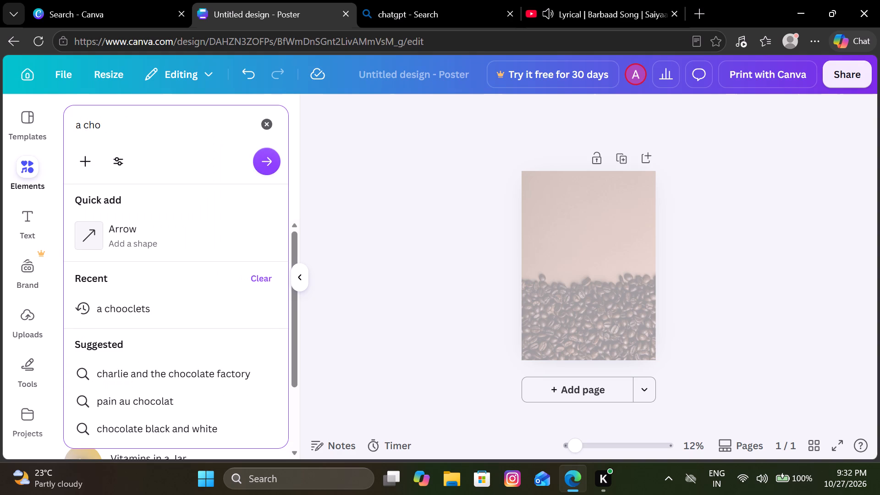
pyautogui.press('c')
pyautogui.press('a')
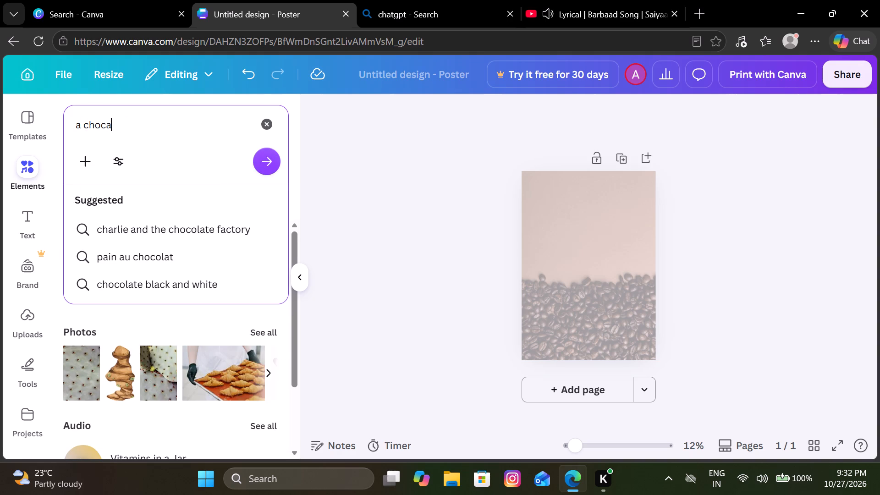
pyautogui.write('let')
pyautogui.press('s')
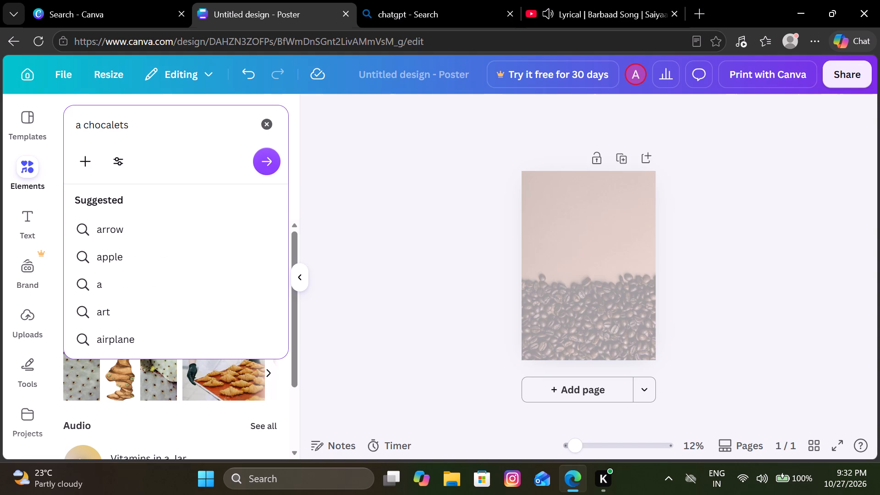
pyautogui.click(119, 118)
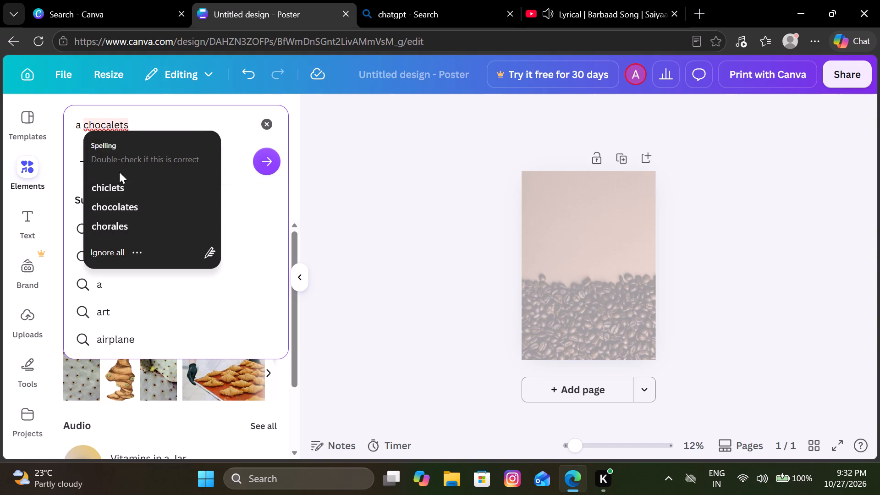
pyautogui.click(124, 211)
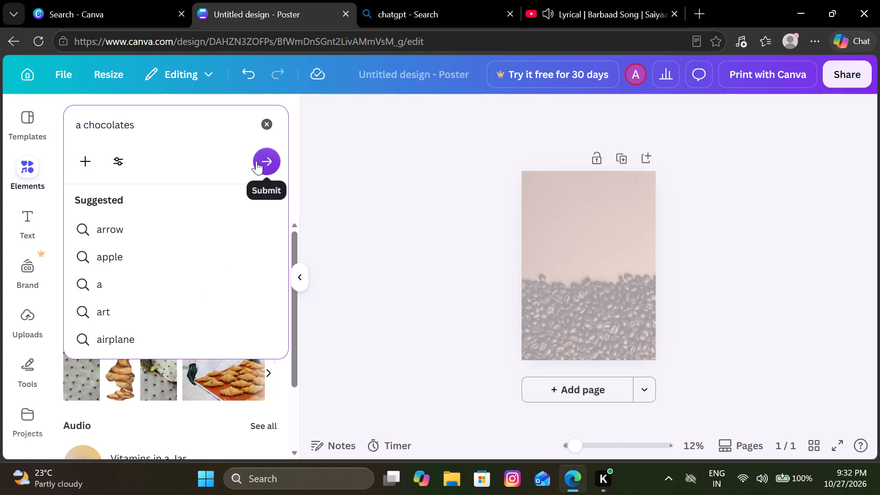
pyautogui.press('space')
pyautogui.write('serup')
pyautogui.press('Return')
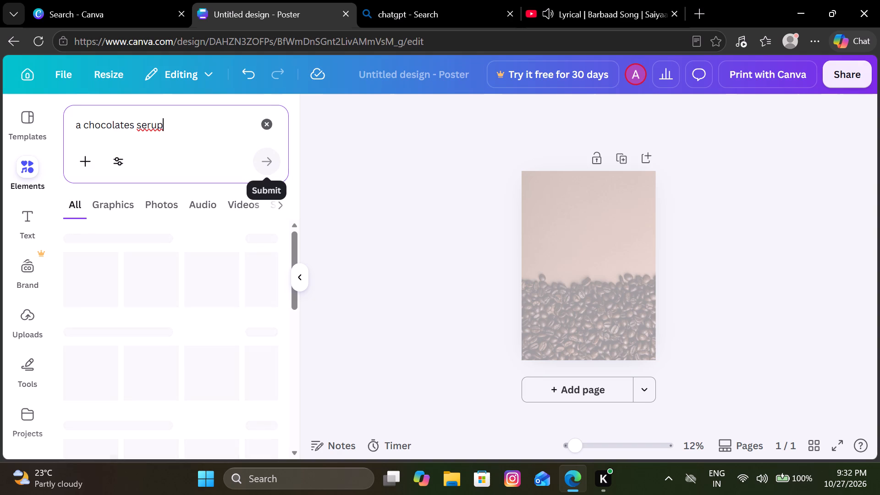
# Add the wide dripping melted-chocolate border from the graphics results to the poster.
pyautogui.scroll(-1, 194, 324)
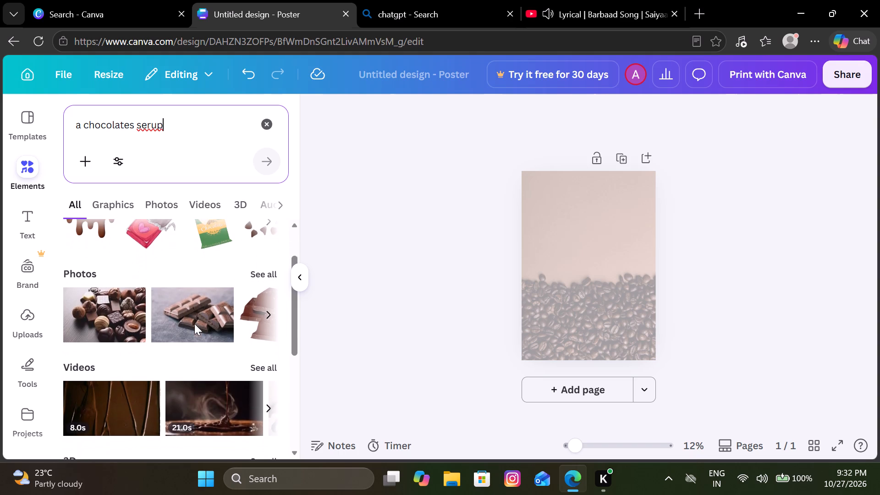
pyautogui.scroll(-1, 194, 324)
pyautogui.click(262, 271)
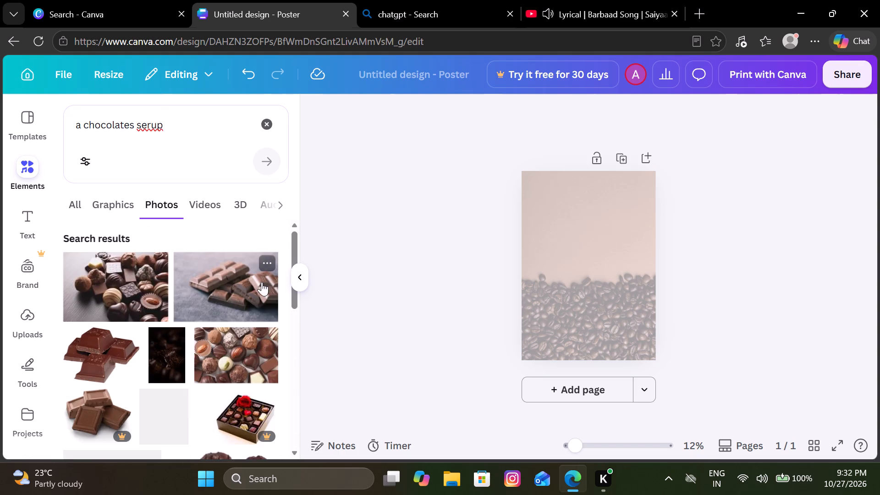
pyautogui.click(112, 202)
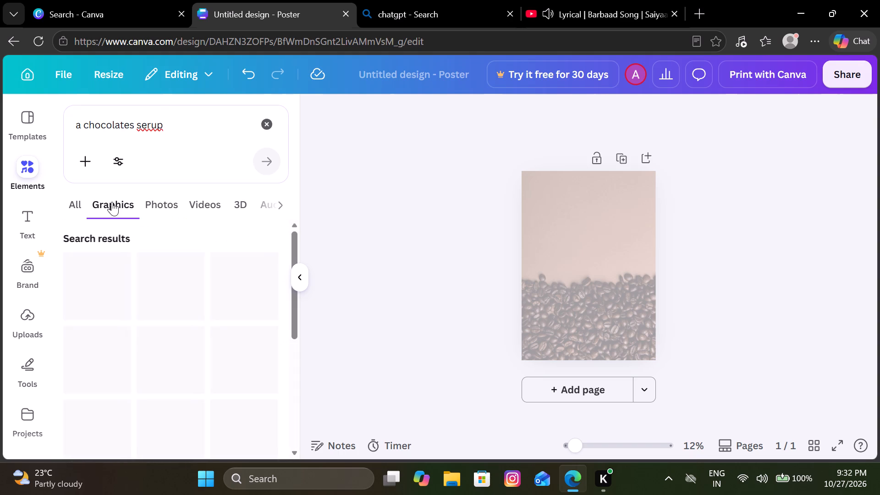
pyautogui.scroll(-3, 160, 342)
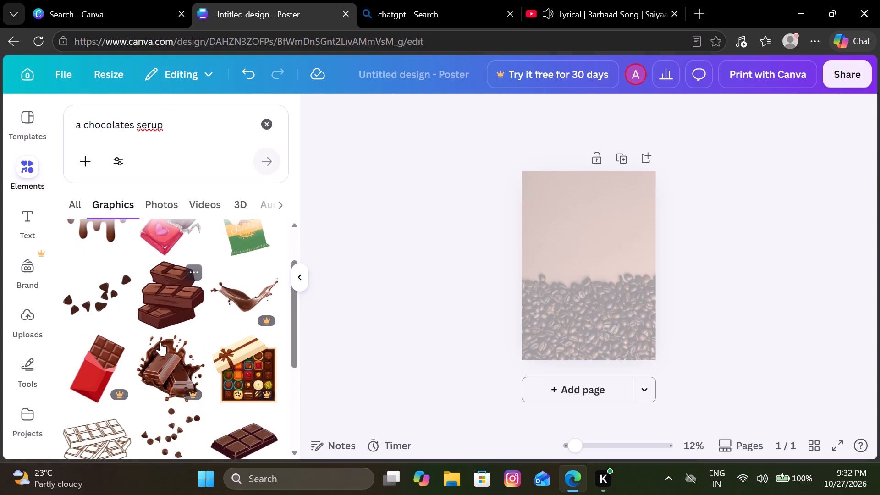
pyautogui.scroll(-4, 160, 342)
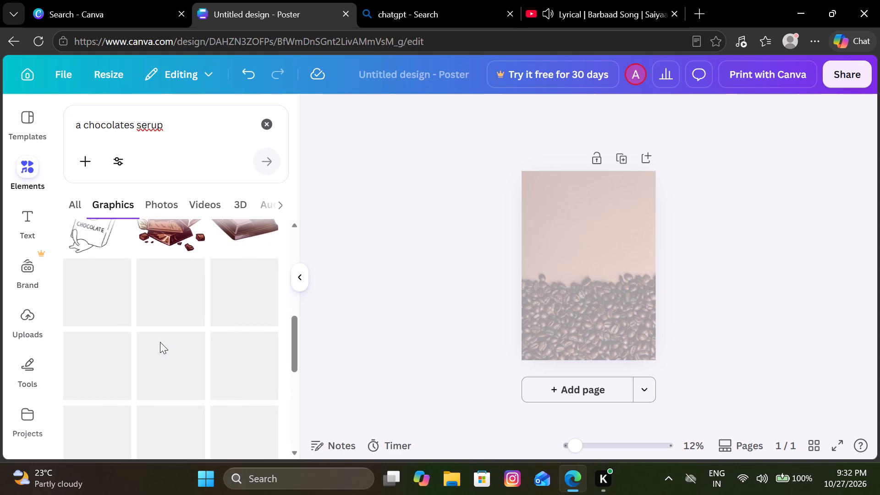
pyautogui.scroll(-6, 160, 342)
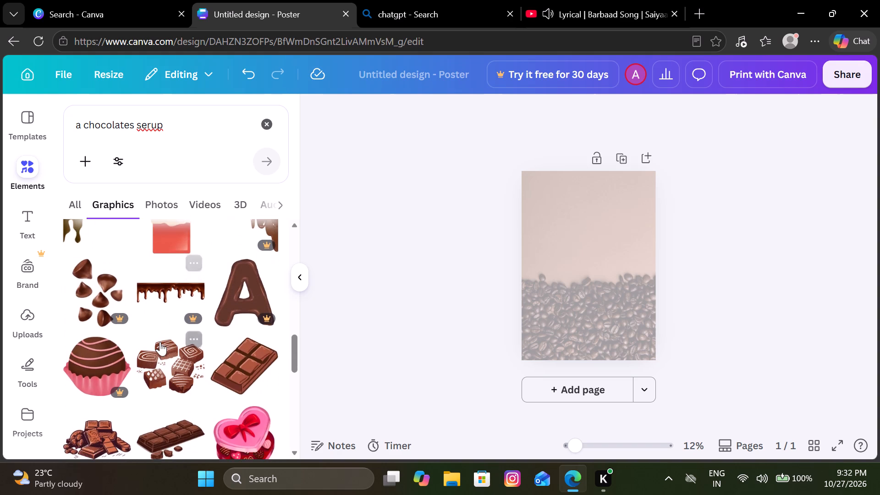
pyautogui.scroll(-1, 160, 342)
pyautogui.scroll(1, 160, 342)
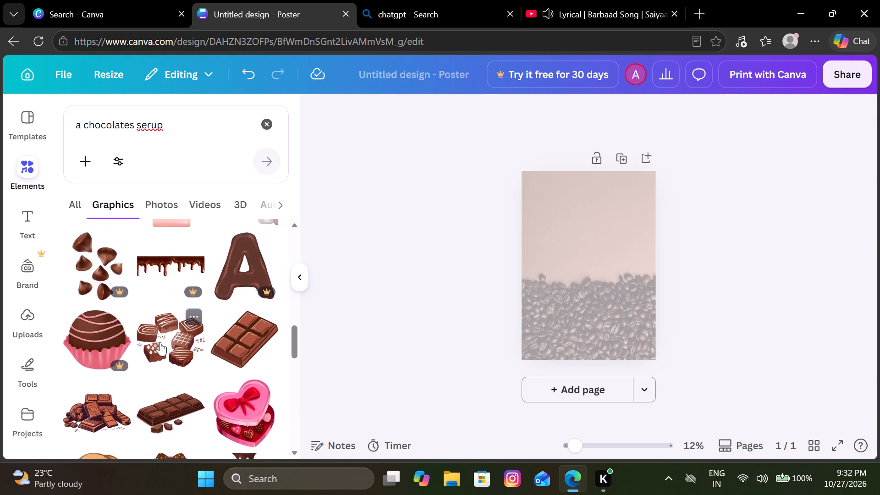
pyautogui.scroll(1, 160, 342)
pyautogui.click(165, 294)
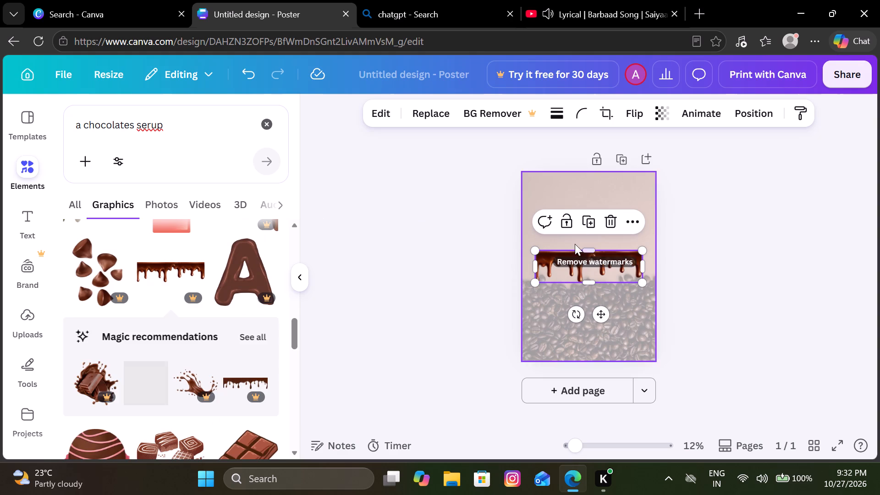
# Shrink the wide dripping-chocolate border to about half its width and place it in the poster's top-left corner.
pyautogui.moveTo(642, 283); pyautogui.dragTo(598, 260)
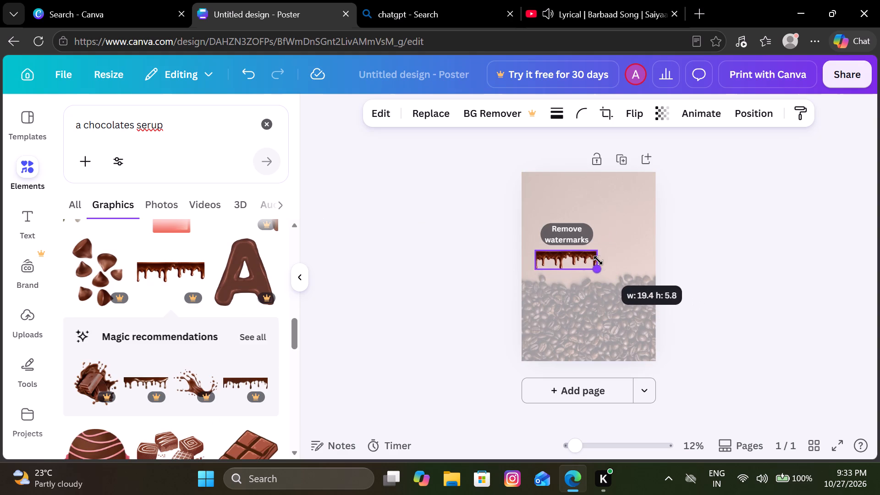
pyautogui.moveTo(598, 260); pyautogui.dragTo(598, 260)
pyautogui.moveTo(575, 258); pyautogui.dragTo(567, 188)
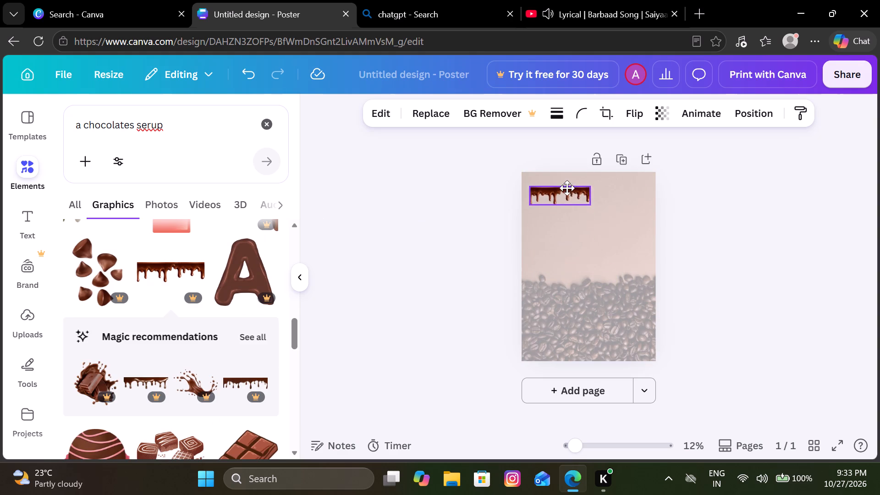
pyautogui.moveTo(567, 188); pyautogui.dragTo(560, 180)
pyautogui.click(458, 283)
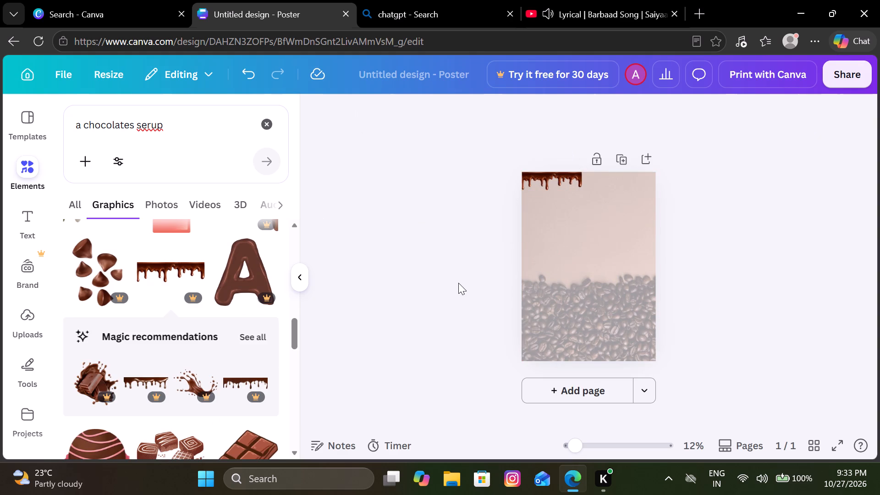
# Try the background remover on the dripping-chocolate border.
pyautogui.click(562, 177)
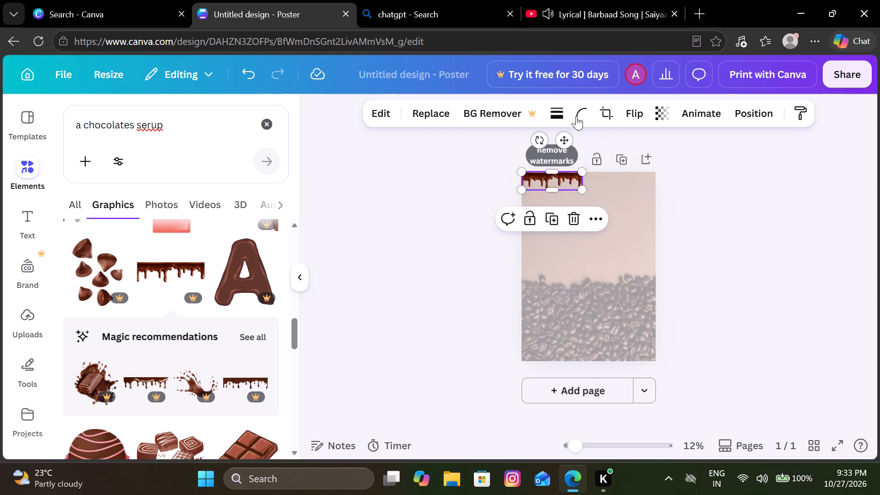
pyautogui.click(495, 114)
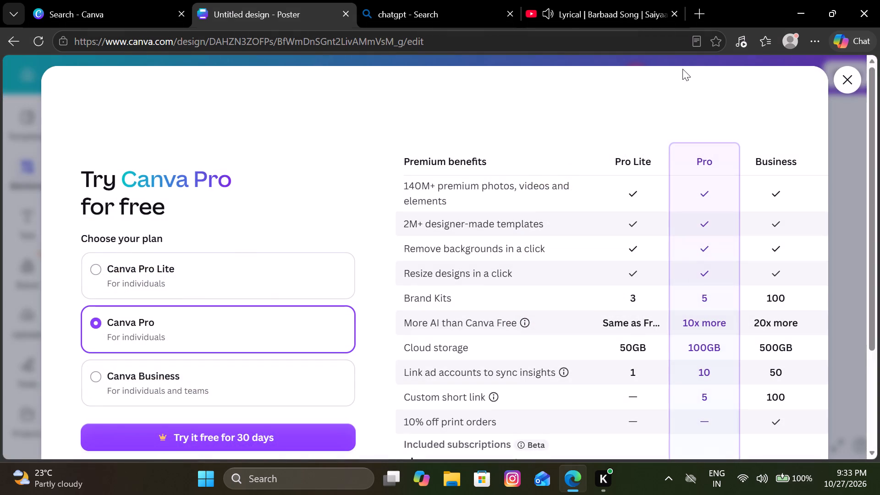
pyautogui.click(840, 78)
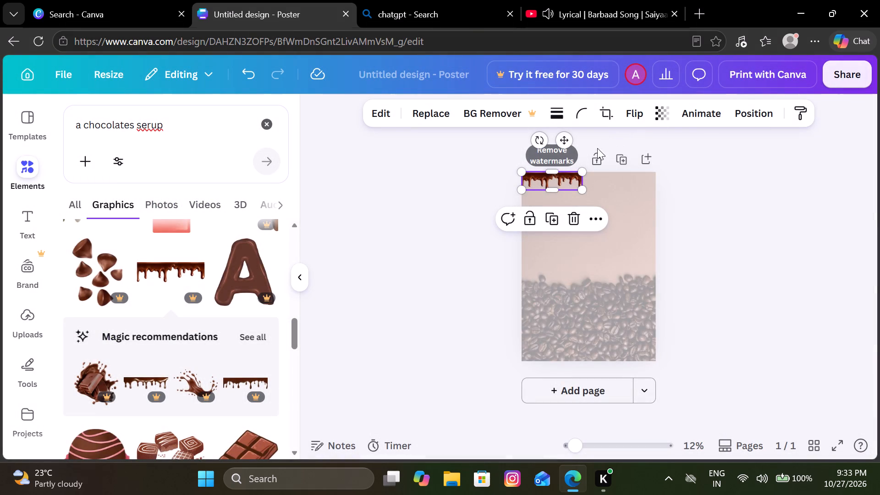
# Delete the dripping-chocolate border from the poster.
pyautogui.click(572, 214)
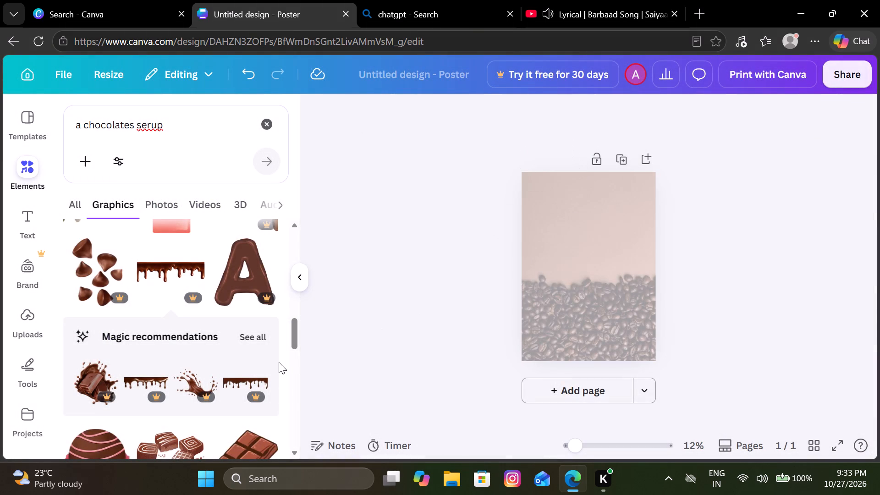
# Add the free brown corner-drip graphic from the results, shrink it and fit it into the poster's top-left corner.
pyautogui.scroll(1, 279, 362)
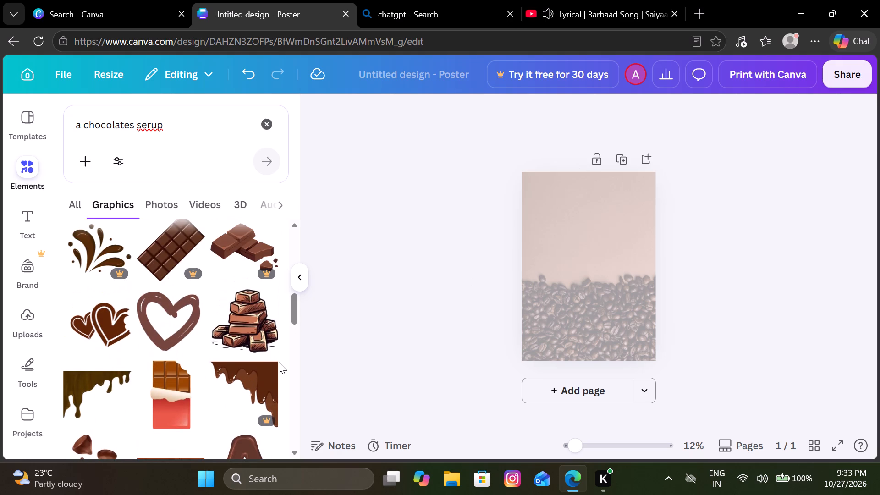
pyautogui.click(101, 411)
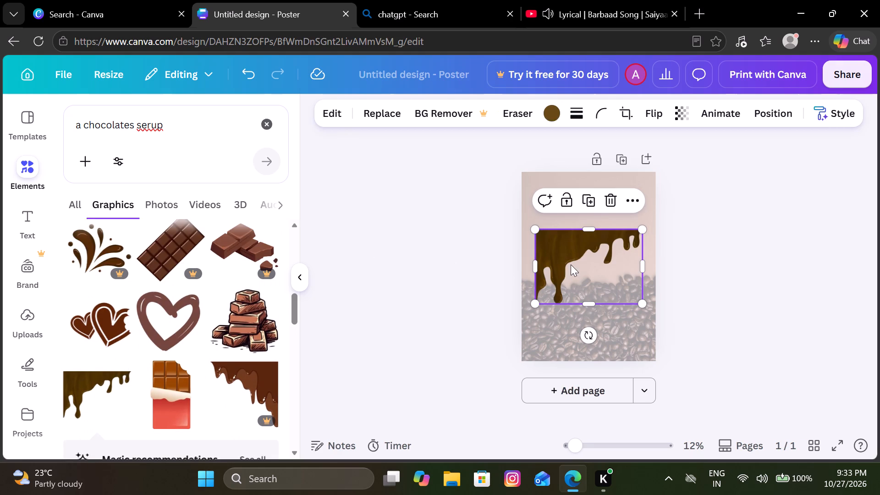
pyautogui.moveTo(571, 264); pyautogui.dragTo(547, 208)
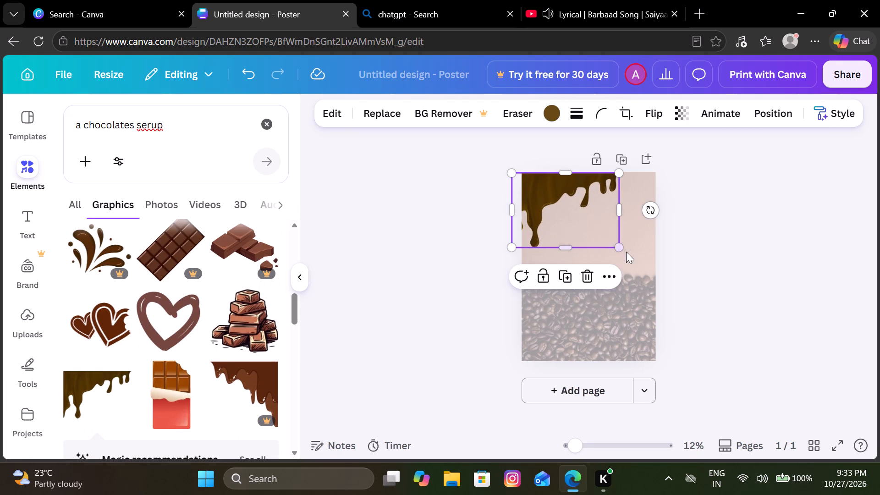
pyautogui.moveTo(617, 248); pyautogui.dragTo(583, 200)
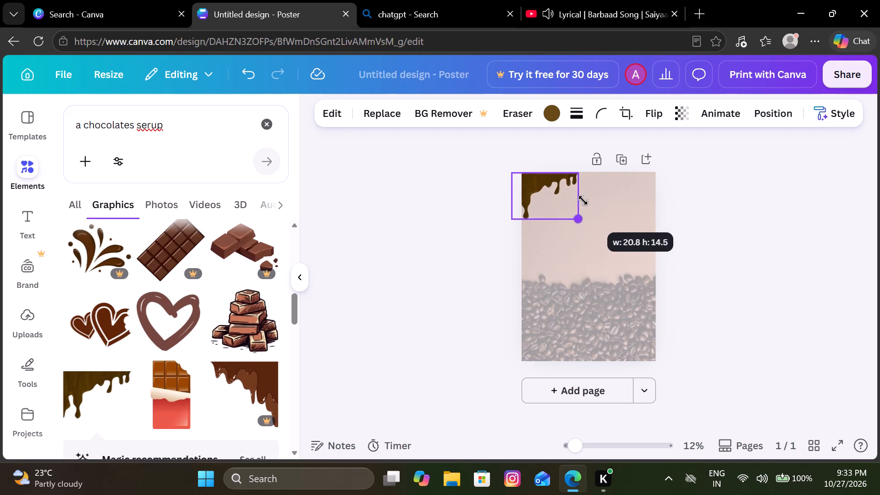
pyautogui.moveTo(583, 200); pyautogui.dragTo(569, 187)
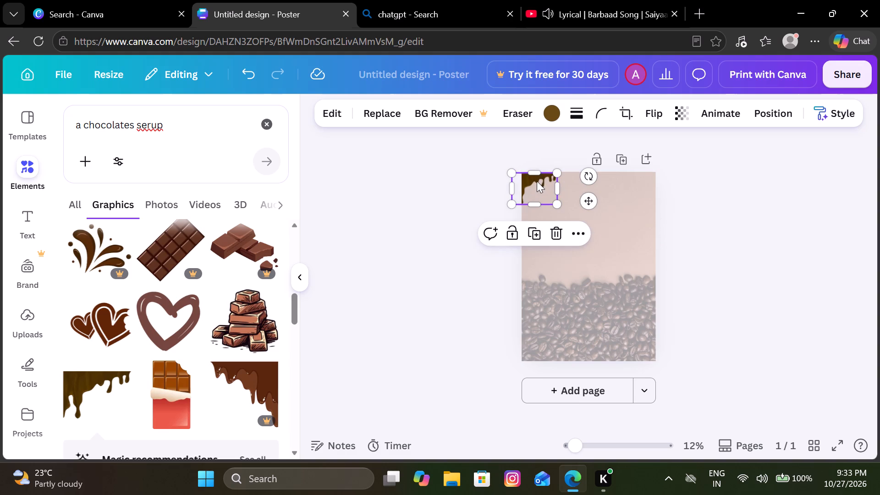
pyautogui.moveTo(537, 181); pyautogui.dragTo(546, 181)
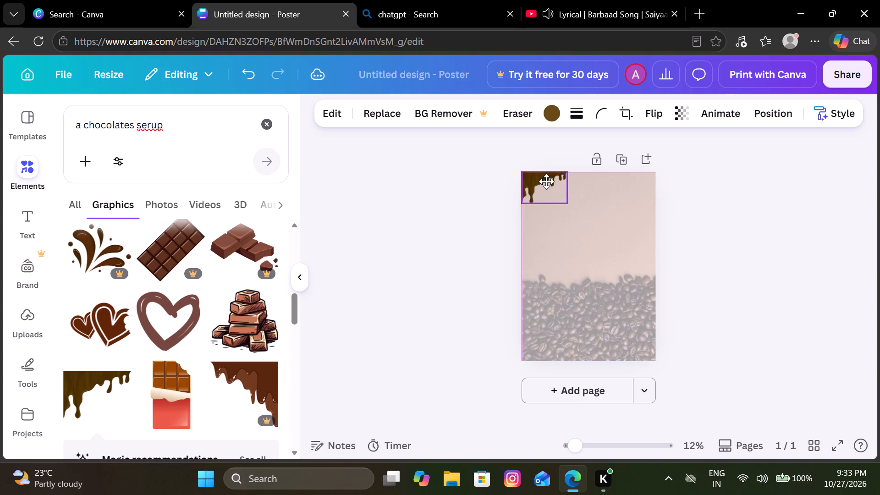
pyautogui.moveTo(546, 181); pyautogui.dragTo(546, 181)
pyautogui.click(467, 232)
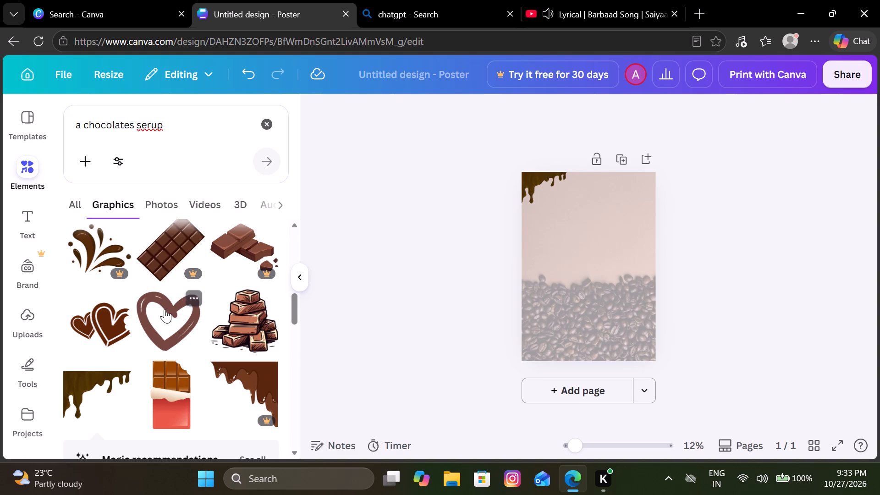
# Add a second copy of the brown corner drip, flip it horizontally and fit it into the poster's top-right corner.
pyautogui.click(70, 407)
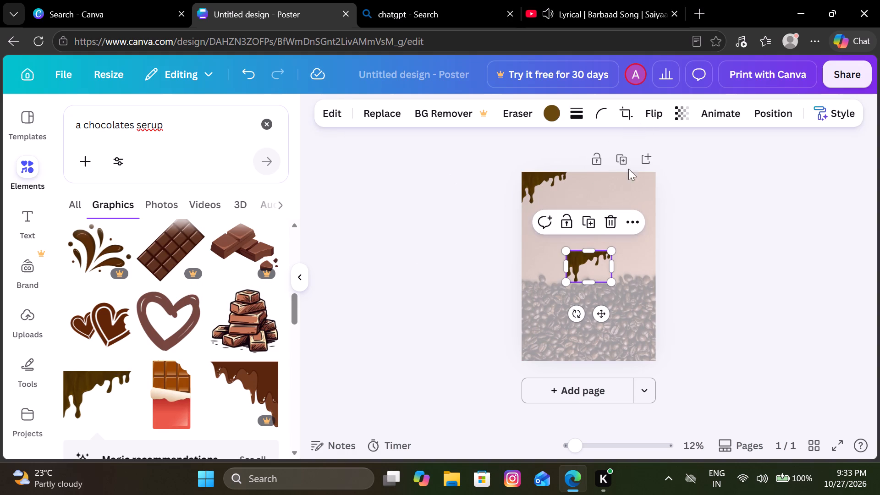
pyautogui.moveTo(599, 267); pyautogui.dragTo(553, 187)
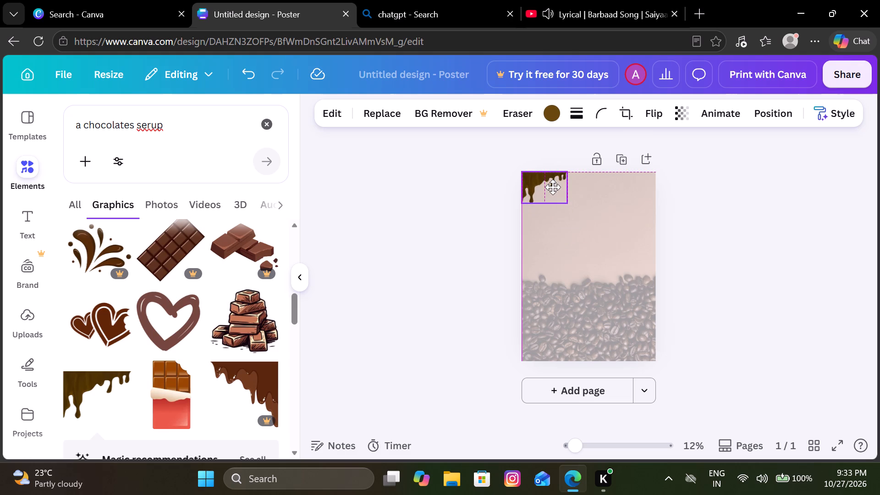
pyautogui.moveTo(553, 187); pyautogui.dragTo(552, 184)
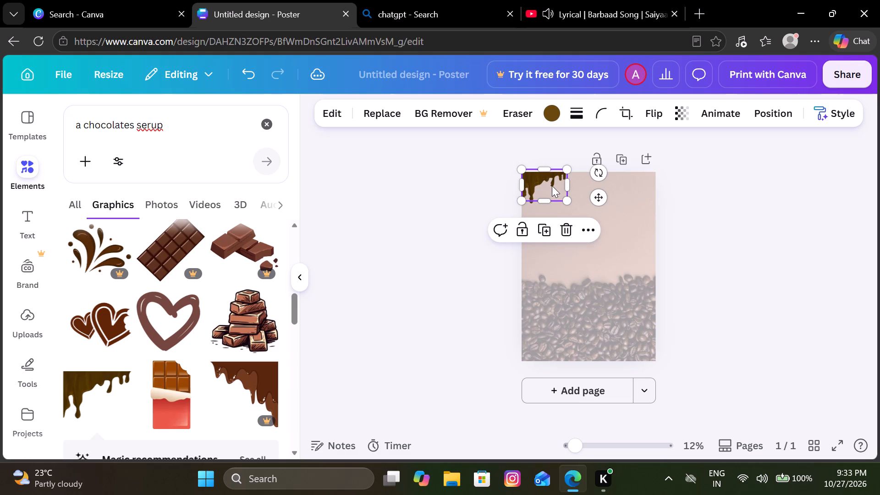
pyautogui.moveTo(552, 188); pyautogui.dragTo(553, 193)
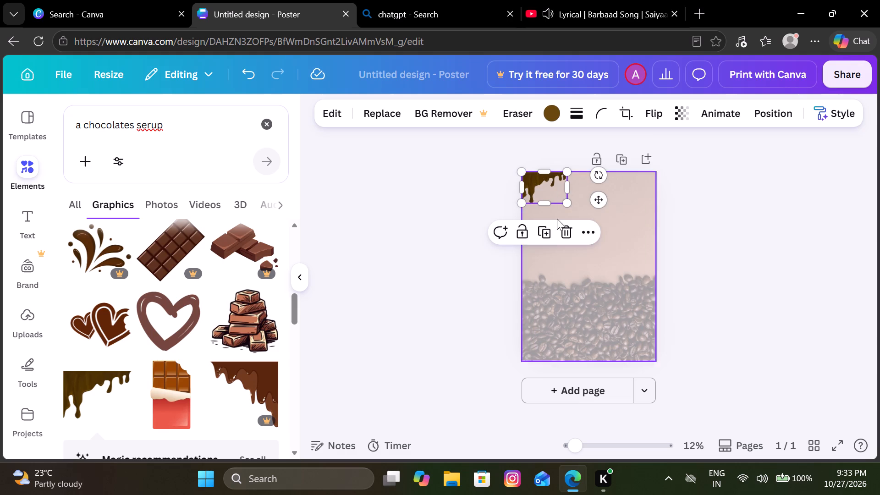
pyautogui.click(650, 115)
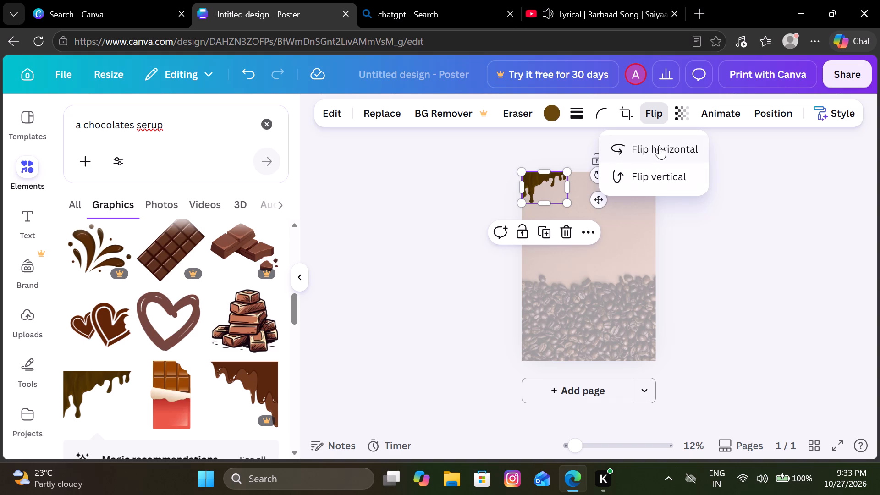
pyautogui.click(659, 145)
pyautogui.moveTo(543, 190); pyautogui.dragTo(607, 189)
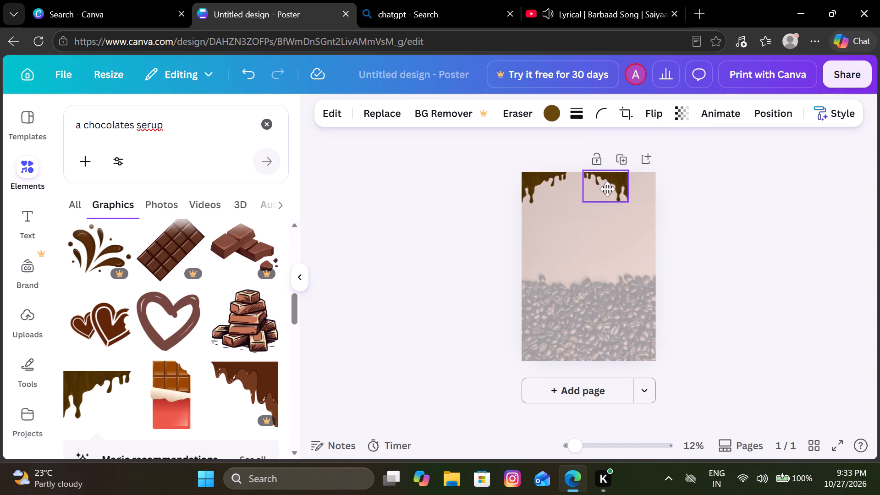
pyautogui.moveTo(607, 189); pyautogui.dragTo(635, 191)
pyautogui.click(727, 212)
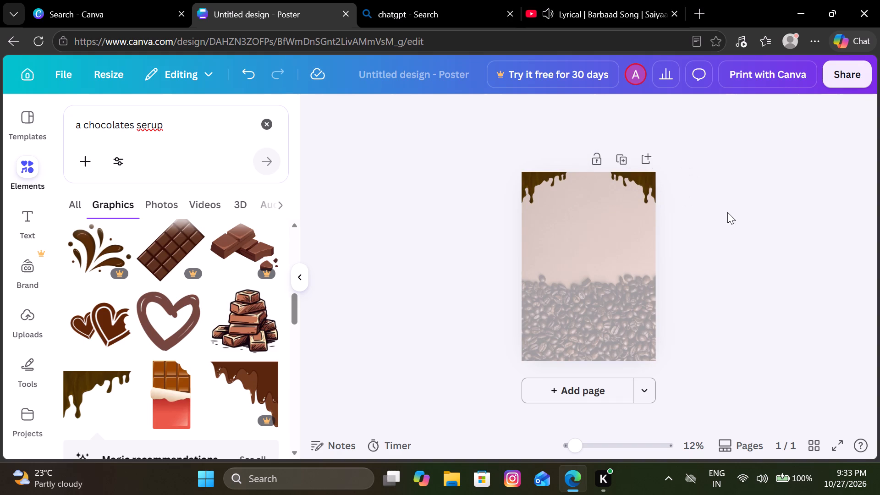
# Add the dark dripping border from the Magic recommendations and place it along the poster's top edge between the two corner drips.
pyautogui.scroll(3, 262, 319)
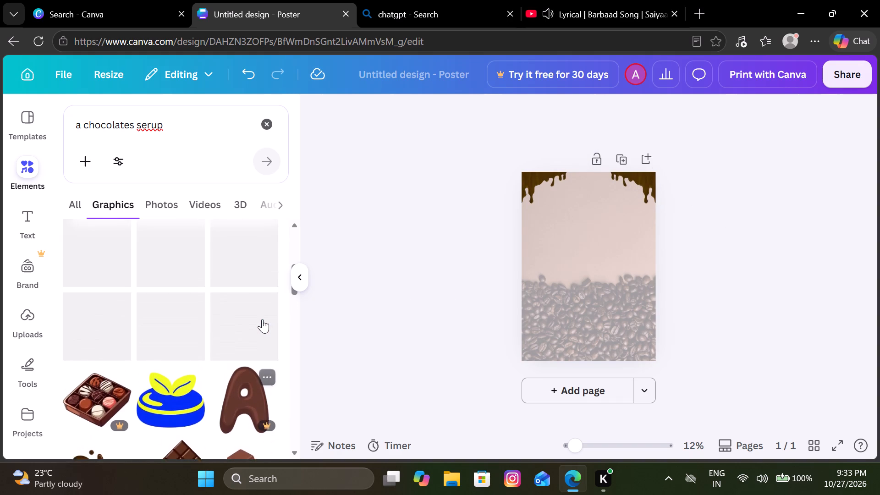
pyautogui.scroll(-6, 262, 319)
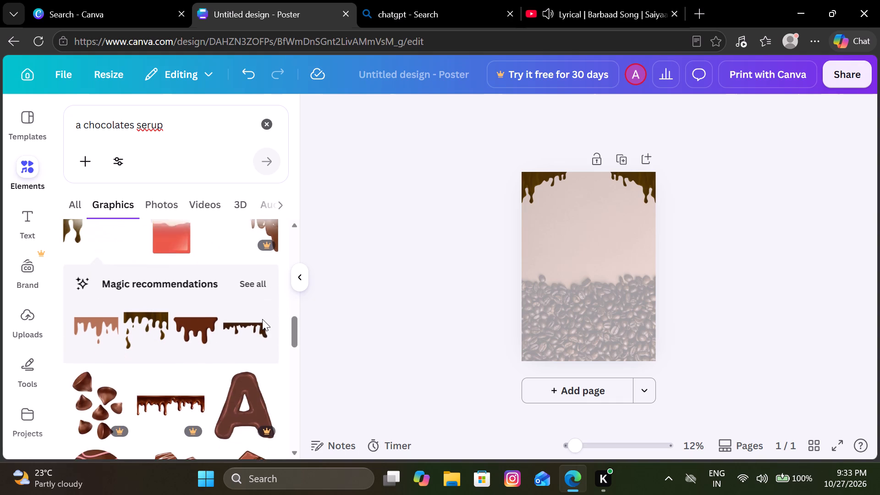
pyautogui.scroll(-2, 262, 319)
pyautogui.click(248, 319)
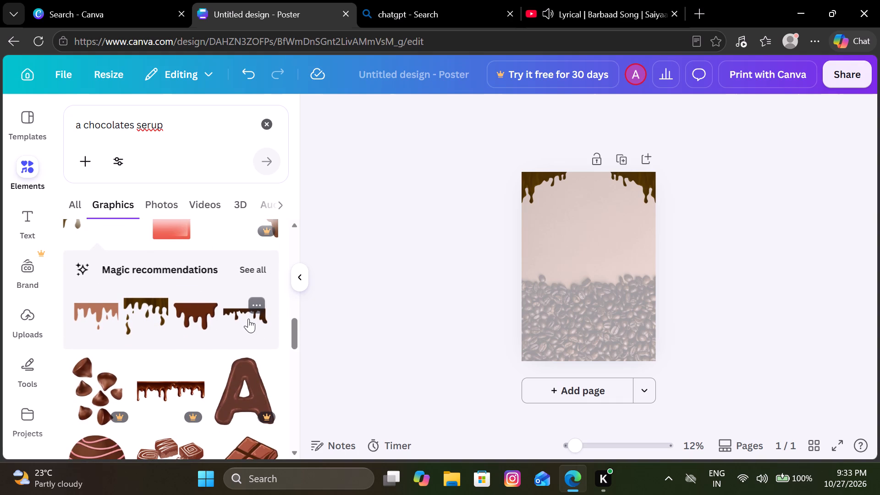
pyautogui.moveTo(587, 264); pyautogui.dragTo(580, 225)
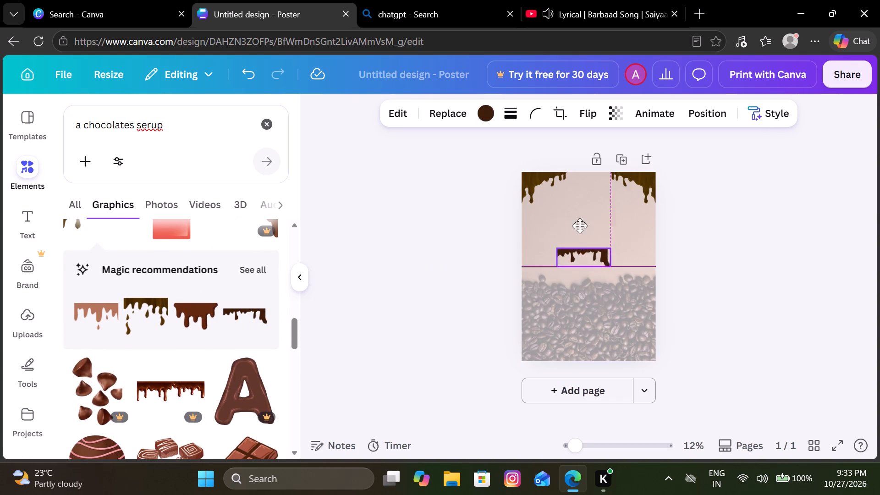
pyautogui.moveTo(580, 225); pyautogui.dragTo(577, 179)
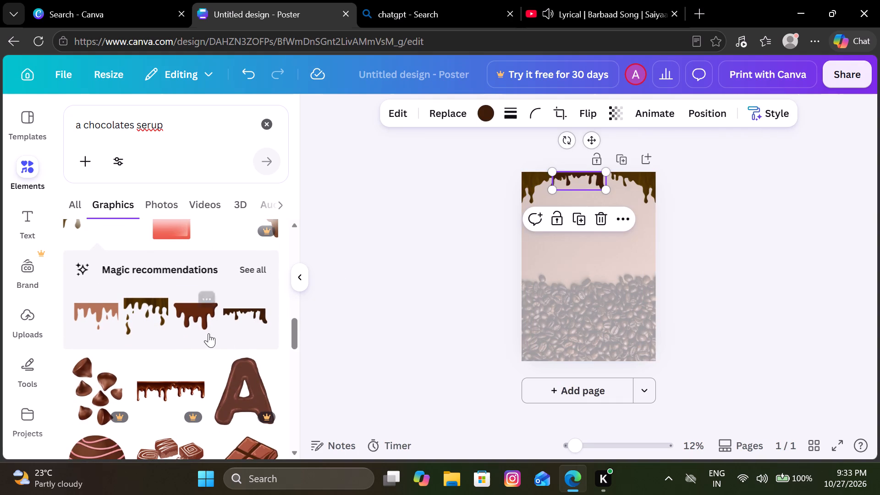
# Add another copy of the dark dripping border and crop it freeform to a short middle section.
pyautogui.click(246, 324)
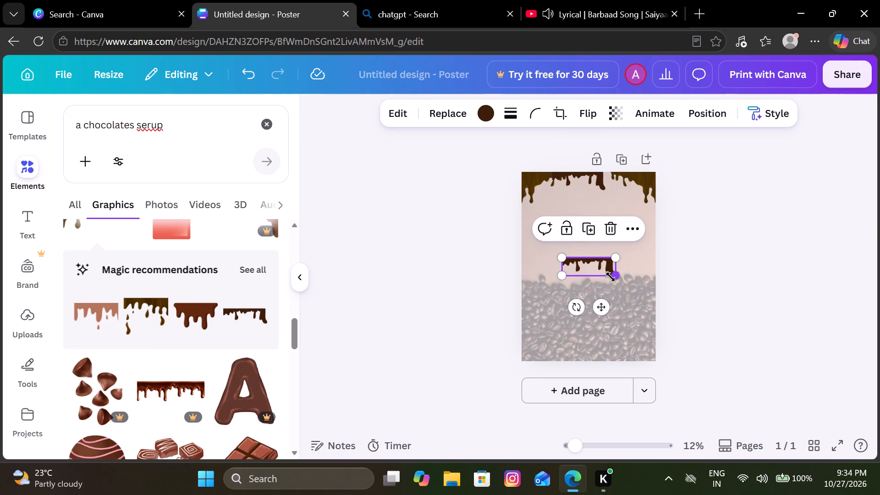
pyautogui.click(555, 111)
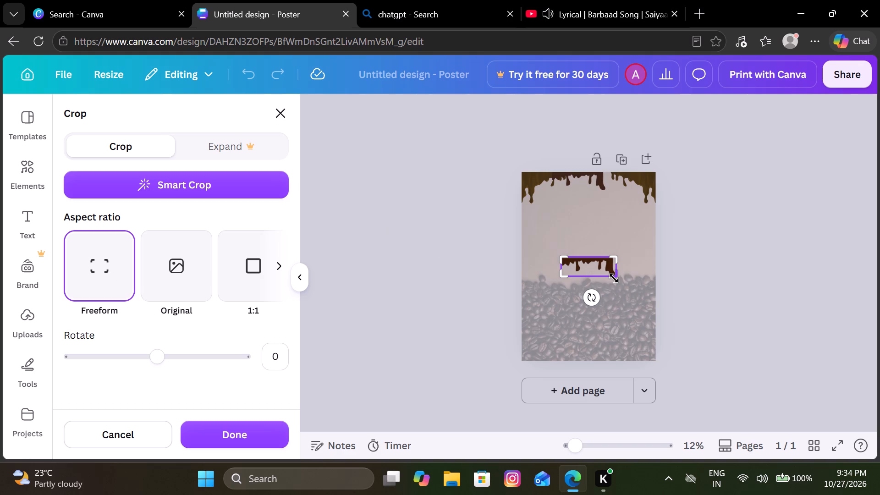
pyautogui.moveTo(614, 278); pyautogui.dragTo(596, 275)
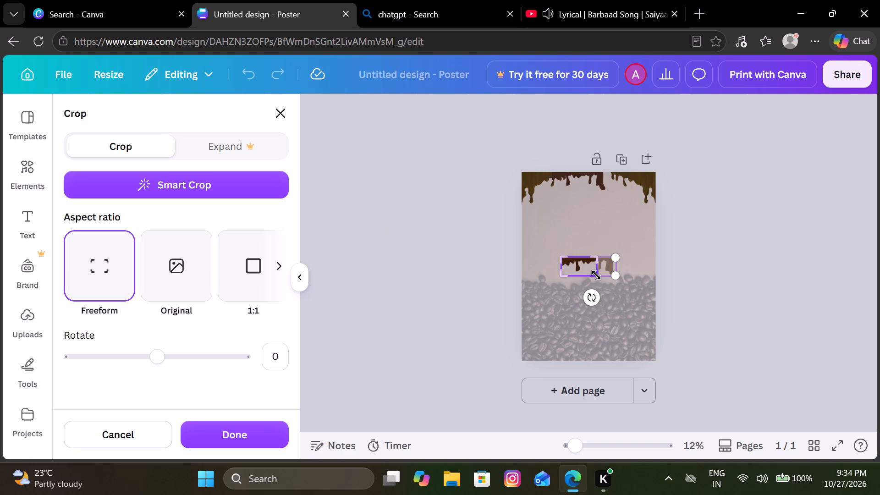
pyautogui.moveTo(565, 273); pyautogui.dragTo(569, 274)
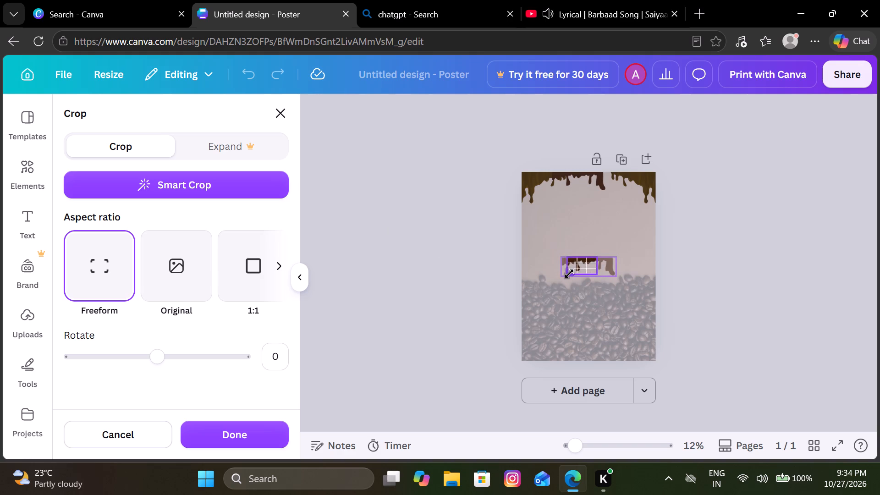
pyautogui.moveTo(569, 274); pyautogui.dragTo(571, 275)
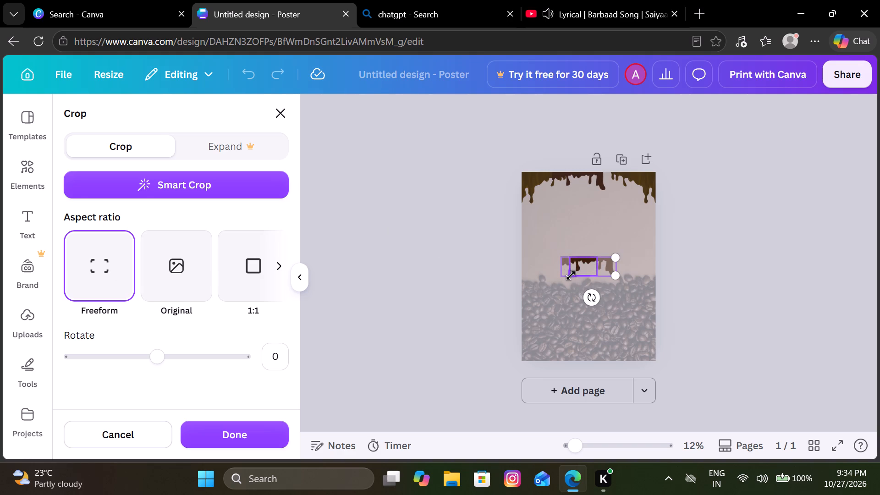
pyautogui.click(457, 265)
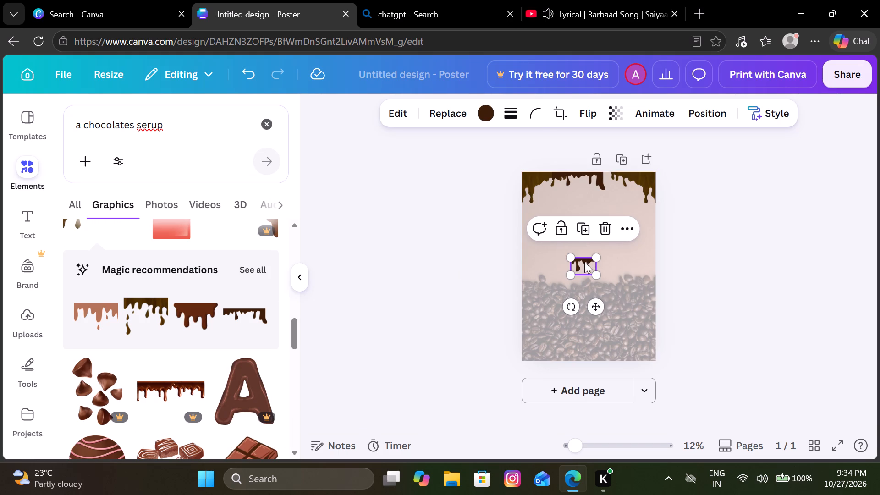
# Move the cropped drip to the poster's top edge, over the gap between the middle drip and the top-right corner drip.
pyautogui.moveTo(583, 265); pyautogui.dragTo(613, 177)
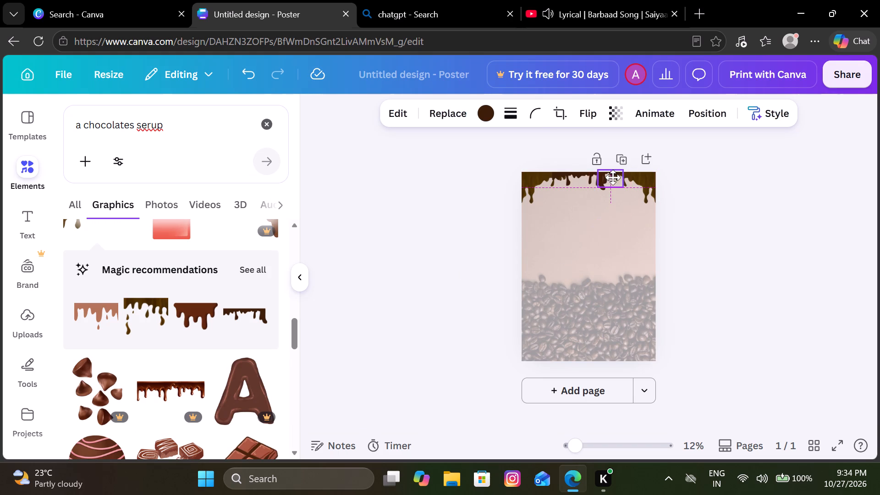
pyautogui.moveTo(613, 177); pyautogui.dragTo(611, 177)
pyautogui.click(732, 186)
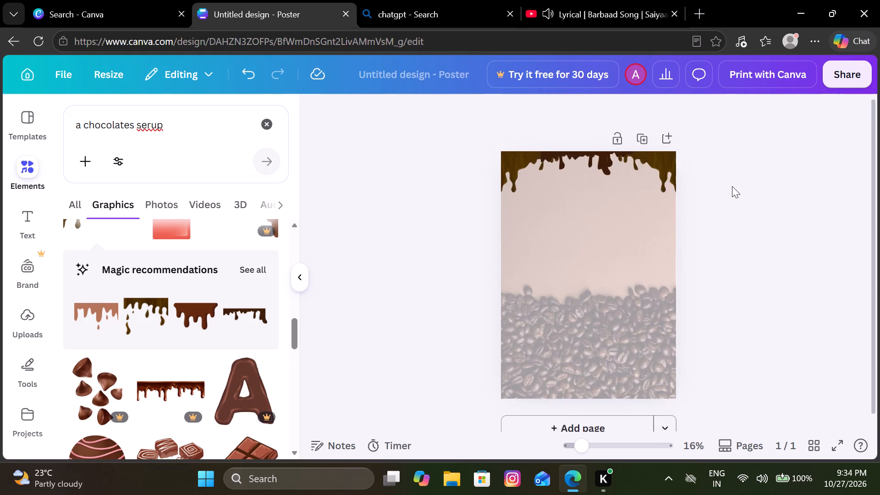
pyautogui.scroll(1, 732, 186)
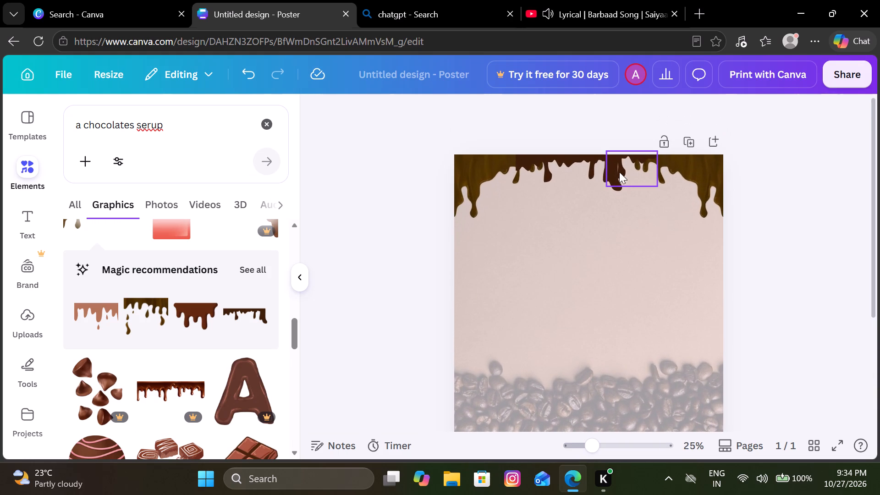
# Flip the cropped drip horizontally and reposition it along the poster's top edge beside the top-right corner drip.
pyautogui.click(618, 170)
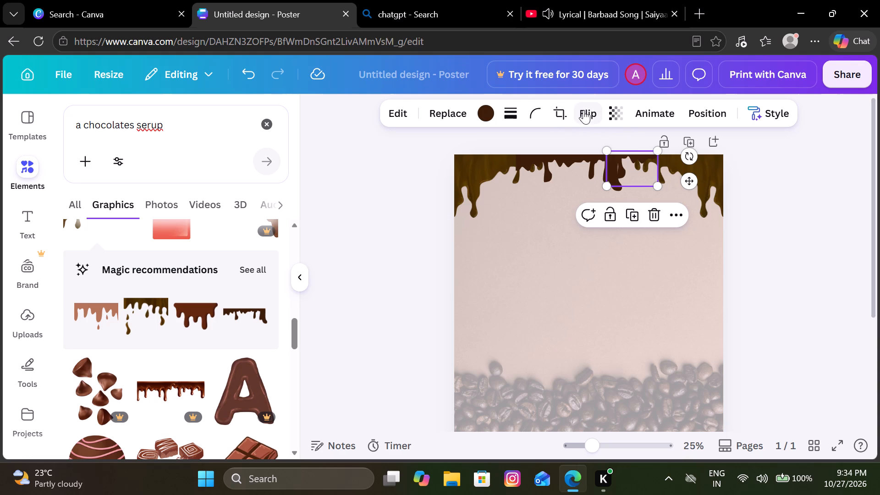
pyautogui.click(584, 111)
pyautogui.click(609, 154)
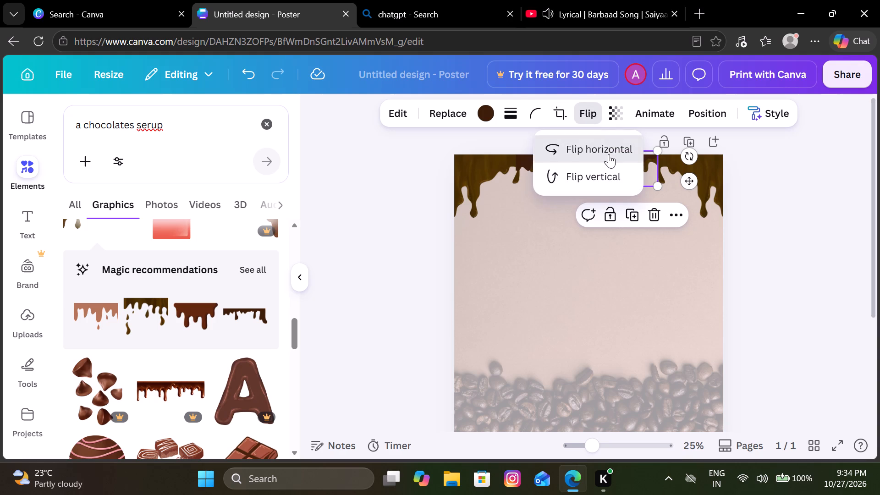
pyautogui.click(779, 169)
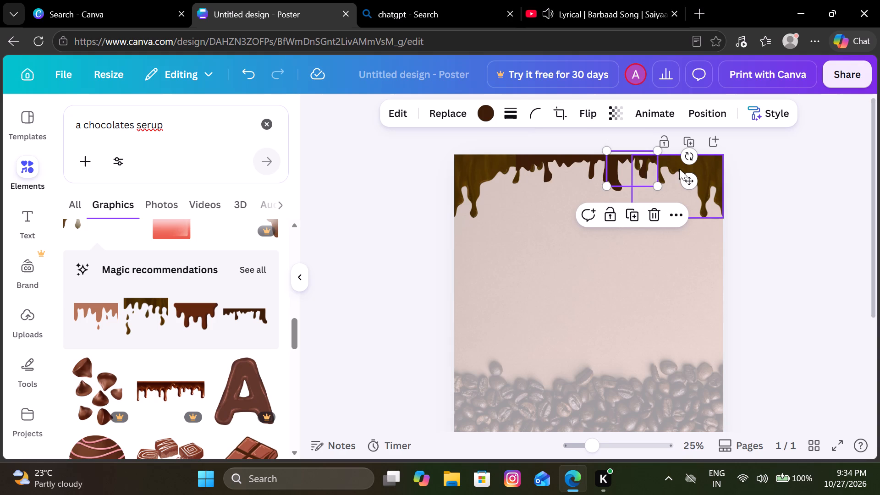
pyautogui.moveTo(642, 168); pyautogui.dragTo(653, 172)
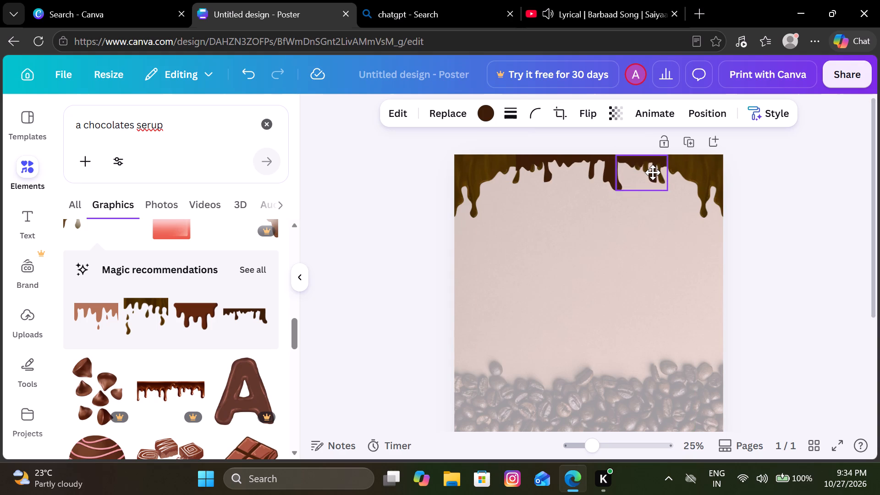
pyautogui.moveTo(653, 172); pyautogui.dragTo(644, 173)
pyautogui.click(644, 173)
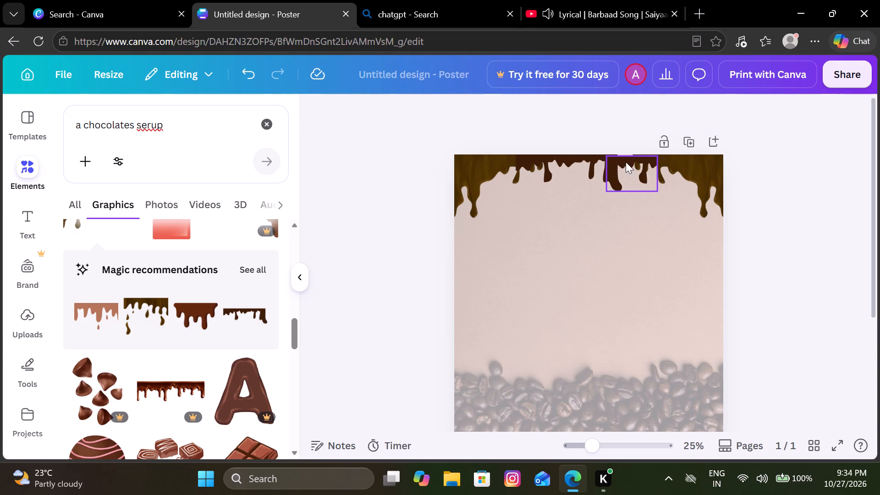
# Crop the small drip freeform to a narrower section around its long drip and align it with the poster's top edge.
pyautogui.click(626, 162)
pyautogui.click(557, 112)
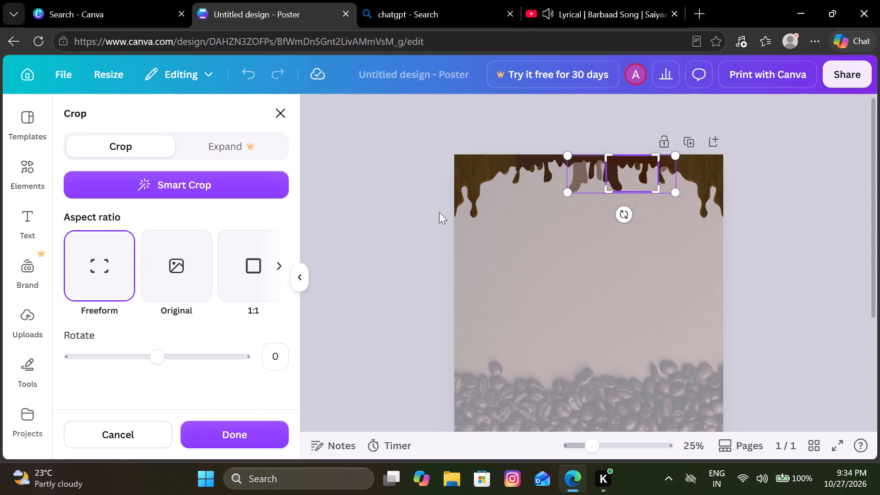
pyautogui.moveTo(657, 191); pyautogui.dragTo(655, 190)
pyautogui.moveTo(655, 190); pyautogui.dragTo(632, 192)
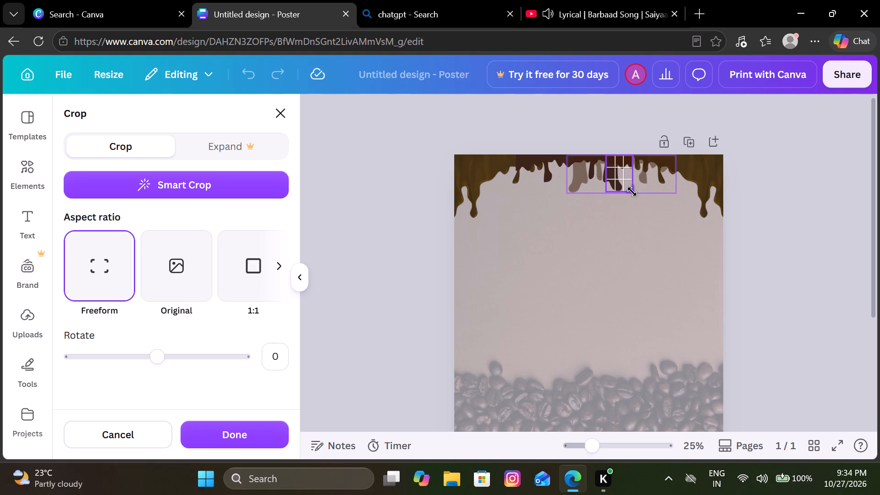
pyautogui.moveTo(632, 192); pyautogui.dragTo(636, 190)
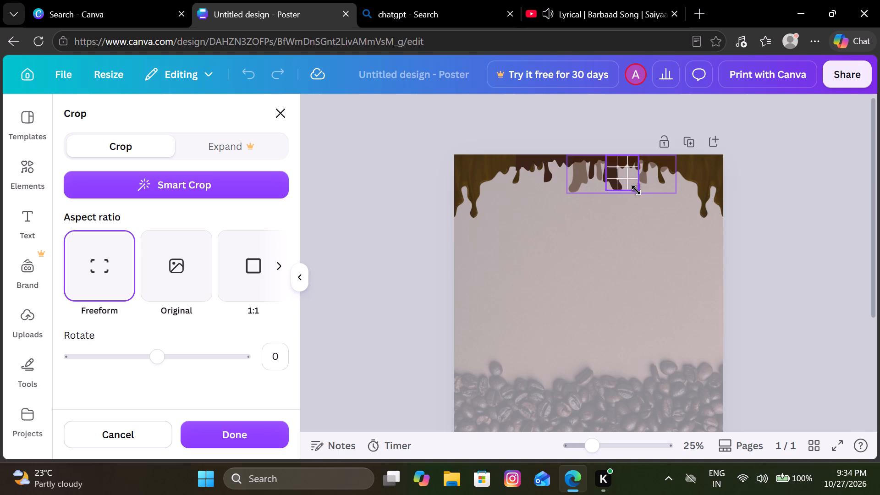
pyautogui.moveTo(636, 190); pyautogui.dragTo(636, 189)
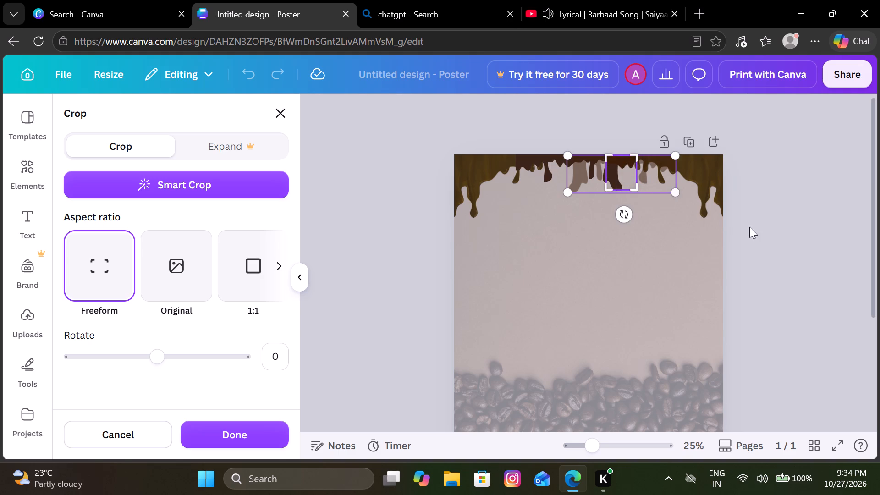
pyautogui.click(769, 228)
pyautogui.click(769, 228)
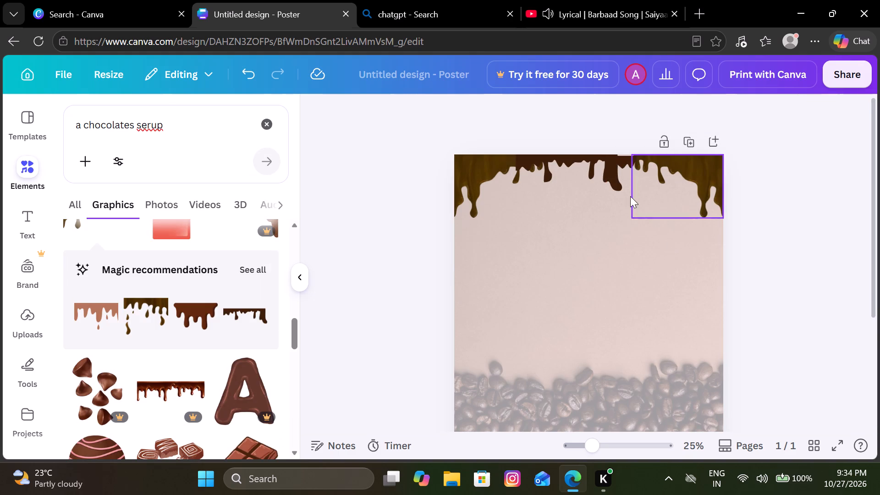
pyautogui.click(612, 175)
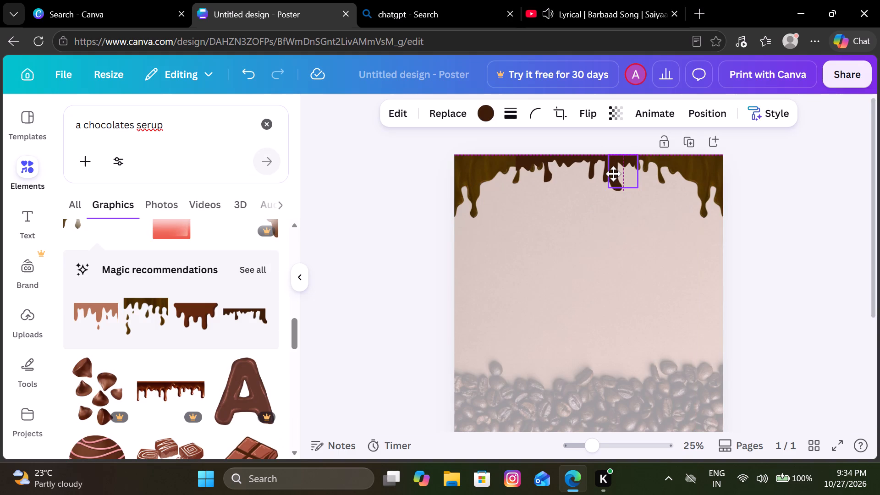
pyautogui.click(802, 185)
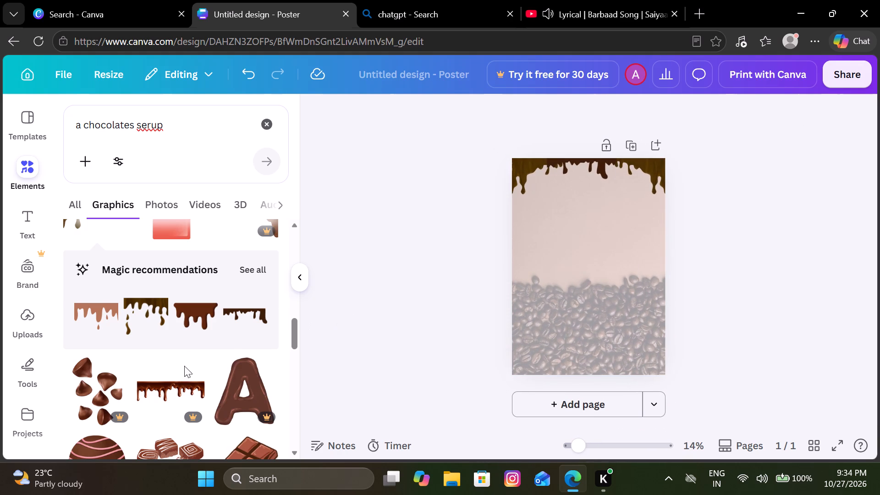
# Search the graphics for "a chocolates".
pyautogui.scroll(-4, 167, 363)
pyautogui.scroll(1, 167, 363)
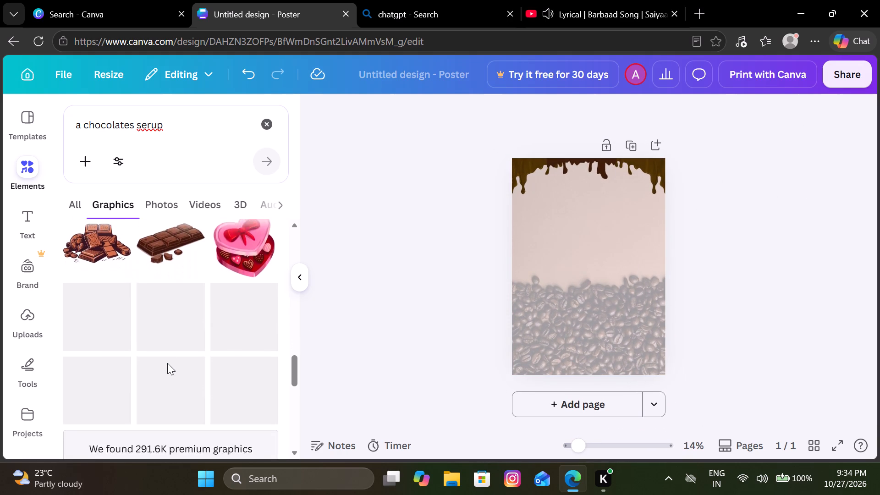
pyautogui.scroll(1, 167, 363)
pyautogui.scroll(3, 181, 289)
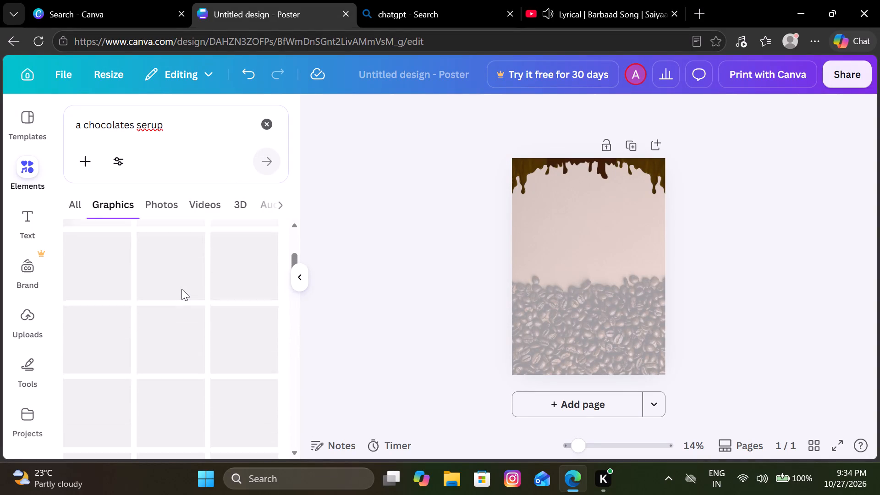
pyautogui.scroll(3, 181, 289)
pyautogui.click(203, 122)
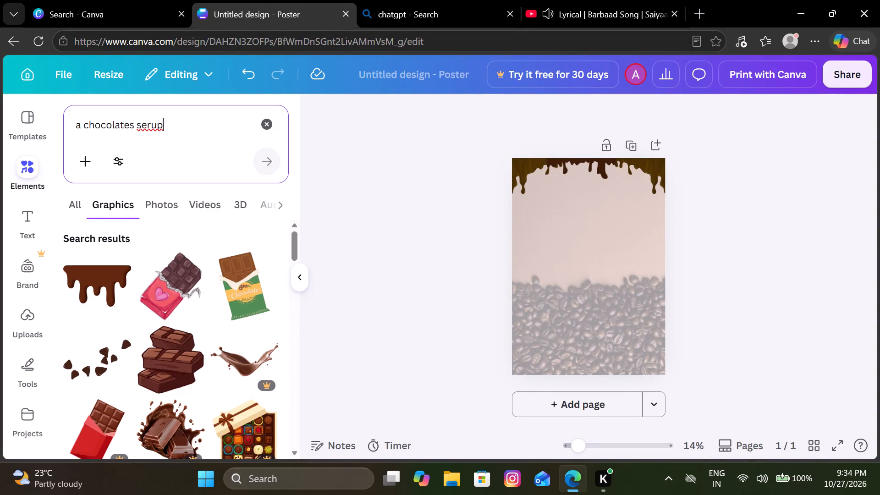
pyautogui.press('BackSpace')
pyautogui.press('BackSpace')
pyautogui.press('BackSpace')
pyautogui.press('BackSpace')
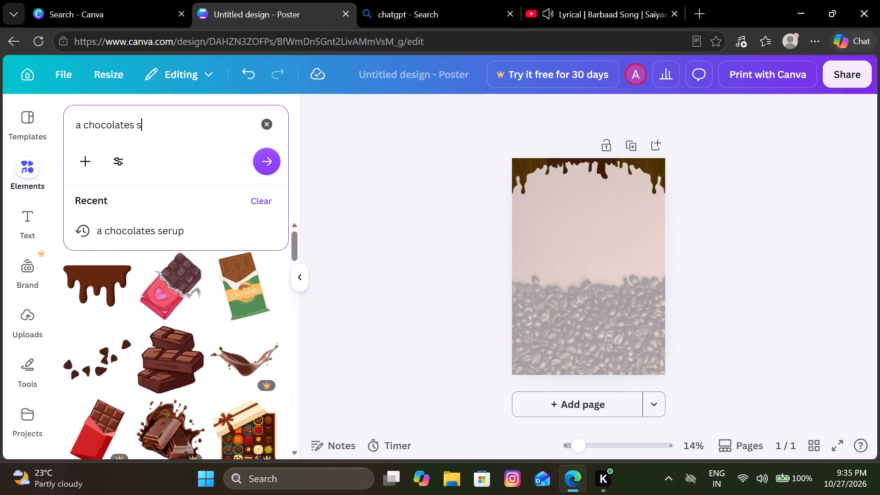
pyautogui.press('BackSpace')
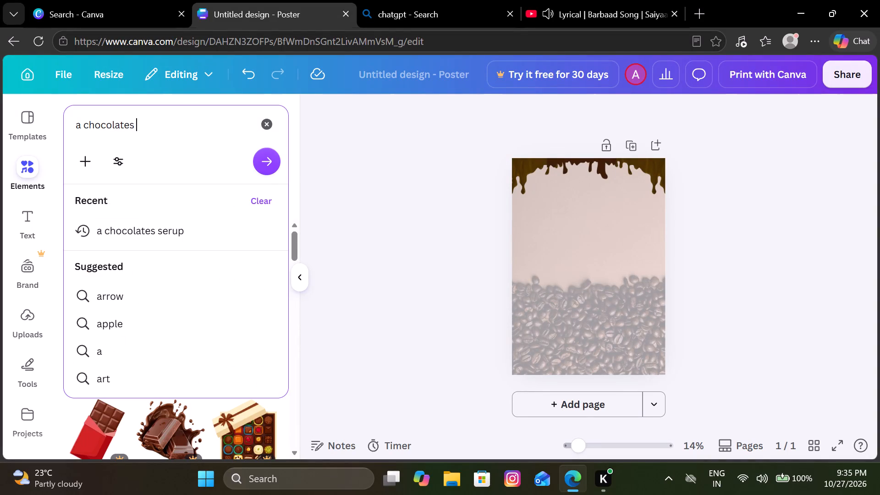
pyautogui.click(271, 162)
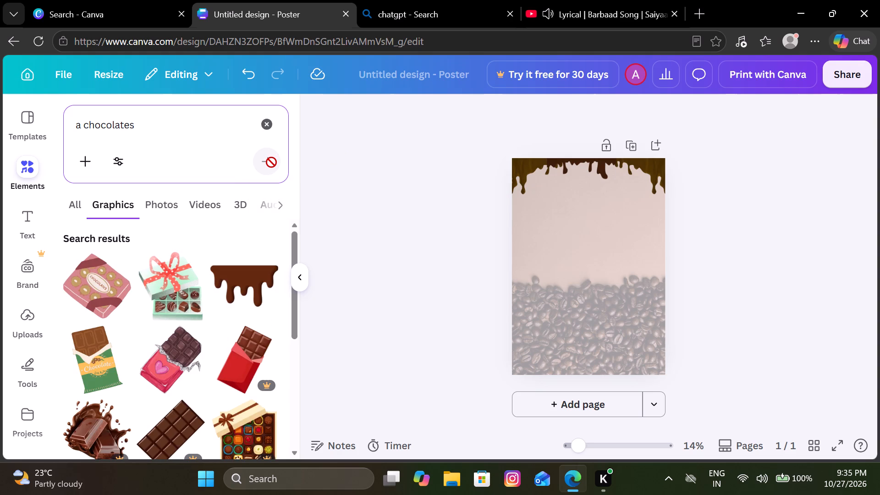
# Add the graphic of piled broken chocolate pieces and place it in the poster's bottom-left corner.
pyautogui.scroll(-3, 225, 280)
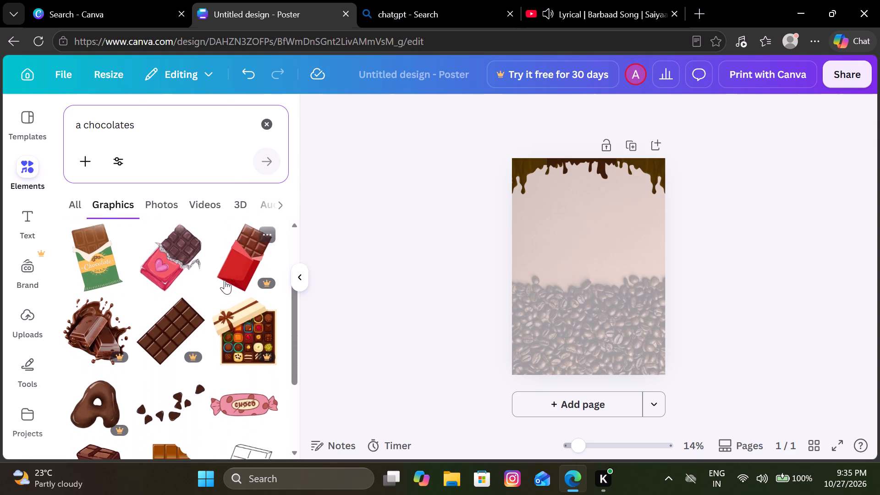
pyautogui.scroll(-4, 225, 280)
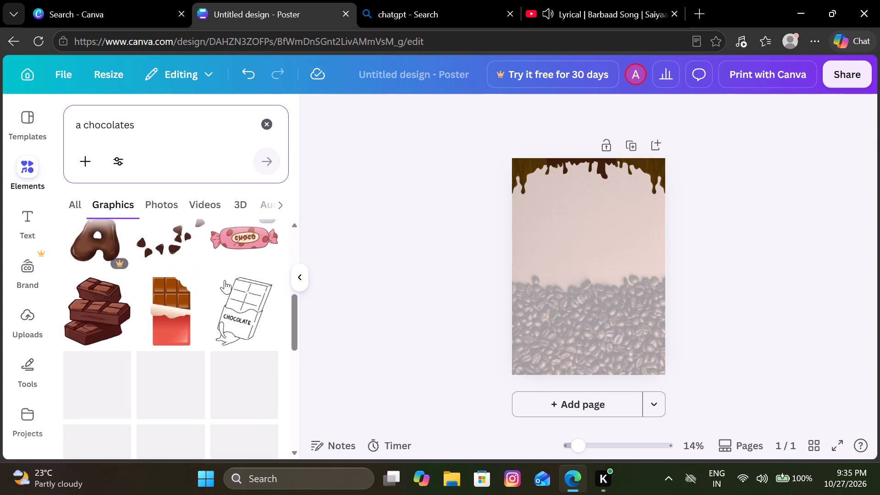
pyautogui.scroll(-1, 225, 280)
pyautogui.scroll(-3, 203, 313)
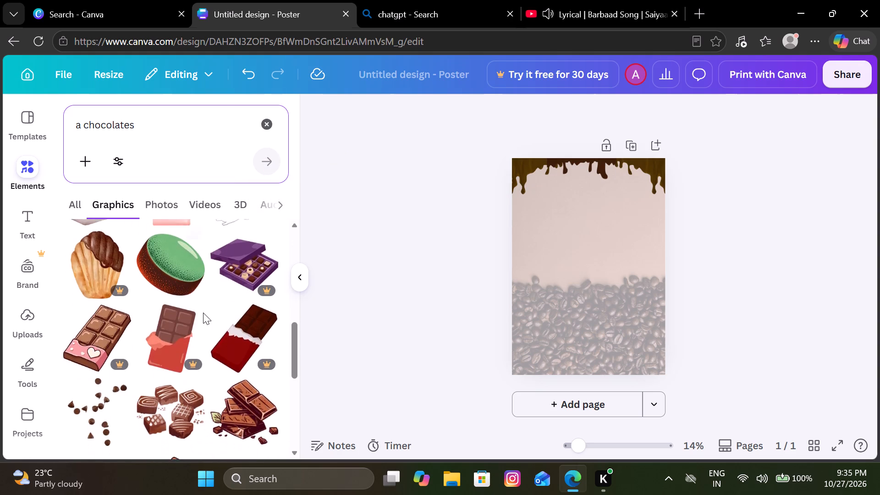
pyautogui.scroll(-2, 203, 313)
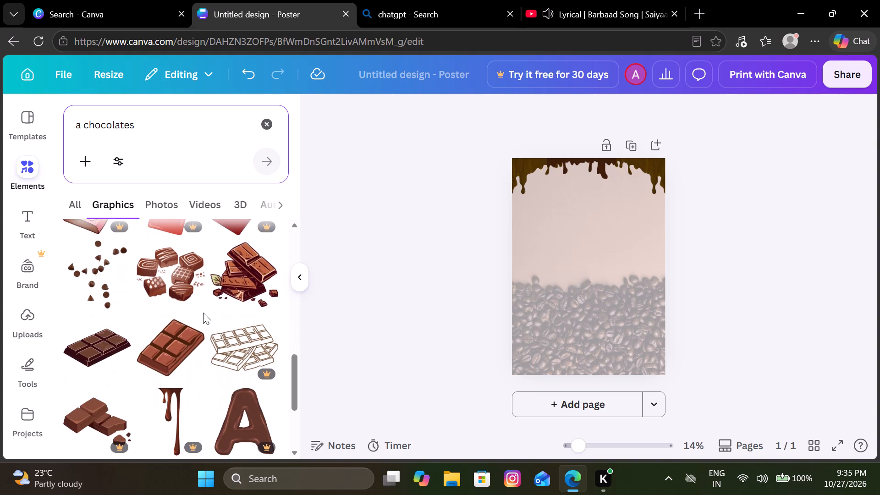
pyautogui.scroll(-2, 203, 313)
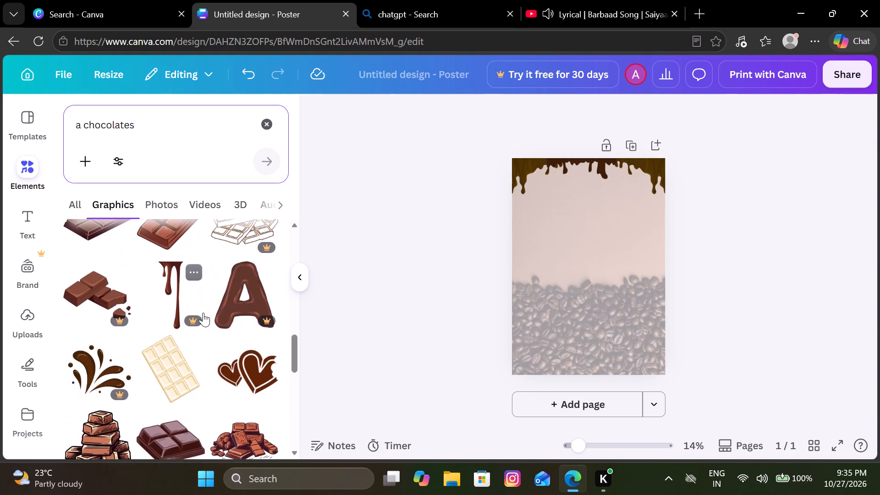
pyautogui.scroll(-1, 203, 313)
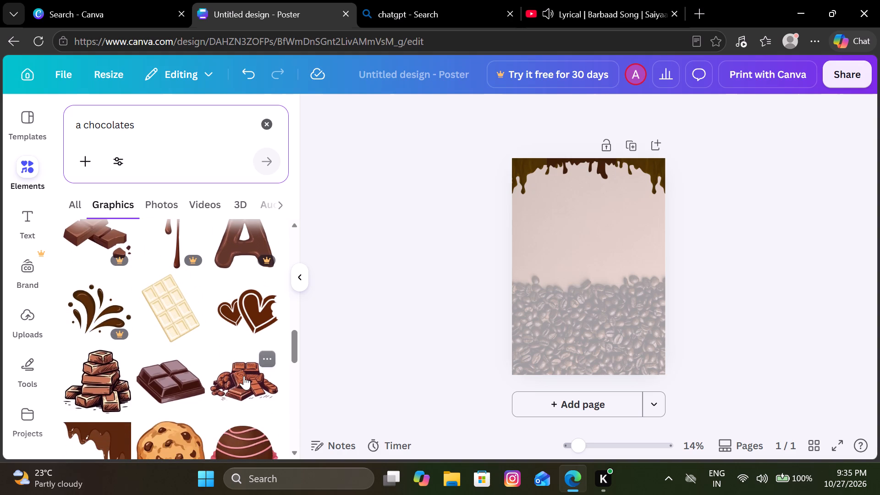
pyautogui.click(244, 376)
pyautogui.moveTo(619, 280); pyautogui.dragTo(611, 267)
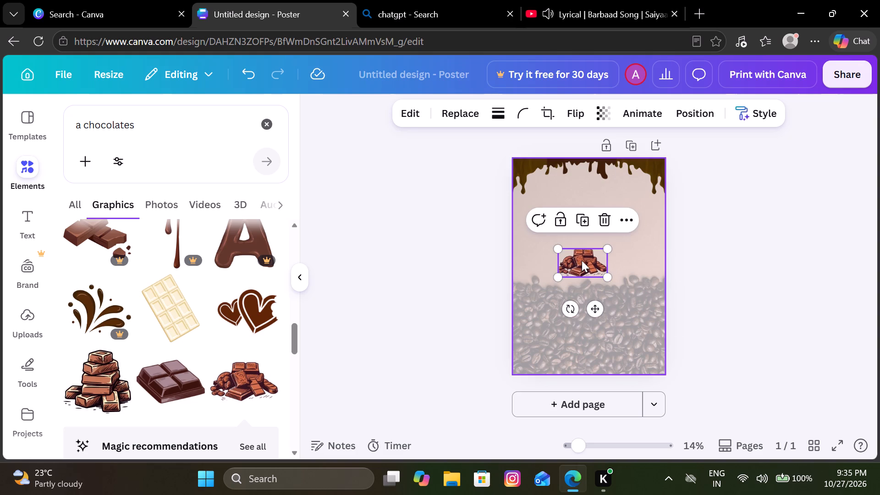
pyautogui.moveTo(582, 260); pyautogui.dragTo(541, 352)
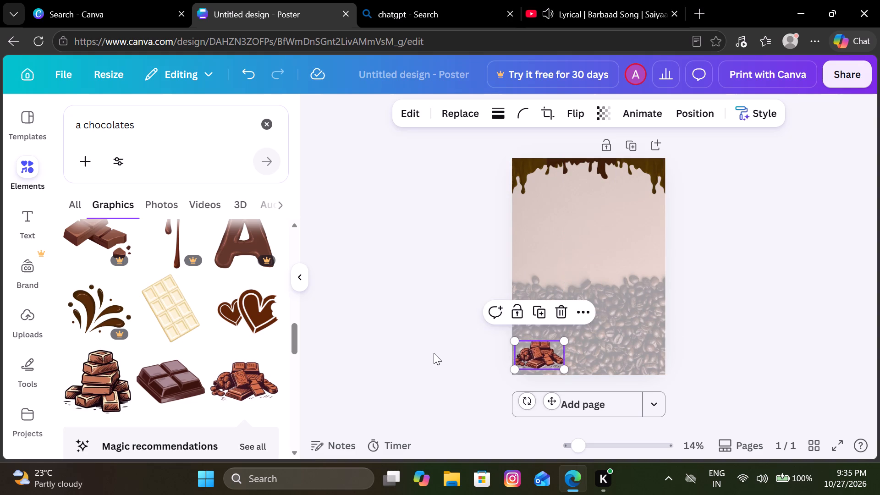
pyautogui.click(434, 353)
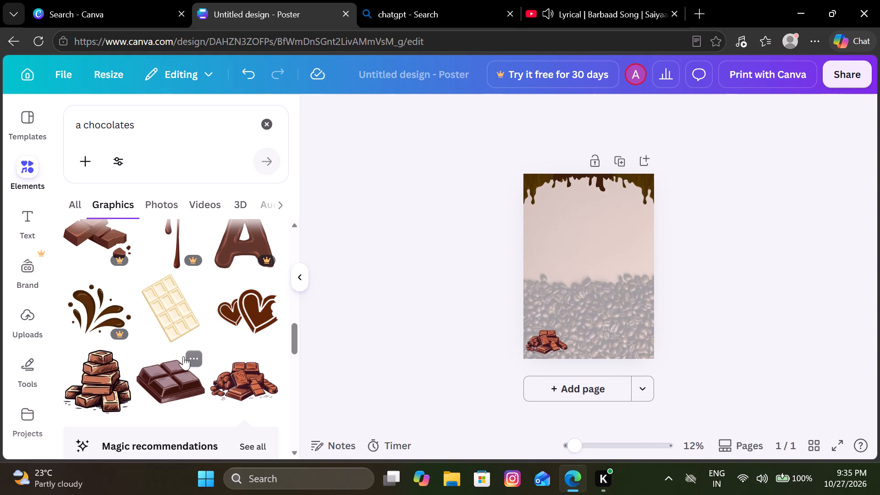
# Clear the element search and add the black oval gradient from the Graphics category's Gradient collection to the poster.
pyautogui.scroll(1, 183, 356)
pyautogui.click(263, 125)
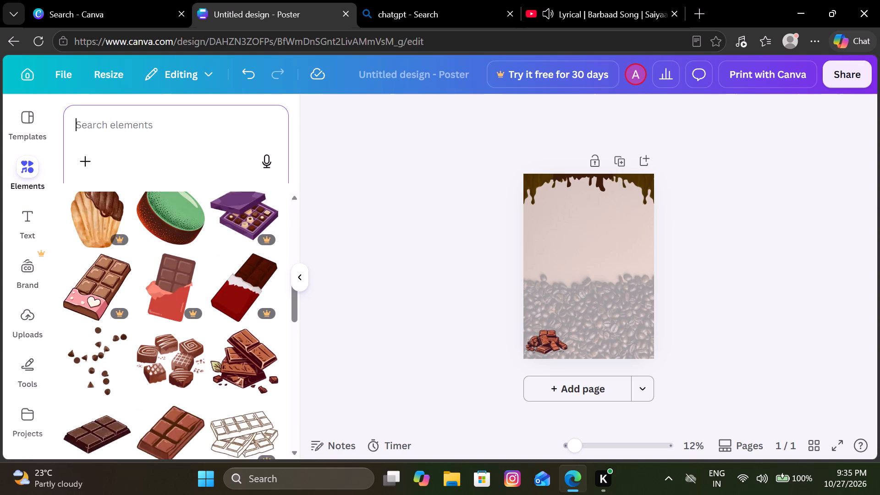
pyautogui.click(357, 344)
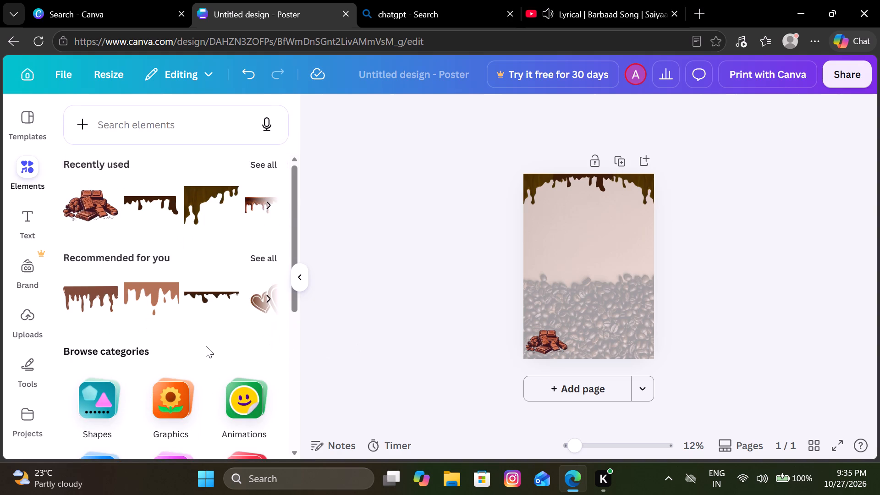
pyautogui.scroll(-1, 206, 346)
pyautogui.click(161, 354)
pyautogui.scroll(-2, 181, 349)
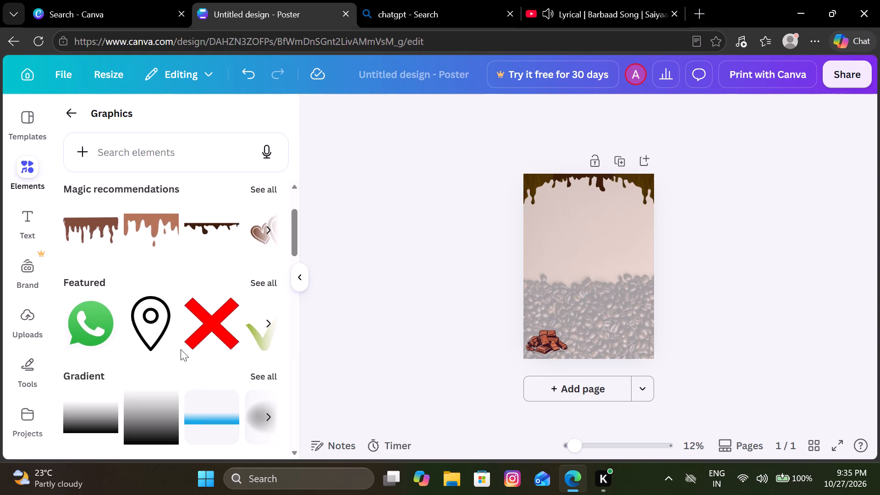
pyautogui.scroll(-2, 181, 349)
pyautogui.hscroll(-1, 199, 297)
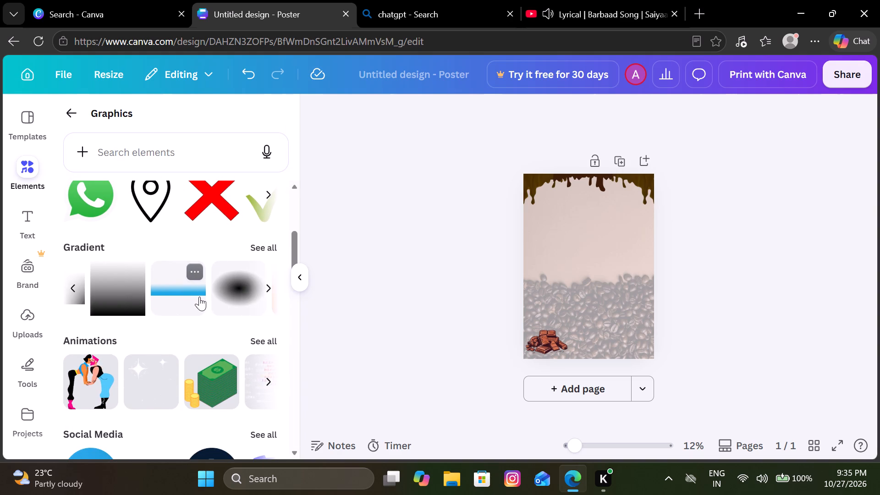
pyautogui.hscroll(-1, 199, 297)
pyautogui.click(199, 297)
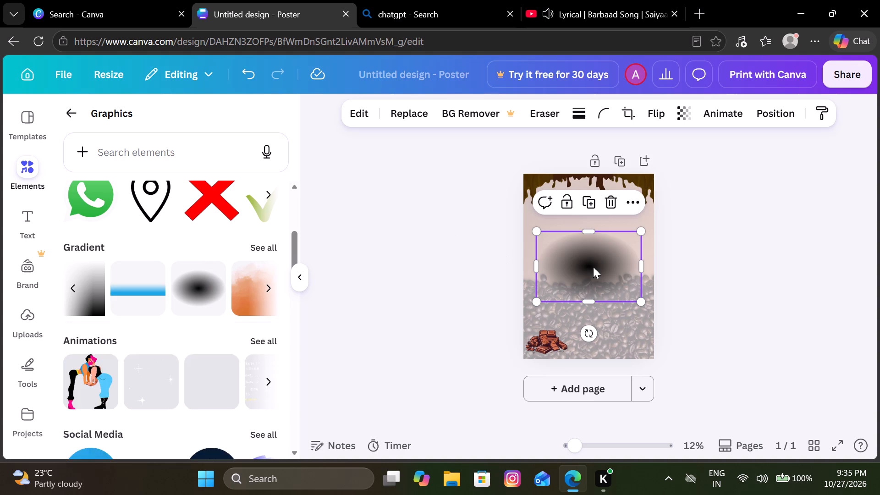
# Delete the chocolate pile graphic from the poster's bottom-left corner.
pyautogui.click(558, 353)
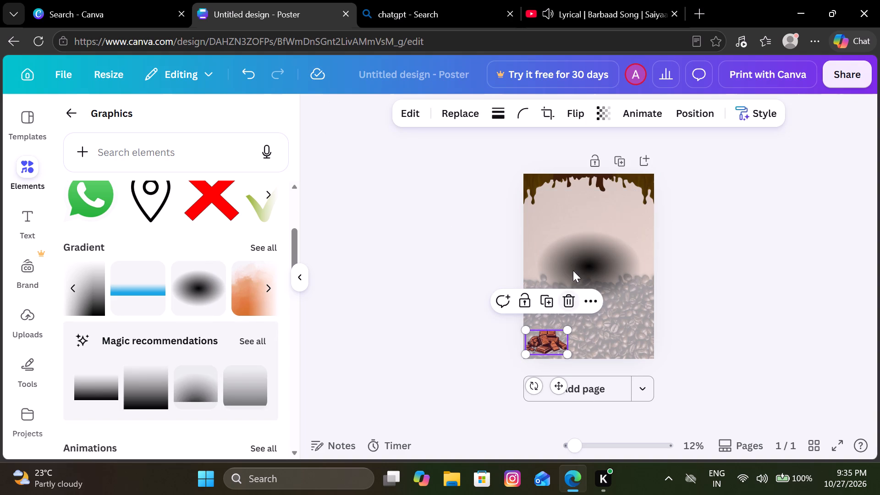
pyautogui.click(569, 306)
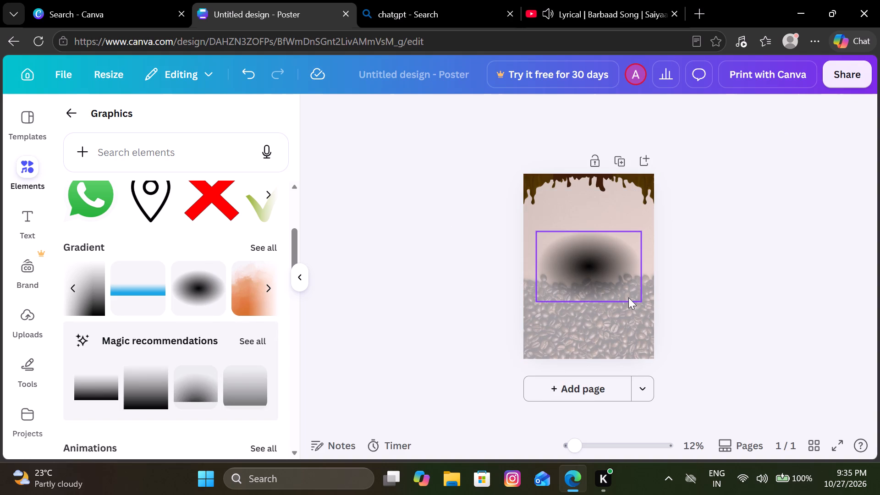
# Shrink the black oval gradient to a small size and place it in the poster's bottom-left corner.
pyautogui.click(628, 297)
pyautogui.moveTo(642, 302); pyautogui.dragTo(572, 248)
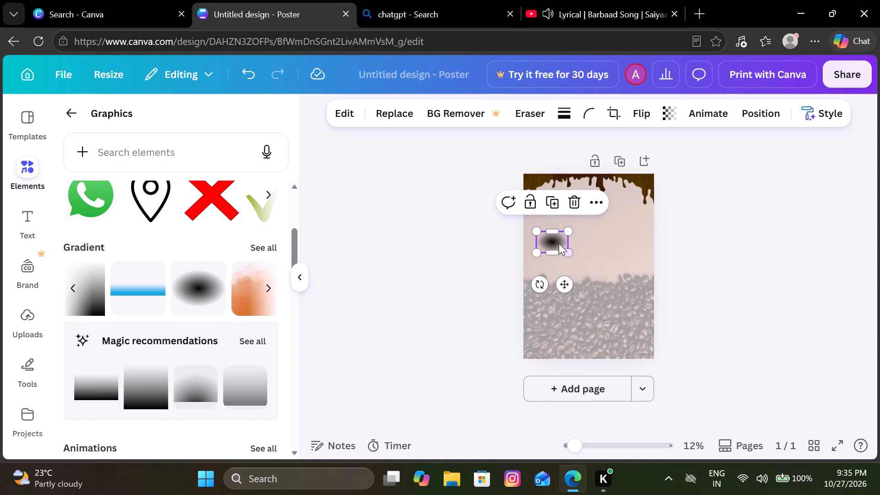
pyautogui.moveTo(559, 243); pyautogui.dragTo(559, 255)
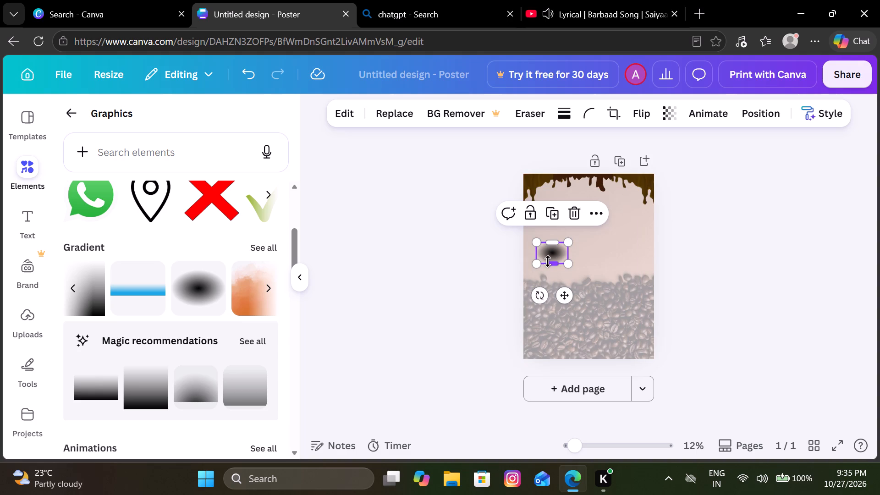
pyautogui.moveTo(557, 254); pyautogui.dragTo(552, 346)
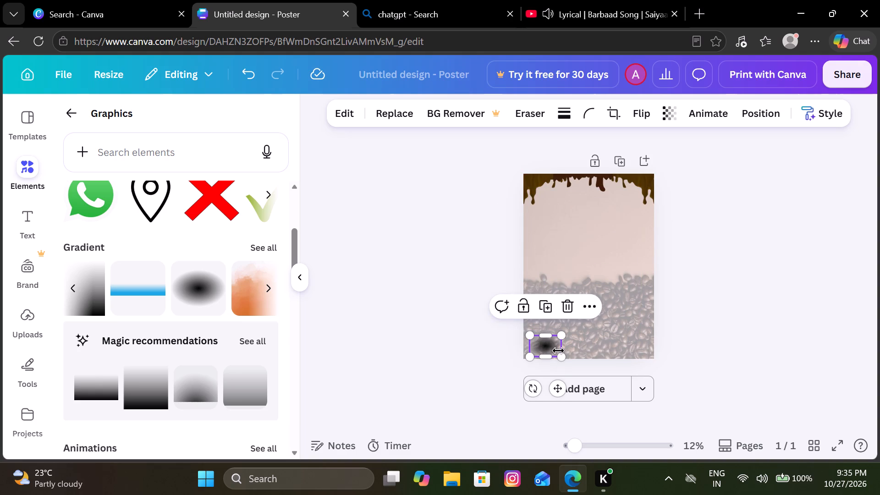
pyautogui.doubleClick(558, 351)
pyautogui.moveTo(558, 351); pyautogui.dragTo(563, 354)
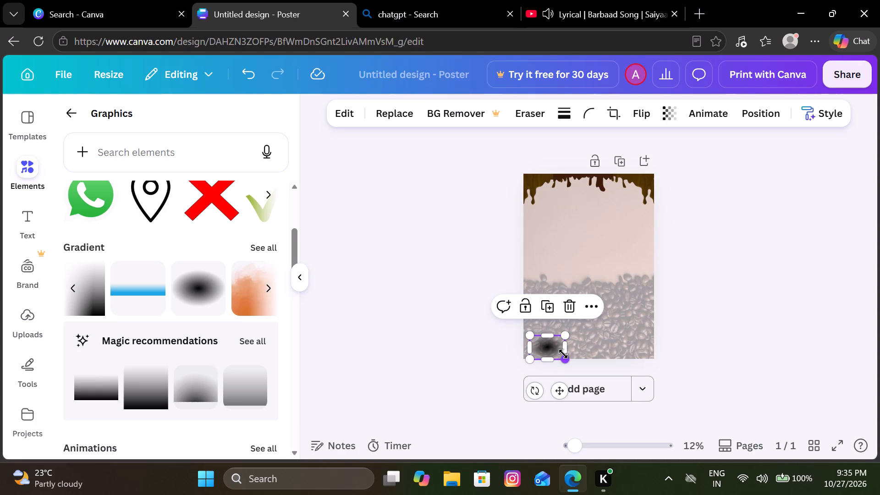
pyautogui.moveTo(555, 347); pyautogui.dragTo(553, 339)
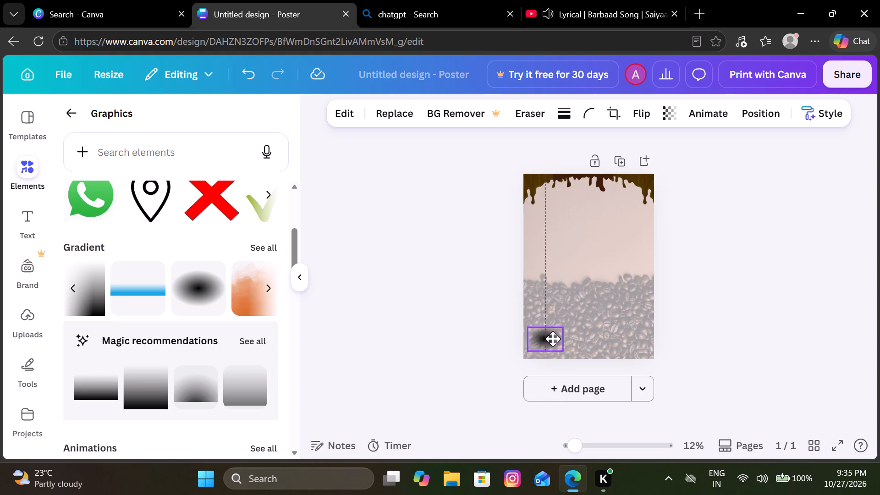
pyautogui.moveTo(553, 339); pyautogui.dragTo(553, 341)
pyautogui.click(432, 340)
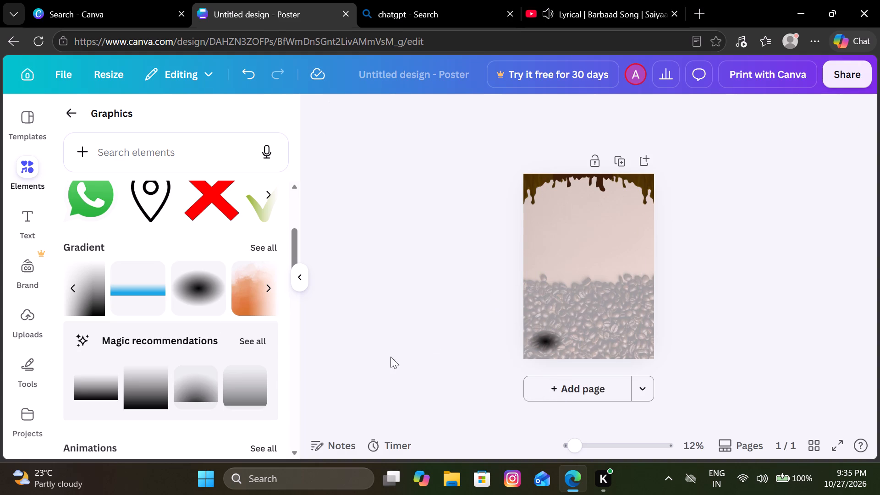
# Add the recently used chocolate pile graphic, shrink it and place it over the oval gradient in the poster's bottom-left corner.
pyautogui.scroll(3, 183, 286)
pyautogui.click(148, 231)
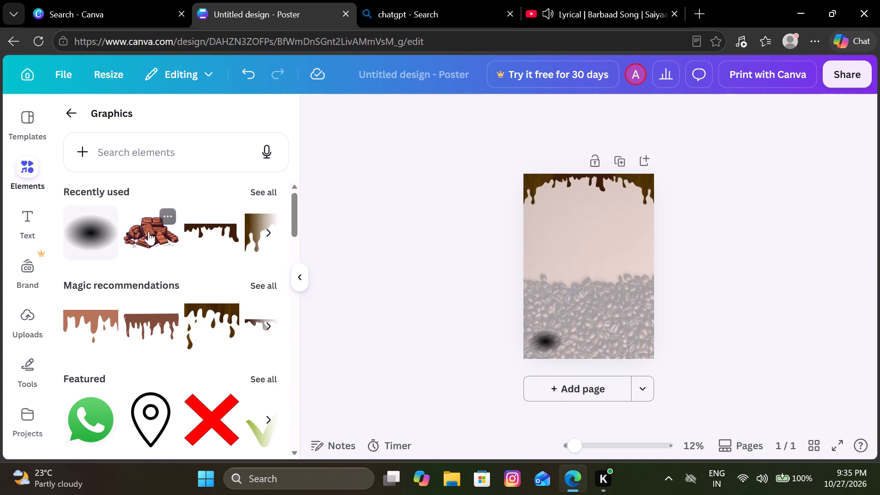
pyautogui.moveTo(617, 281); pyautogui.dragTo(597, 255)
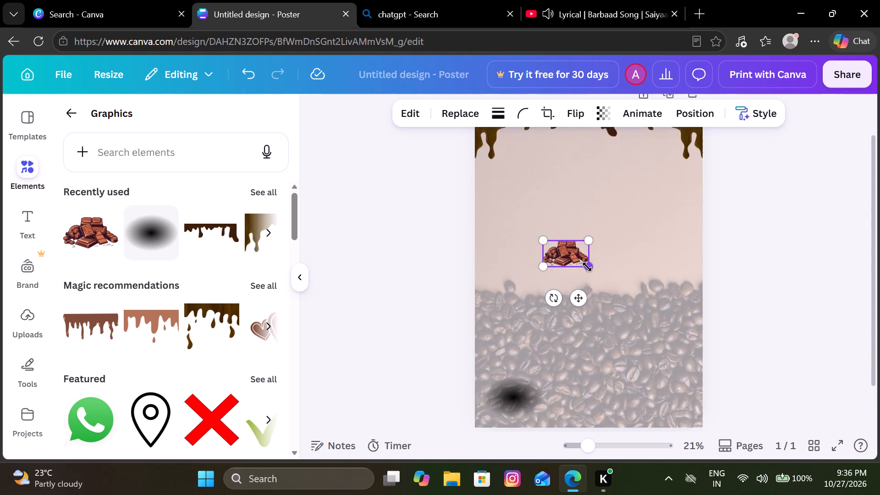
pyautogui.moveTo(562, 256); pyautogui.dragTo(547, 333)
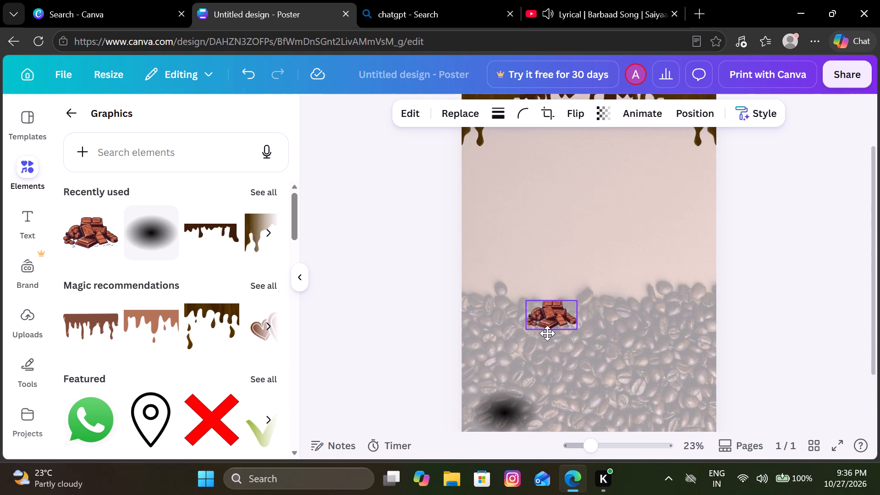
pyautogui.moveTo(547, 333); pyautogui.dragTo(505, 405)
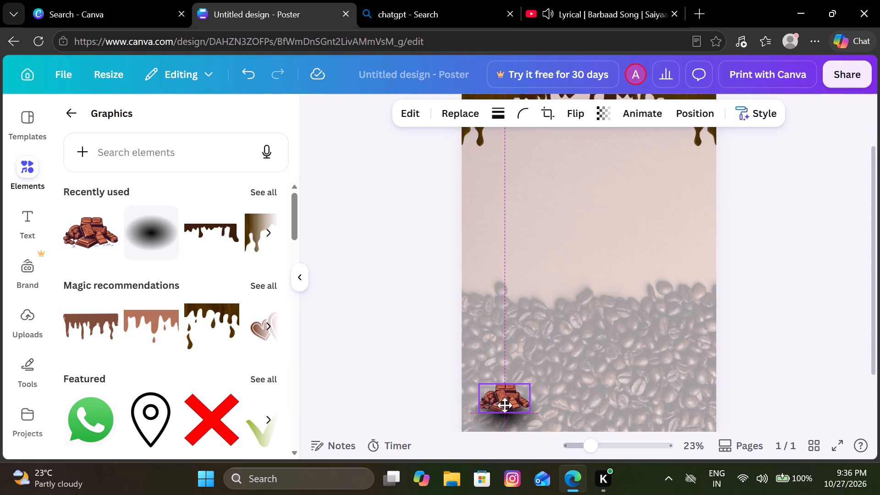
pyautogui.moveTo(505, 405); pyautogui.dragTo(505, 404)
pyautogui.click(505, 404)
pyautogui.moveTo(505, 404); pyautogui.dragTo(505, 408)
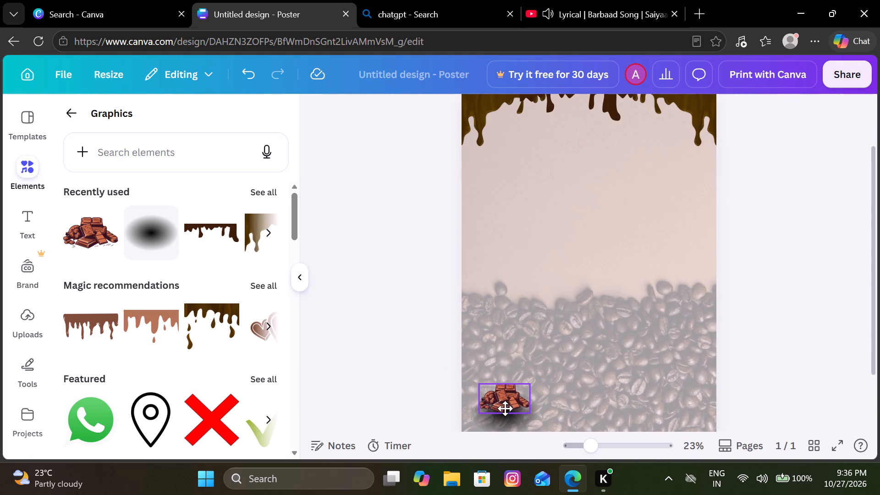
pyautogui.moveTo(505, 408); pyautogui.dragTo(505, 414)
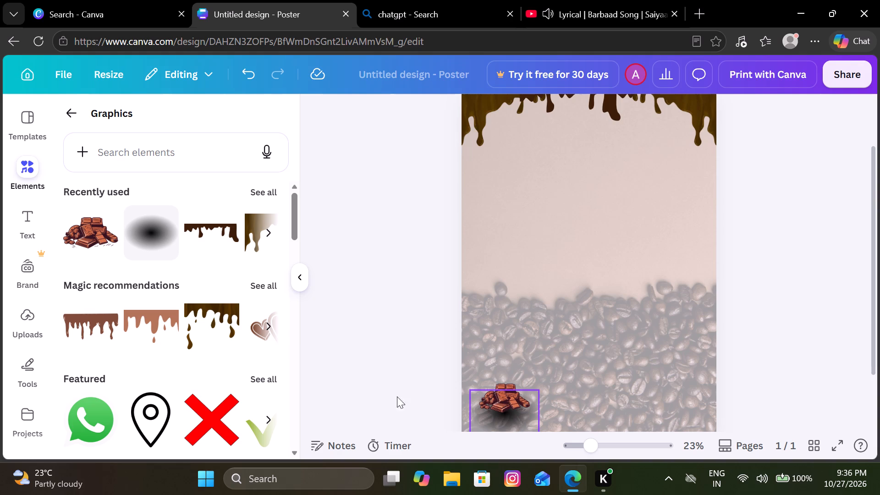
pyautogui.click(369, 393)
pyautogui.scroll(-1, 369, 393)
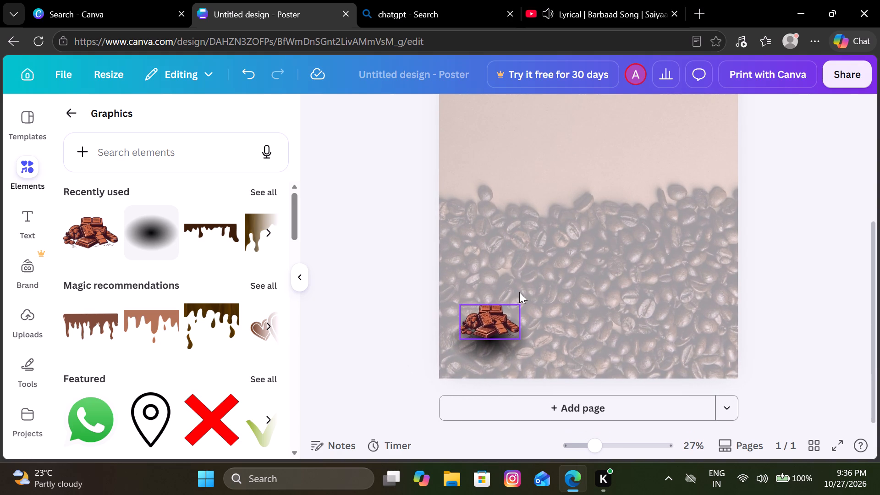
pyautogui.moveTo(501, 314); pyautogui.dragTo(500, 323)
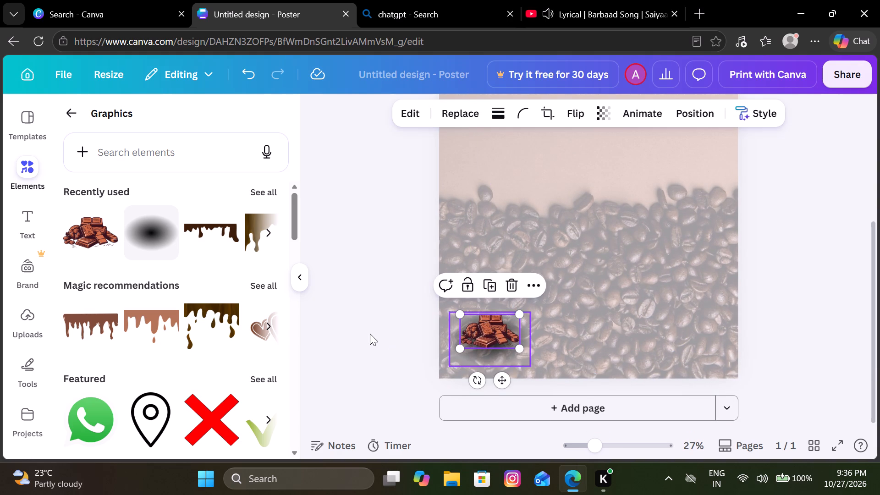
pyautogui.click(370, 334)
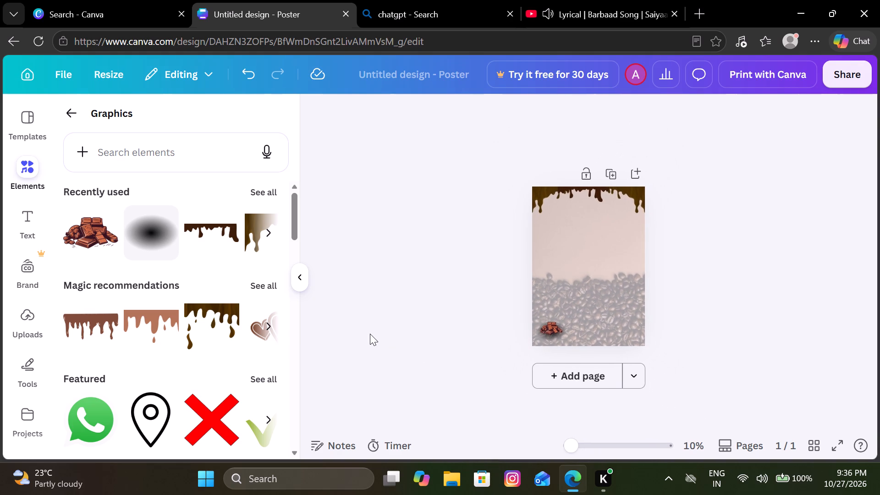
pyautogui.scroll(1, 370, 334)
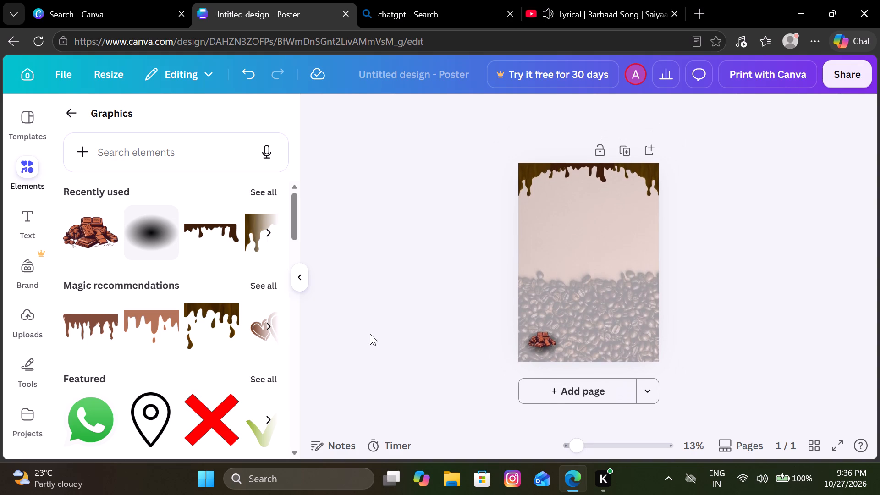
pyautogui.scroll(1, 132, 341)
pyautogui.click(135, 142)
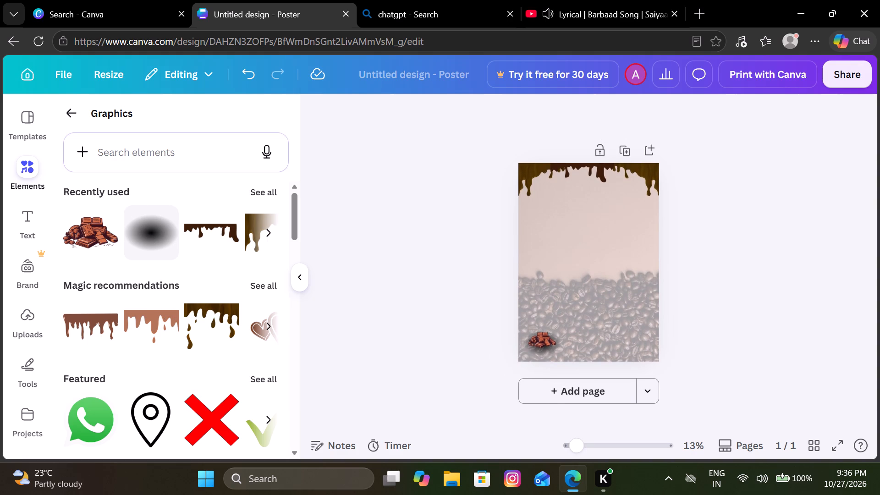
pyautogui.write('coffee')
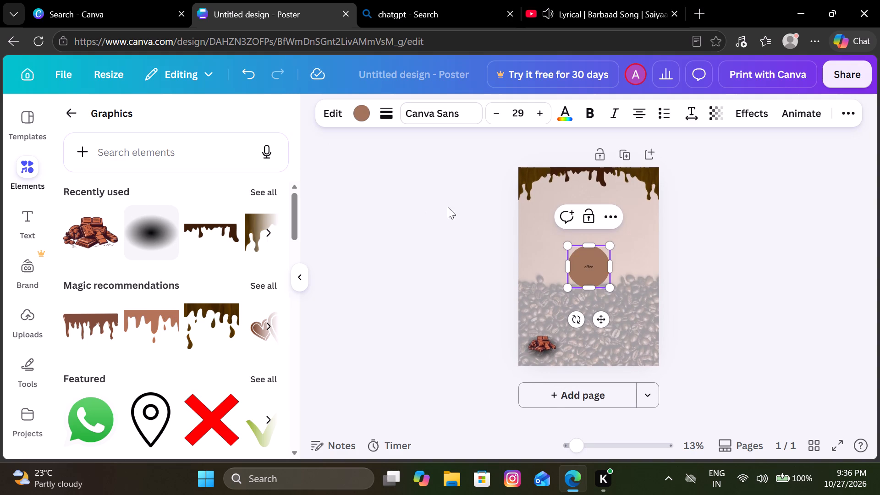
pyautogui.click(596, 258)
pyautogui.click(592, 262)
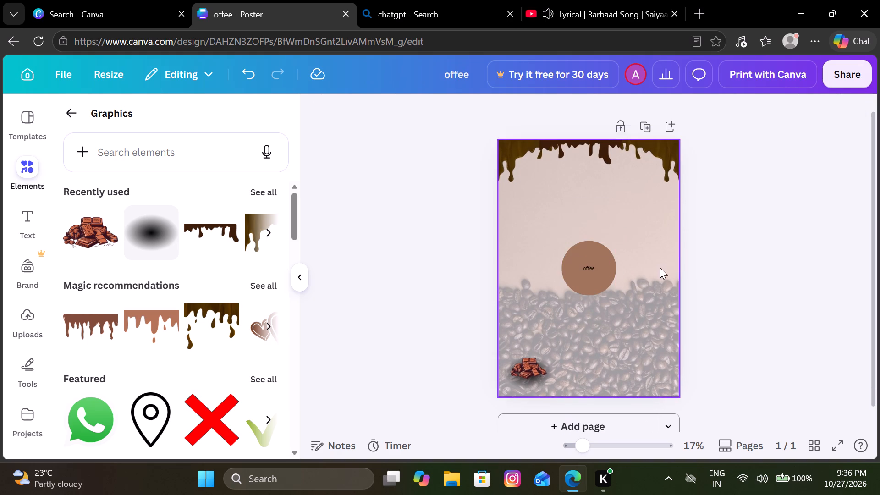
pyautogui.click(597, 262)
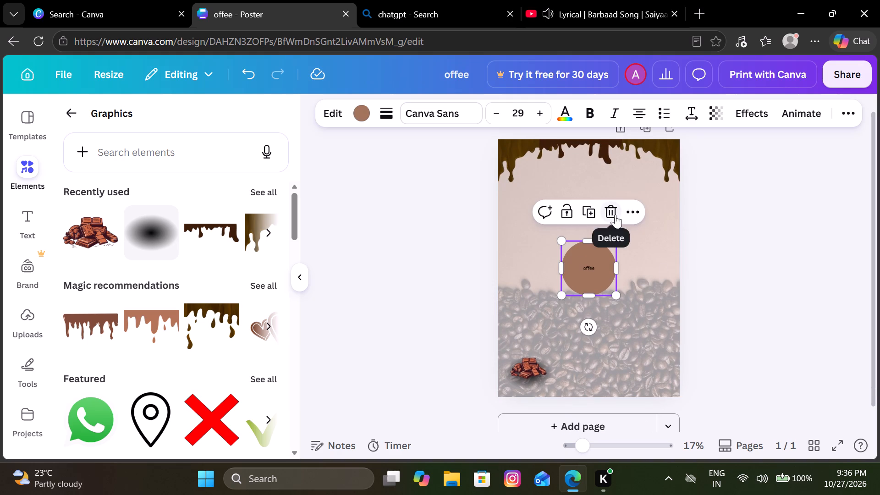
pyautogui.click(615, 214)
# Search the graphics for "coffee cup".
pyautogui.click(174, 145)
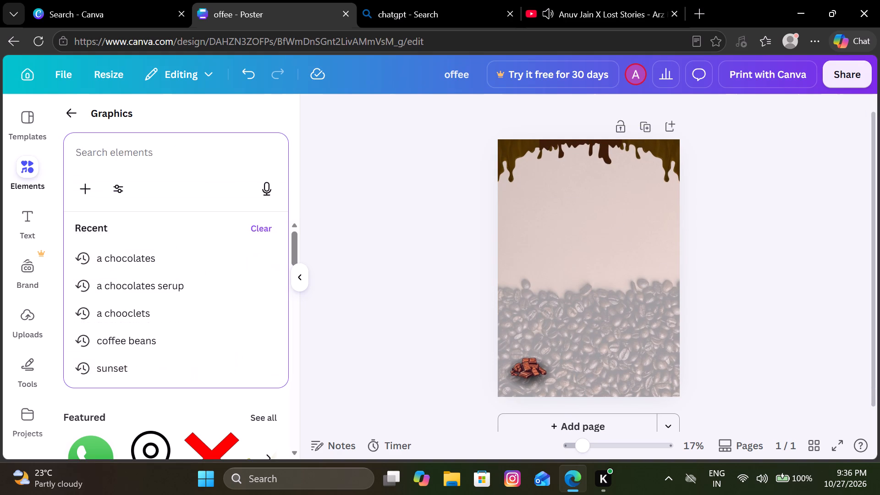
pyautogui.write('coffee')
pyautogui.press('space')
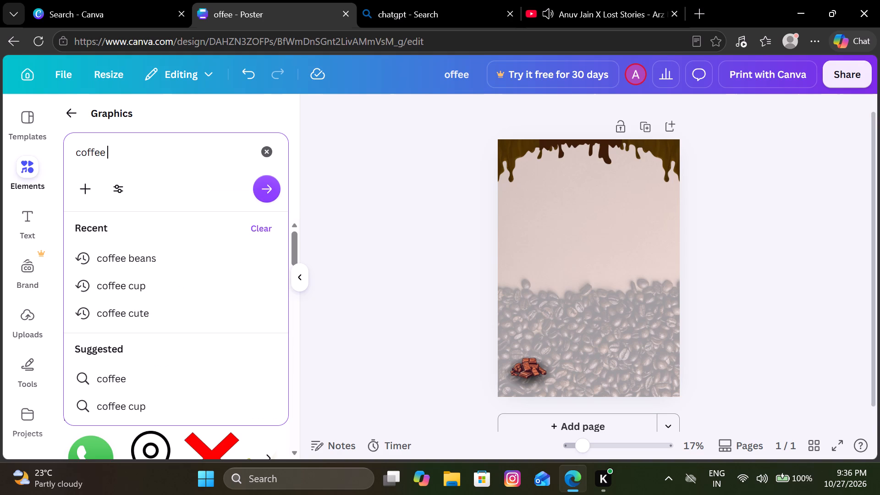
pyautogui.click(128, 286)
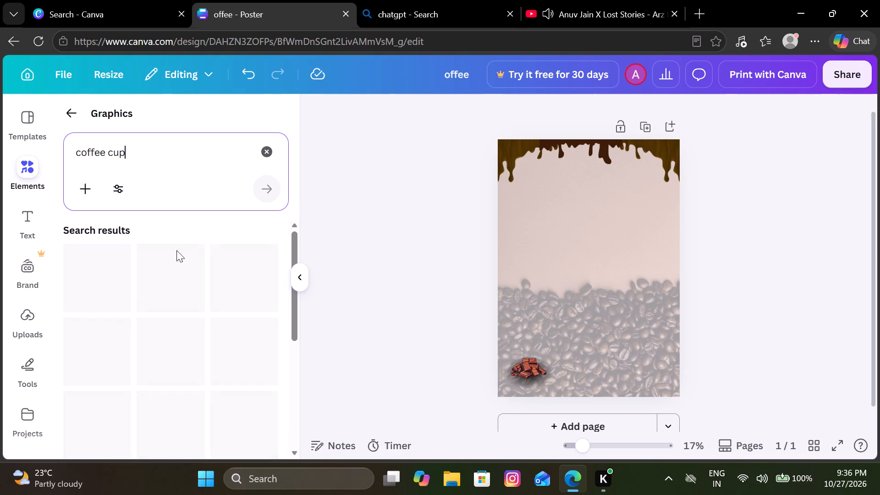
# Add the graphic of an iced coffee glass with whipped cream and a straw to the poster.
pyautogui.scroll(-2, 224, 319)
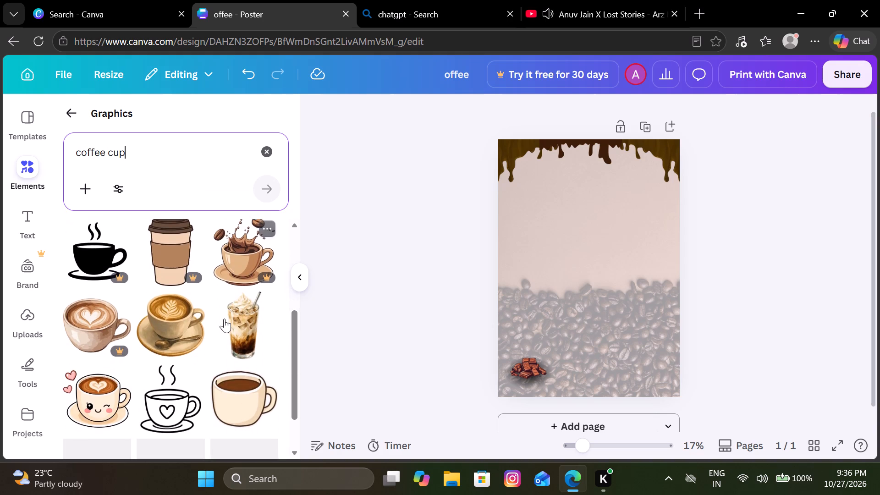
pyautogui.scroll(-2, 224, 319)
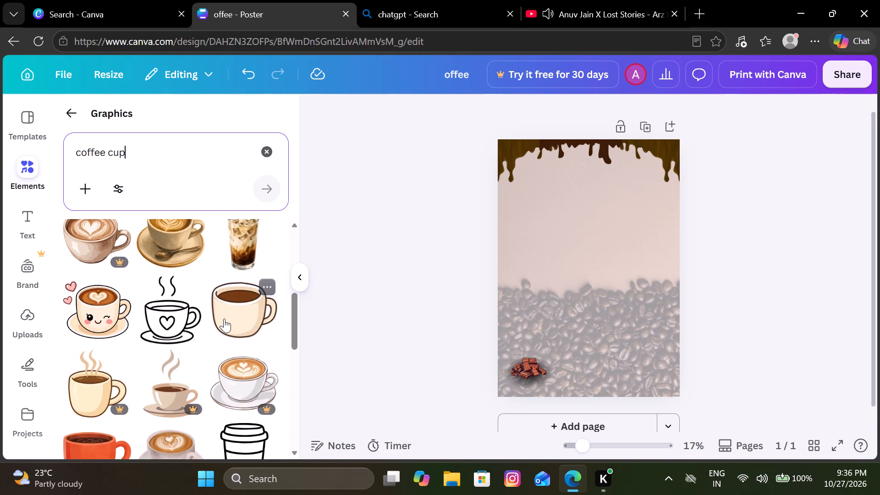
pyautogui.scroll(-2, 224, 319)
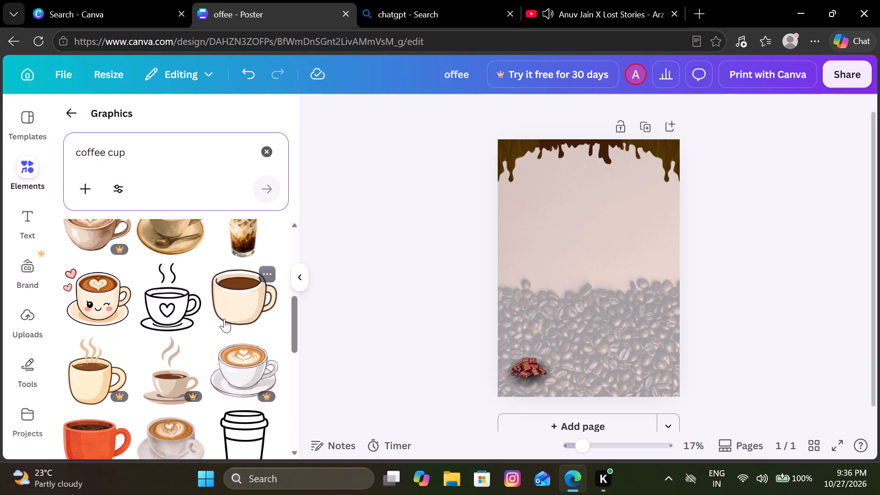
pyautogui.scroll(-2, 224, 319)
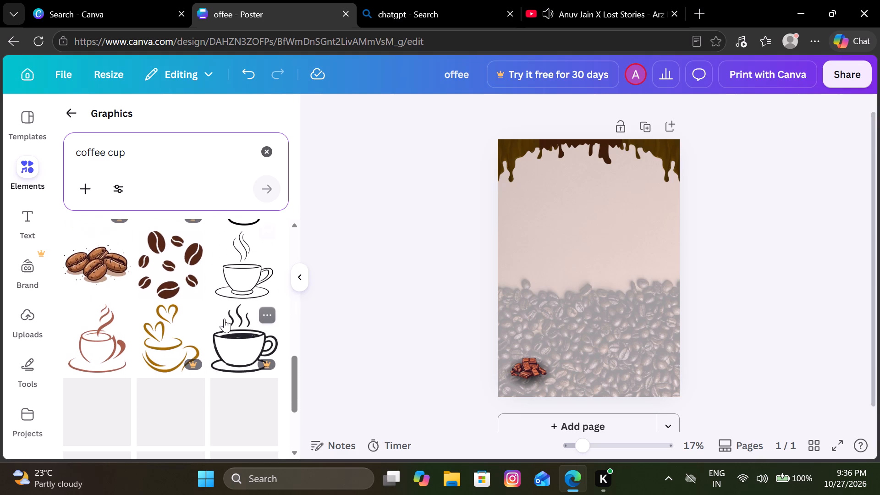
pyautogui.scroll(1, 224, 319)
pyautogui.scroll(-1, 224, 319)
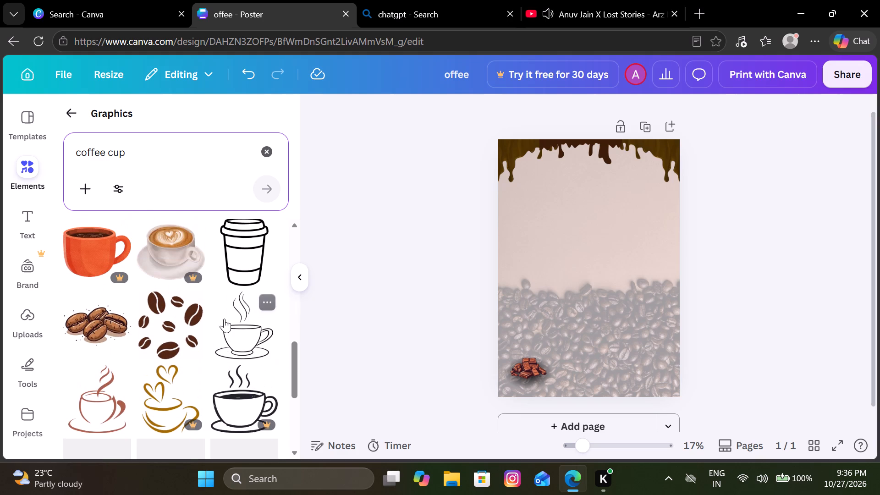
pyautogui.scroll(-5, 224, 319)
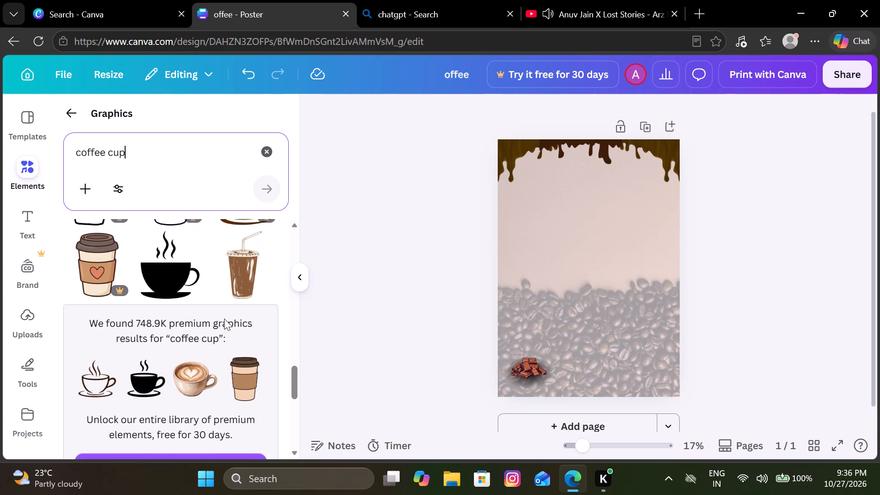
pyautogui.scroll(-3, 224, 319)
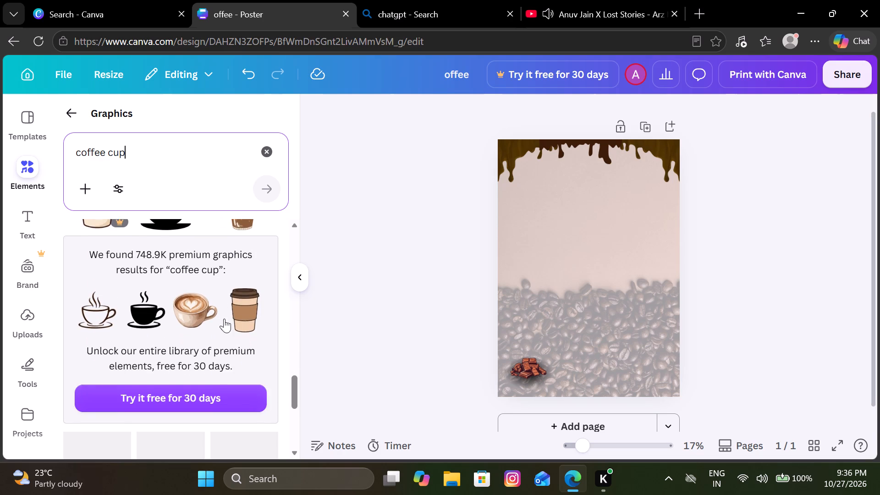
pyautogui.scroll(-1, 224, 319)
pyautogui.scroll(4, 224, 319)
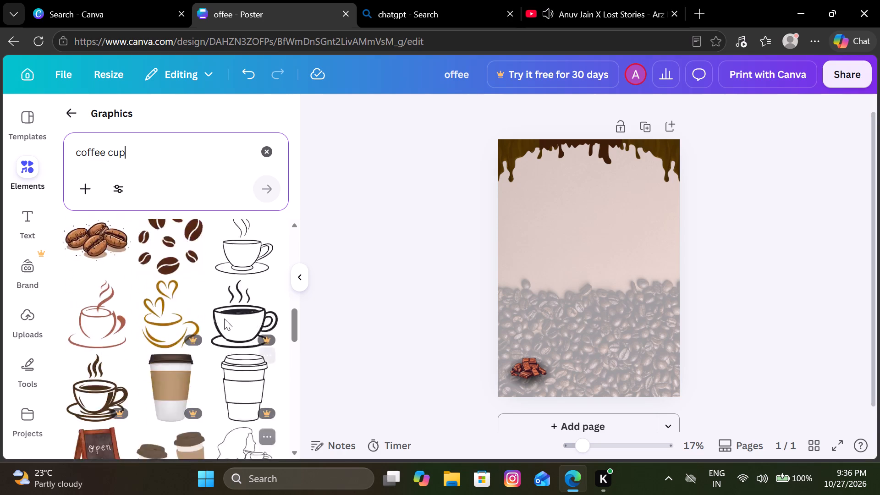
pyautogui.scroll(2, 224, 319)
pyautogui.scroll(-2, 224, 319)
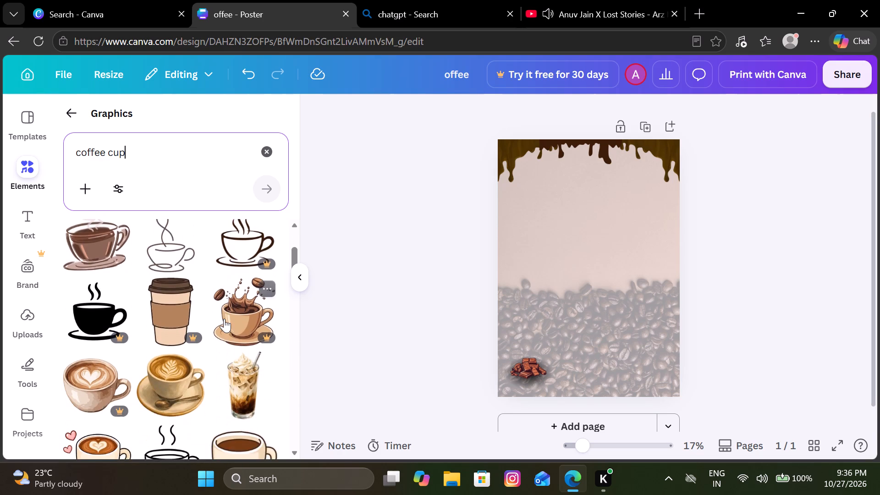
pyautogui.scroll(-1, 224, 319)
pyautogui.click(247, 330)
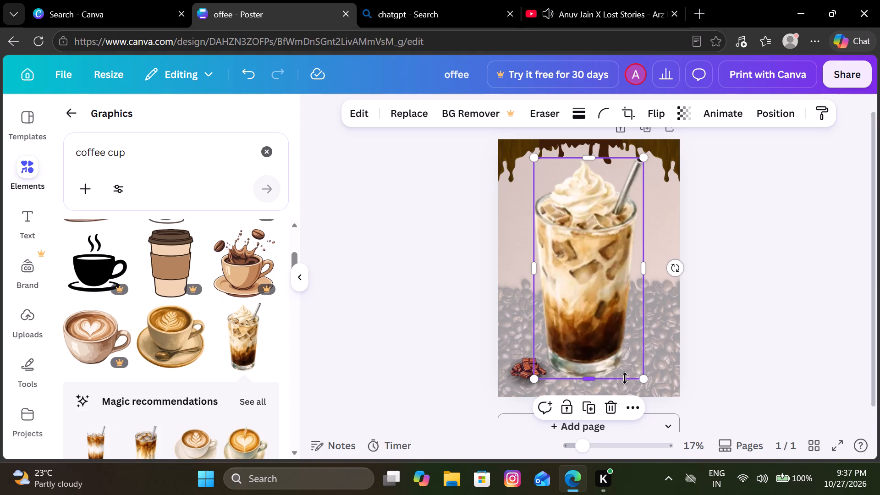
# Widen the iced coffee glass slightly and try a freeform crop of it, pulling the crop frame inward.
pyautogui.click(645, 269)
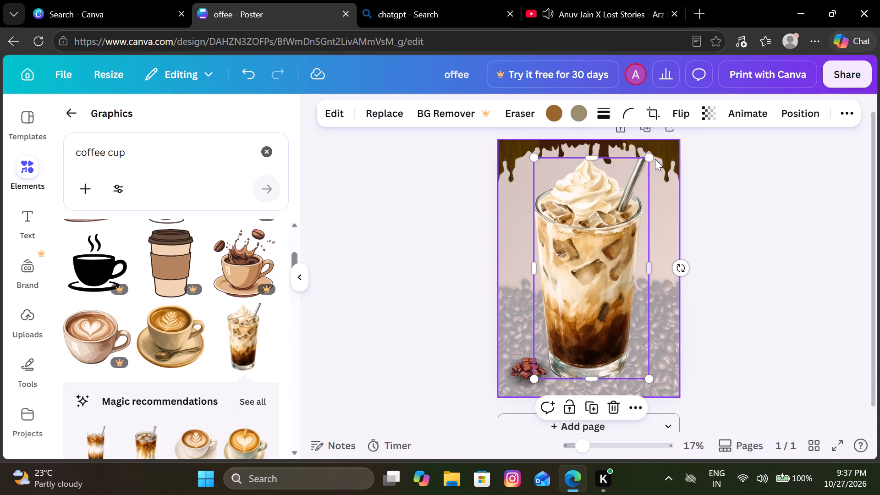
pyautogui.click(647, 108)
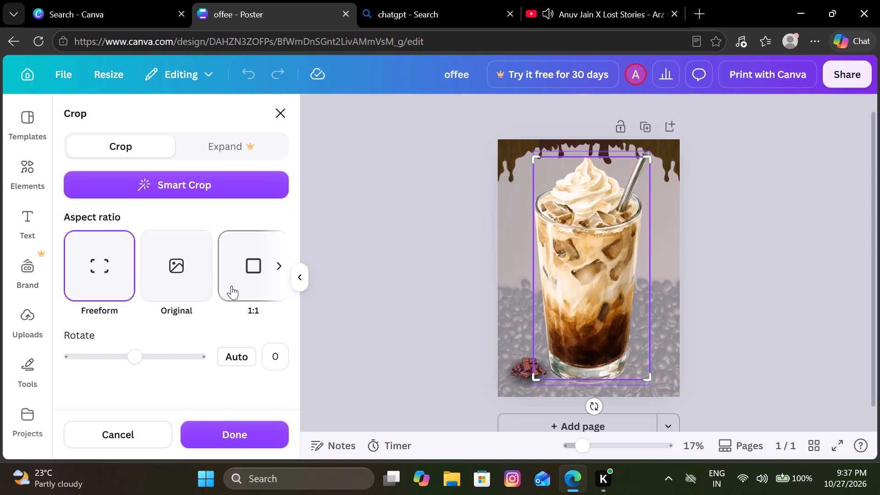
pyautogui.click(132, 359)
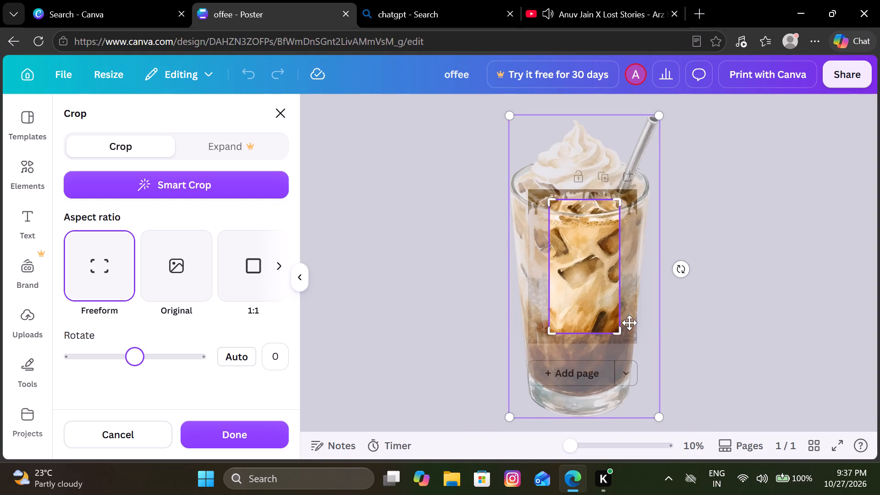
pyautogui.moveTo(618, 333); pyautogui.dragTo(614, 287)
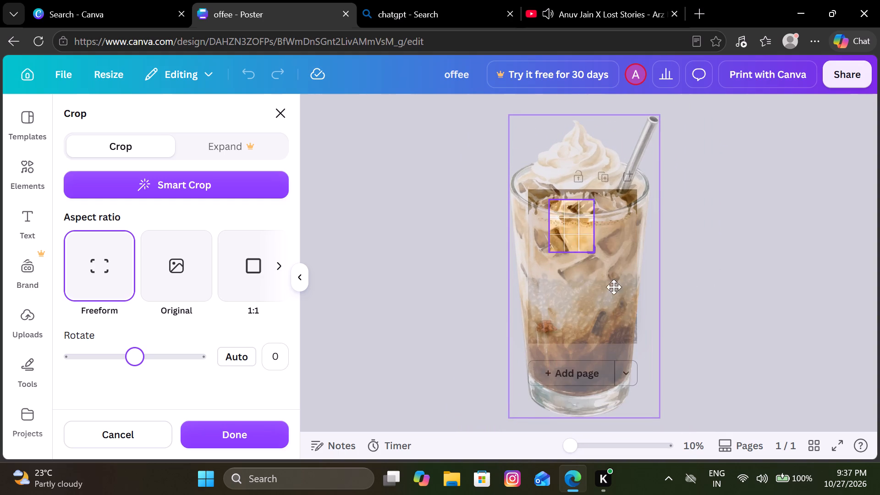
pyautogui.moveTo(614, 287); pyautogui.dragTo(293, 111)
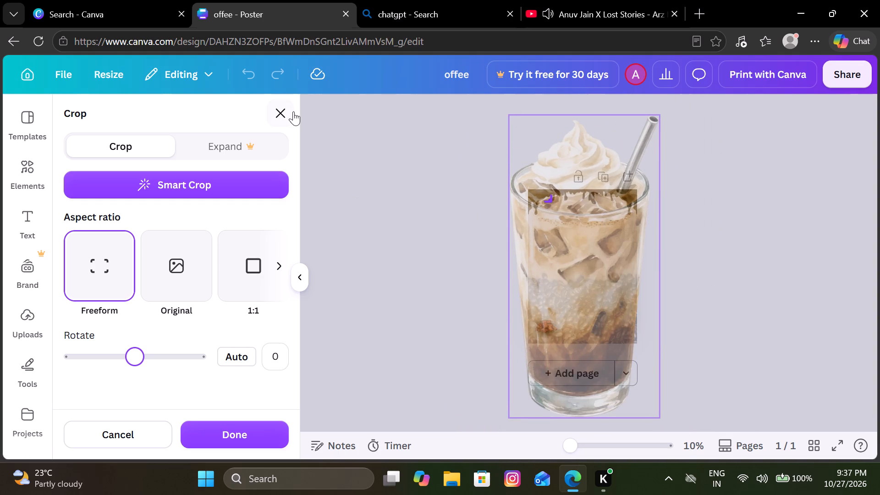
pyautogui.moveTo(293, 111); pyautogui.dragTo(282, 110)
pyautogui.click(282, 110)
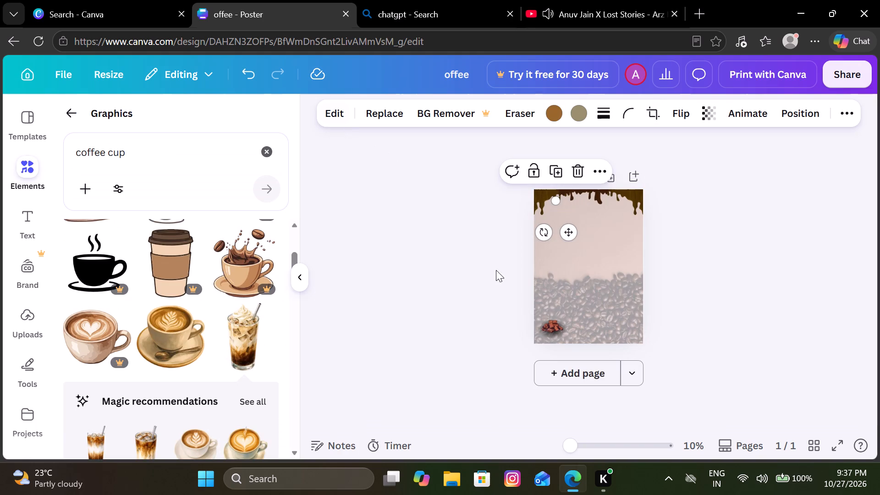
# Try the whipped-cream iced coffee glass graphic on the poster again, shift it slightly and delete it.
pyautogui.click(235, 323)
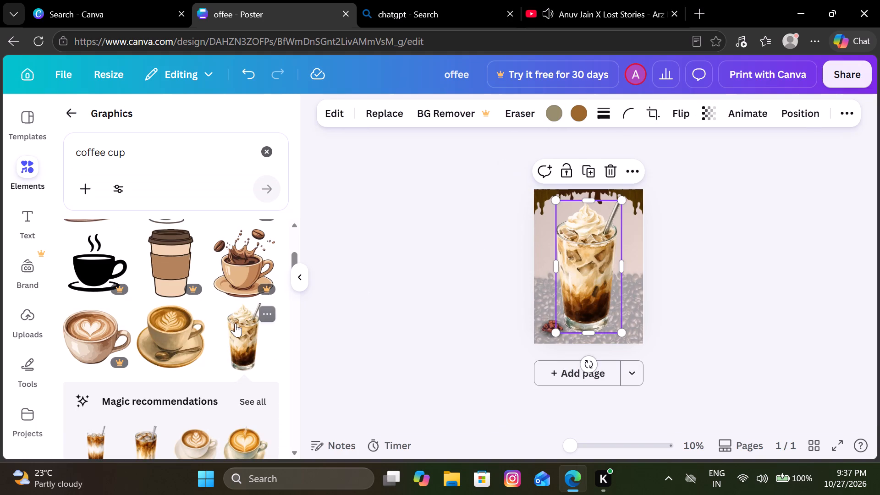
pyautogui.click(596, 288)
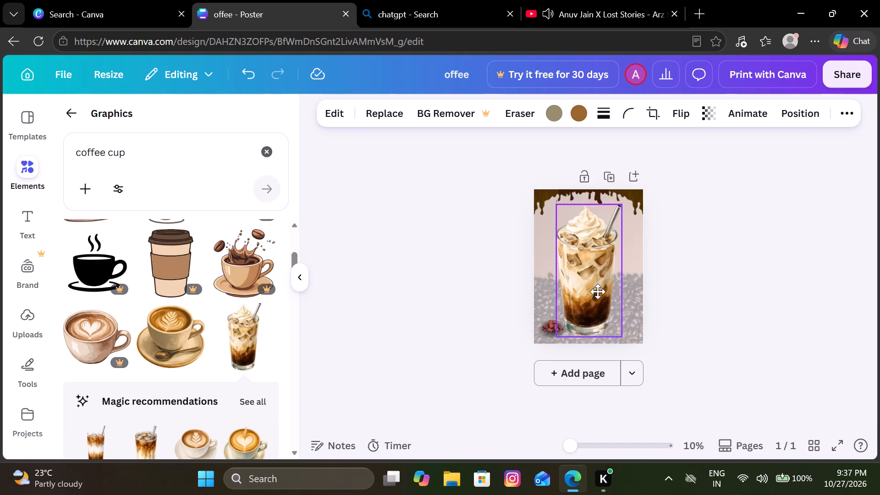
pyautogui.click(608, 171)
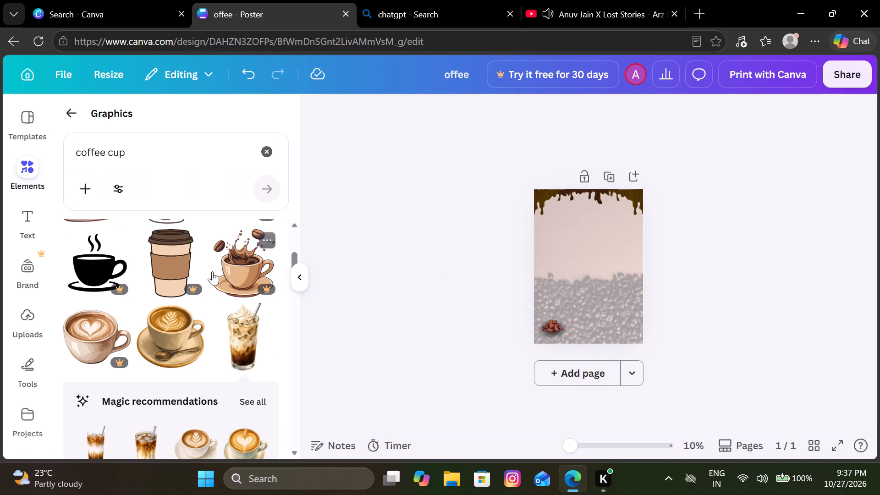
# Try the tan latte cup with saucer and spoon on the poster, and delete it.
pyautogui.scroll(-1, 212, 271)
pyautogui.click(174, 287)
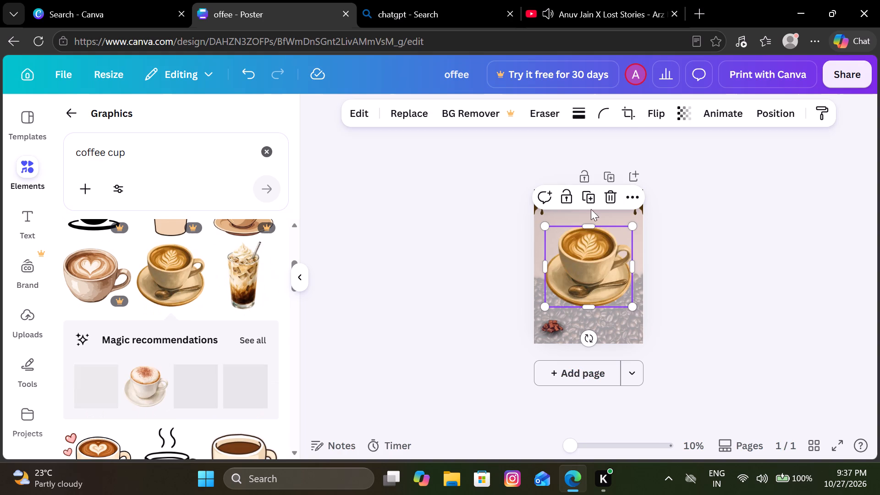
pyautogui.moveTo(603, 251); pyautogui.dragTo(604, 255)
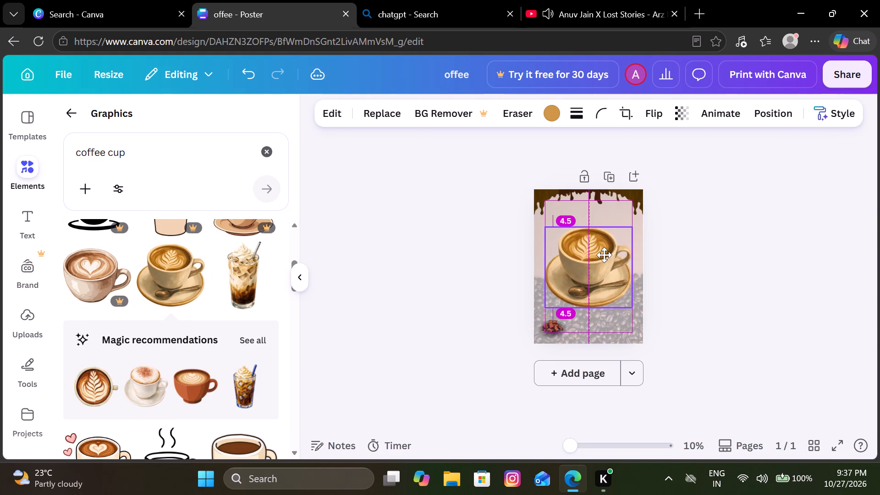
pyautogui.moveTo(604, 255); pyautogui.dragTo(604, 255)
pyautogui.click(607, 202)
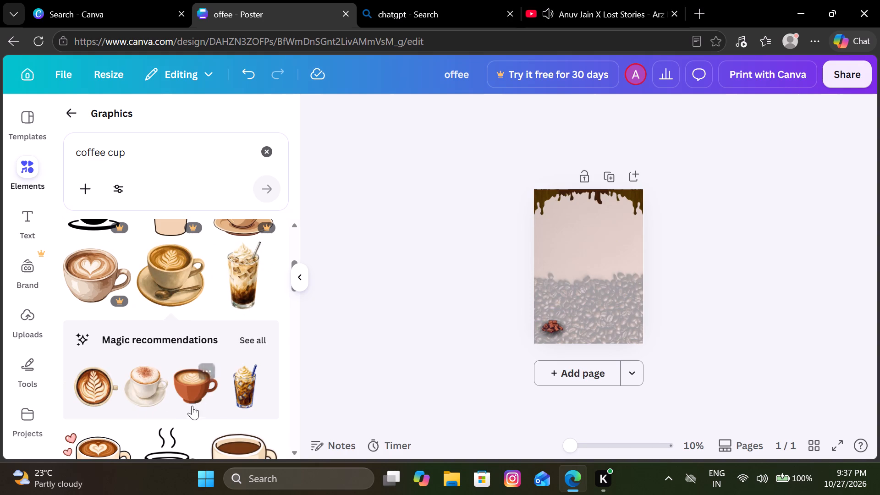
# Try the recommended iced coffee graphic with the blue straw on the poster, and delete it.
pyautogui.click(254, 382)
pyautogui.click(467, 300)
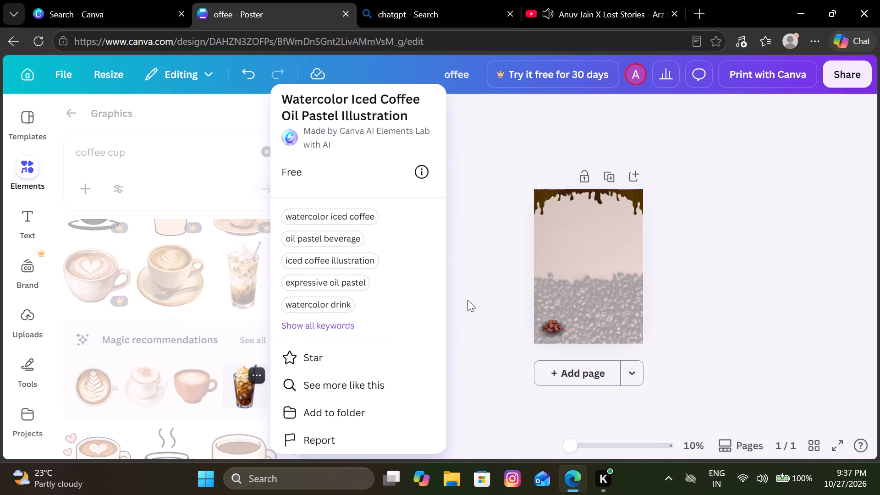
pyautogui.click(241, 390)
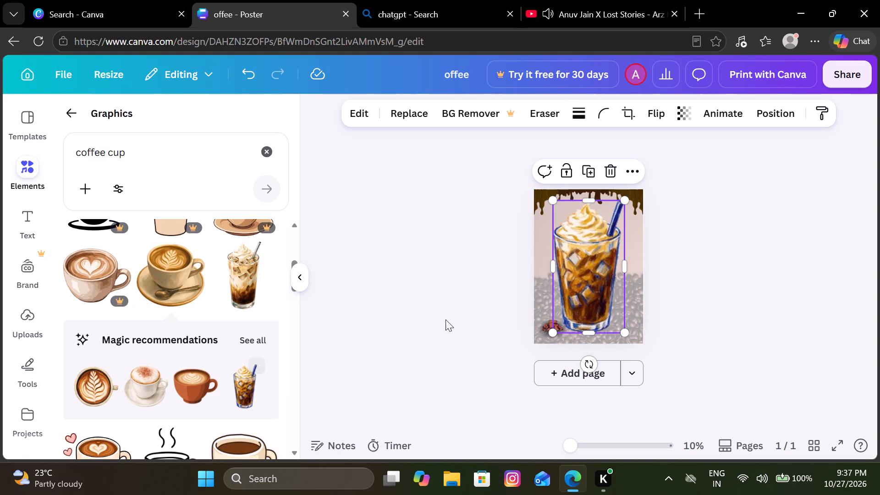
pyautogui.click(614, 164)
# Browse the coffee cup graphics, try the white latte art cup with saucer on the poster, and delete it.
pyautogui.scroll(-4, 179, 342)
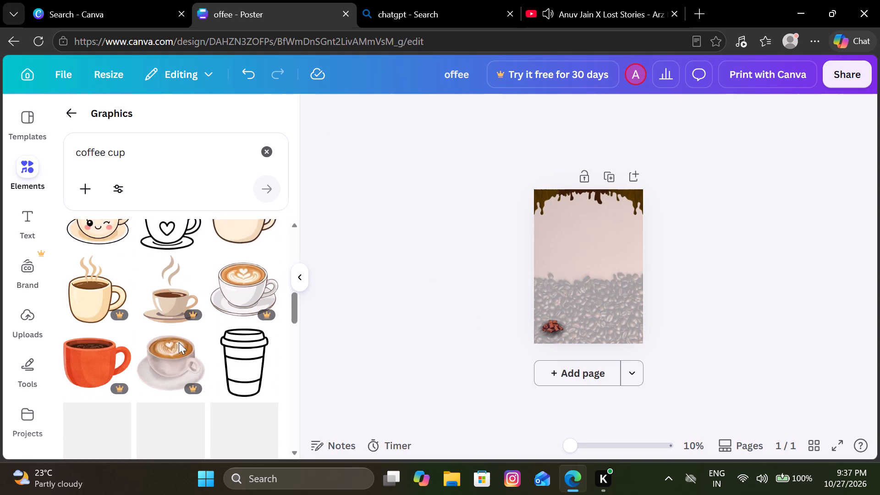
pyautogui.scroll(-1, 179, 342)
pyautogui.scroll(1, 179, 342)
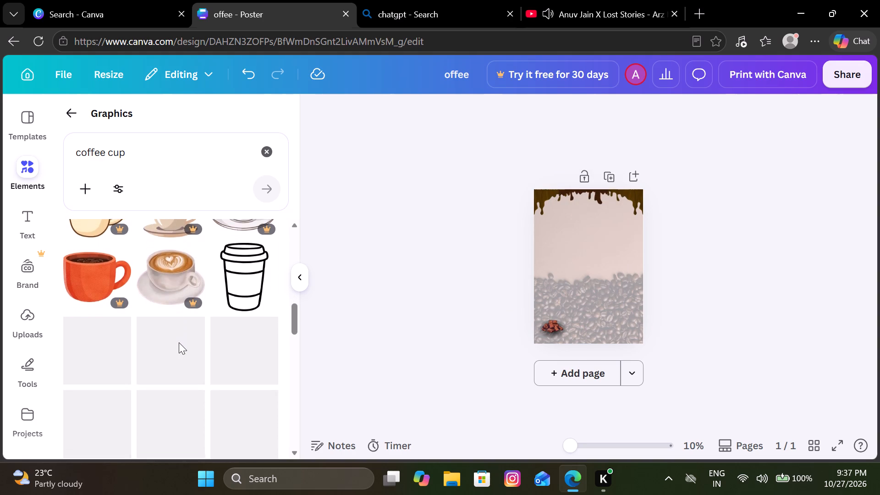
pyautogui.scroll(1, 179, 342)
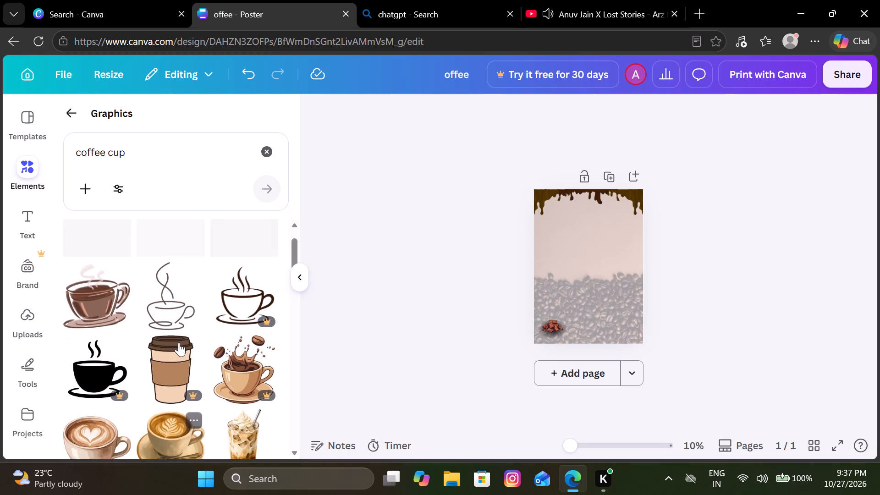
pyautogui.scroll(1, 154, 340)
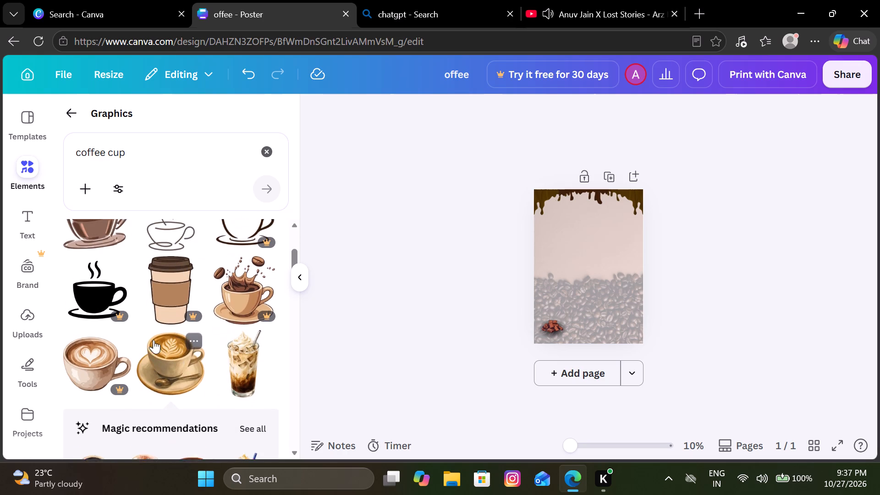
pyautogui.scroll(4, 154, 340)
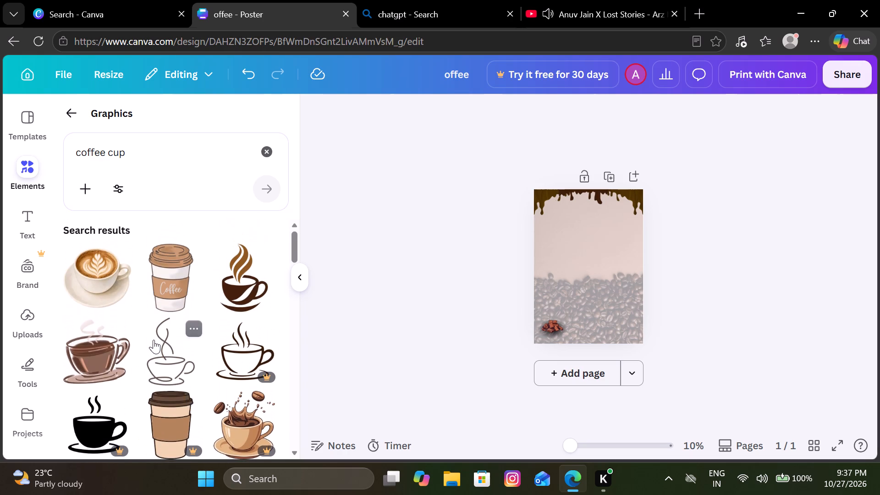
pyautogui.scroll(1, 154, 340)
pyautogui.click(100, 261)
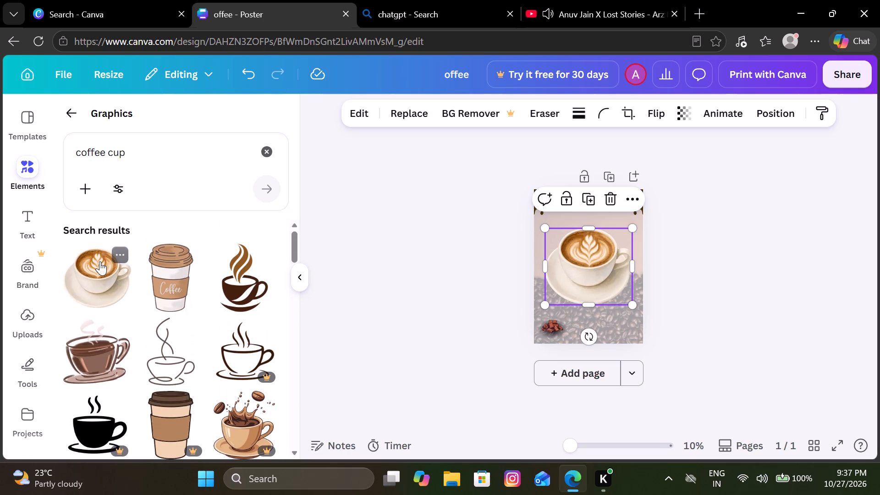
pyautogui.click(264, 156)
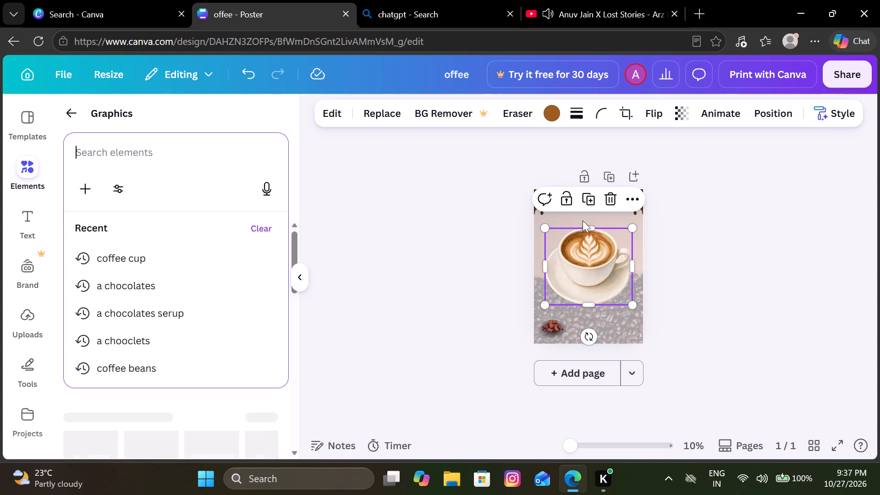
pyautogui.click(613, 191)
# Add the soft black oval gradient from the Gradient graphics to the poster.
pyautogui.scroll(-2, 199, 253)
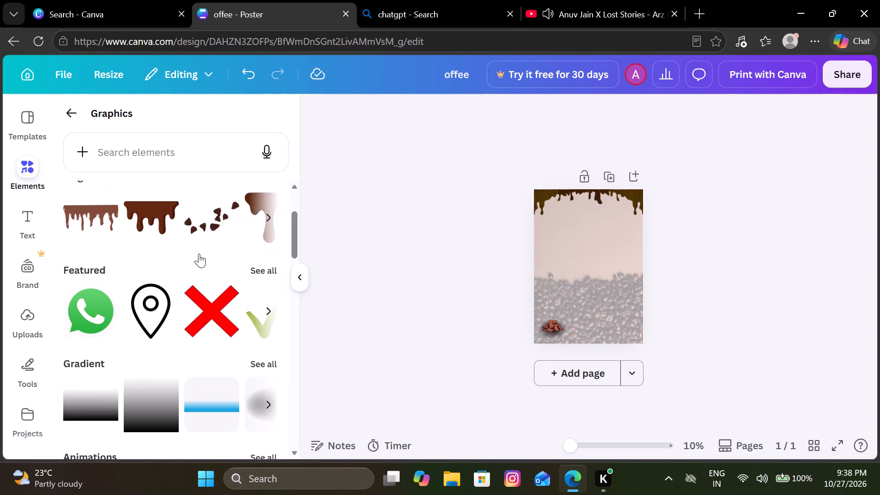
pyautogui.scroll(-2, 199, 253)
pyautogui.click(267, 254)
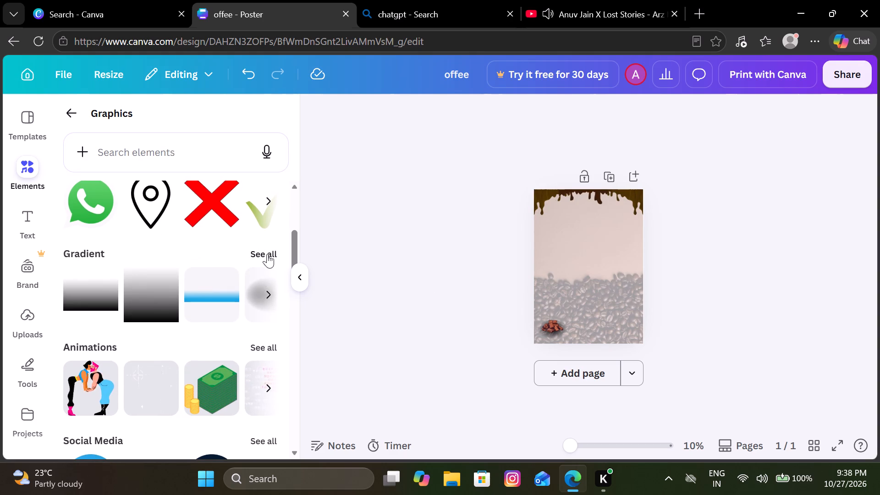
pyautogui.scroll(-2, 205, 289)
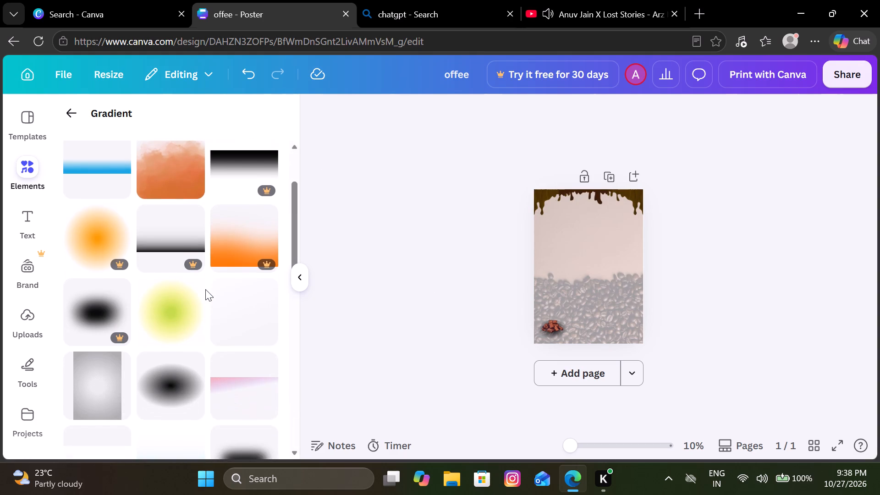
pyautogui.scroll(-3, 205, 289)
pyautogui.scroll(1, 205, 289)
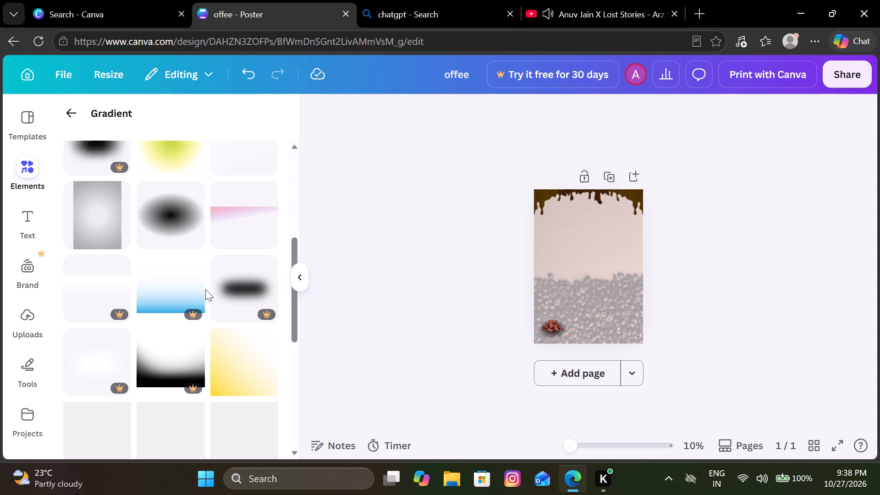
pyautogui.scroll(1, 205, 289)
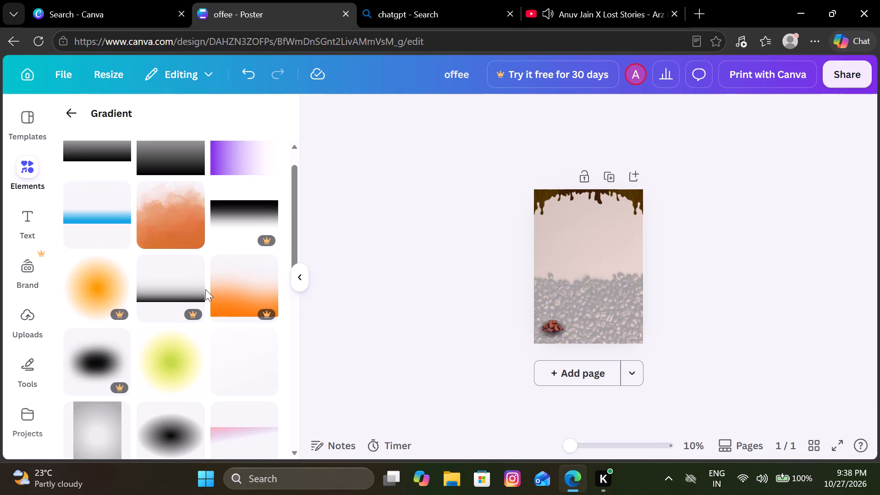
pyautogui.scroll(-8, 206, 275)
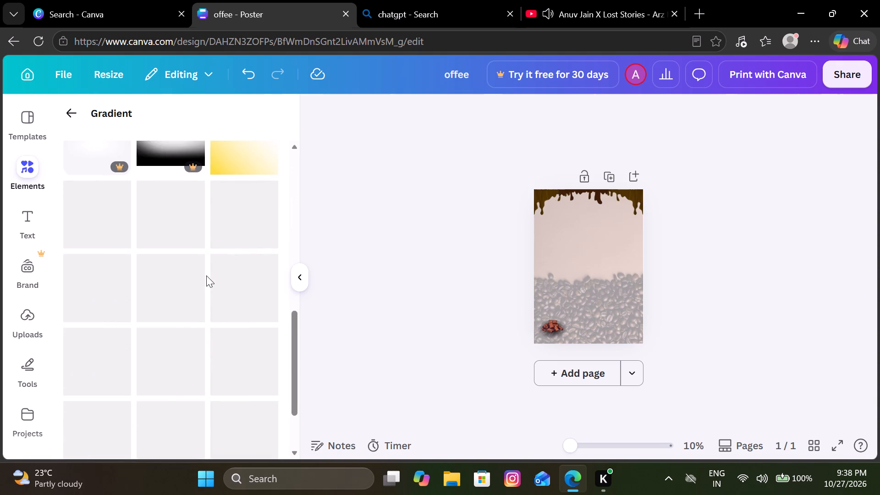
pyautogui.scroll(5, 206, 275)
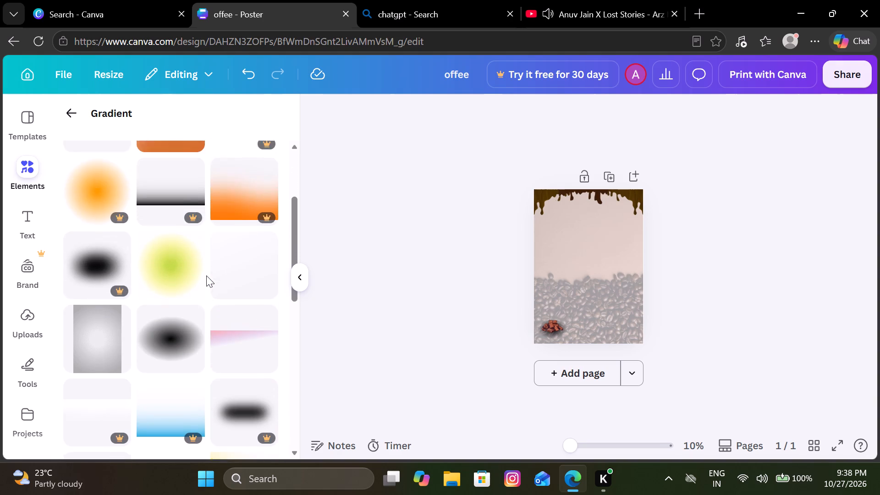
pyautogui.scroll(2, 206, 275)
pyautogui.click(70, 119)
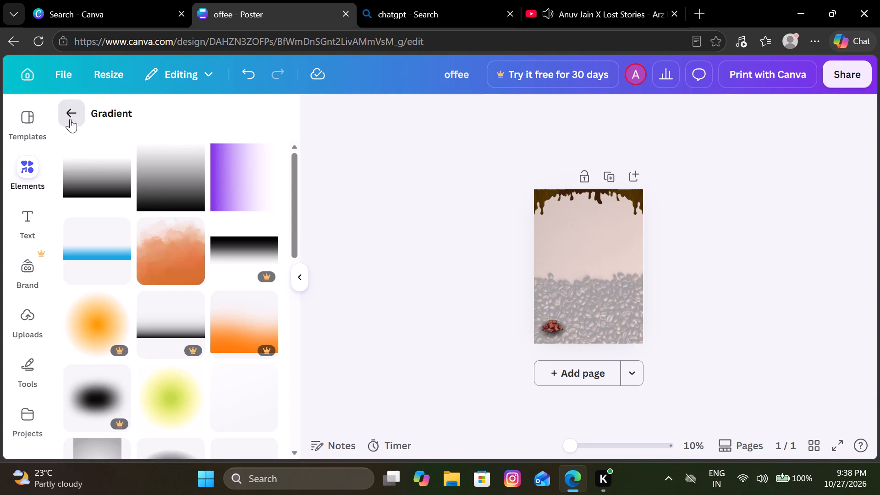
pyautogui.hscroll(-1, 257, 307)
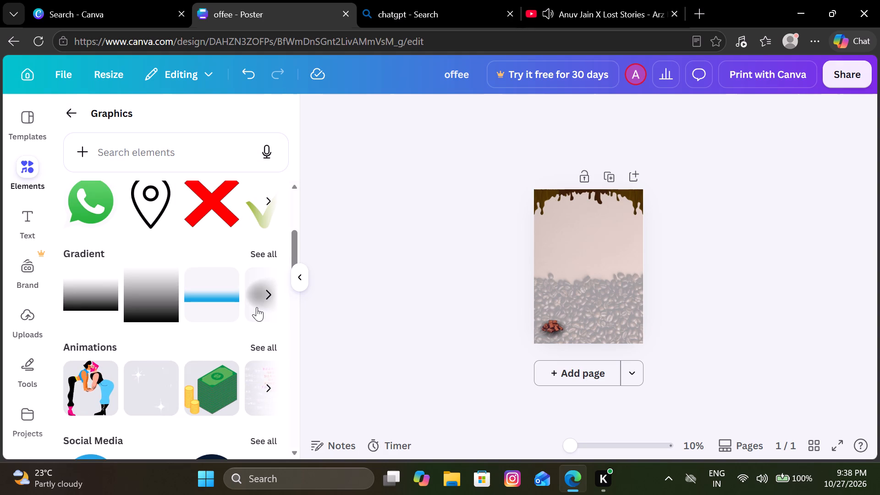
pyautogui.click(262, 261)
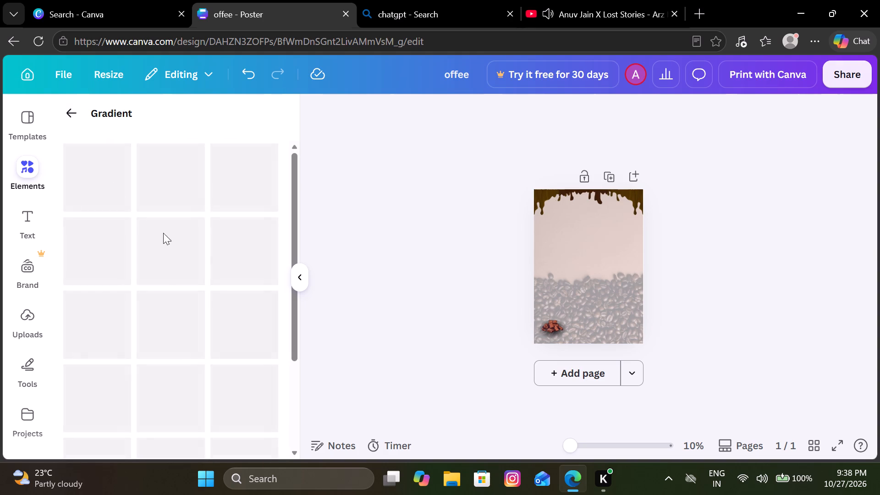
pyautogui.click(73, 109)
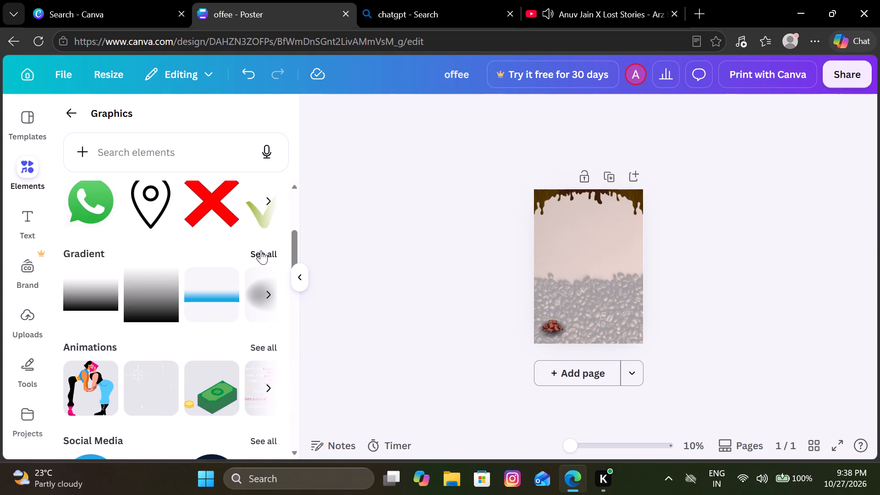
pyautogui.click(260, 250)
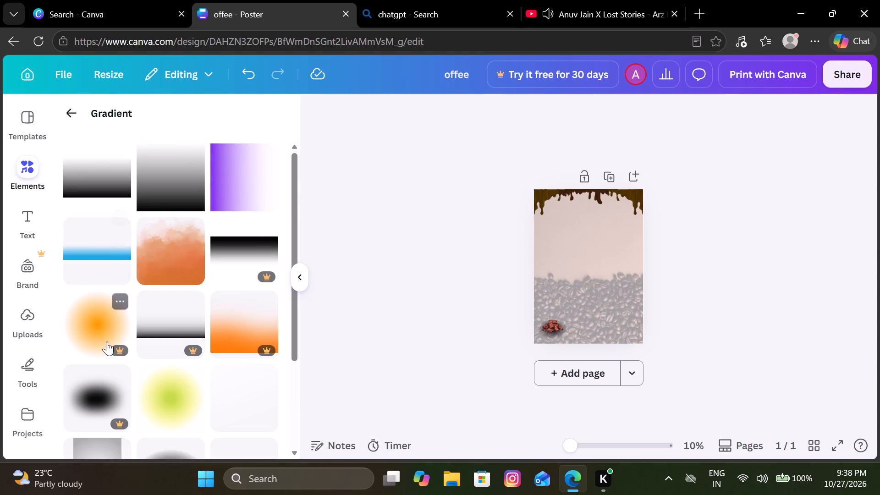
pyautogui.click(67, 110)
pyautogui.click(253, 302)
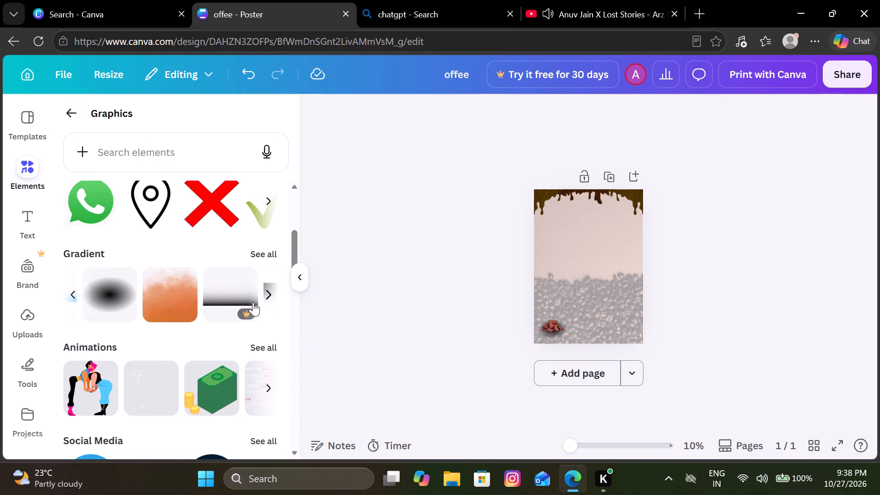
pyautogui.click(95, 281)
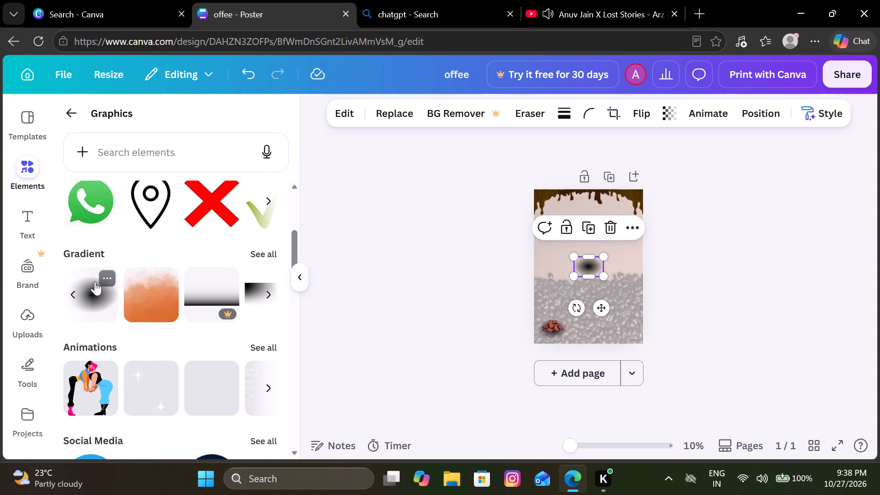
# Enlarge the black oval gradient to about 26.7 wide and centre it horizontally over the top of the coffee beans.
pyautogui.click(604, 279)
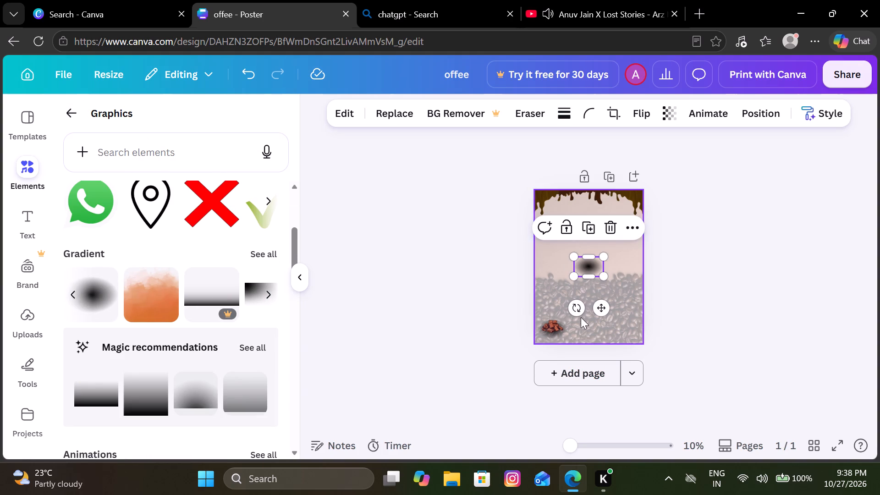
pyautogui.click(577, 313)
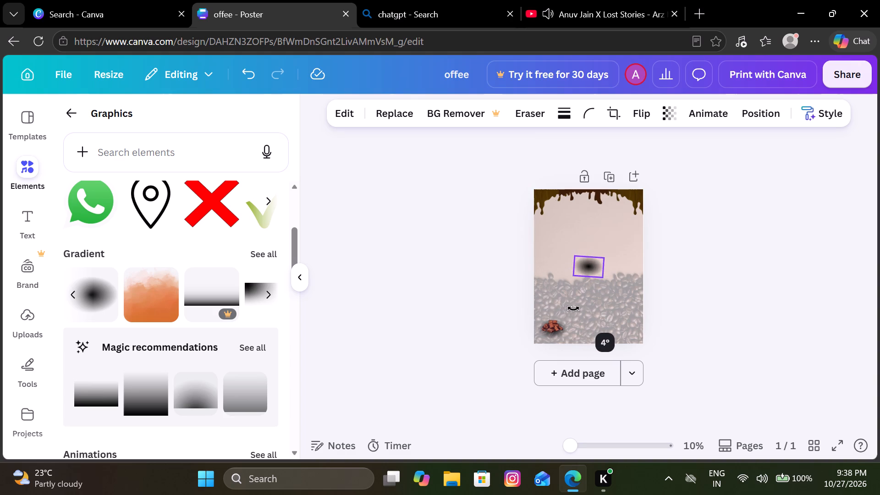
pyautogui.moveTo(601, 275); pyautogui.dragTo(644, 292)
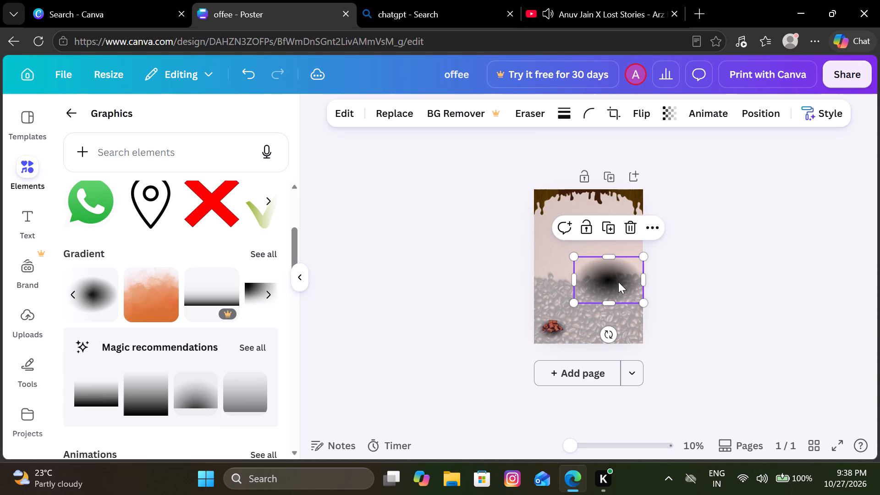
pyautogui.moveTo(618, 282); pyautogui.dragTo(600, 291)
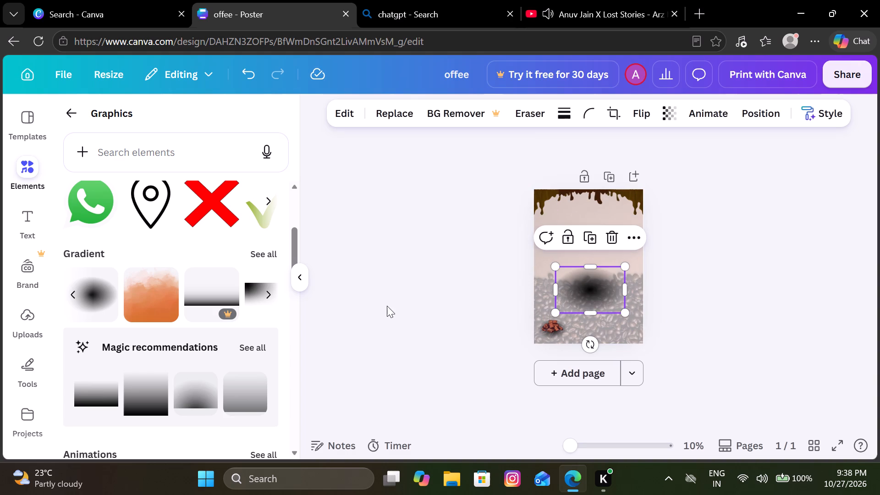
pyautogui.click(387, 306)
pyautogui.click(572, 293)
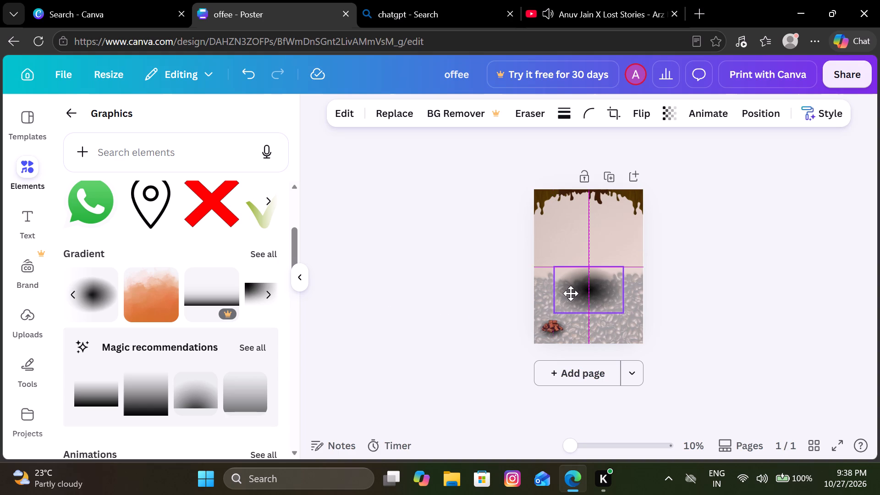
pyautogui.click(407, 308)
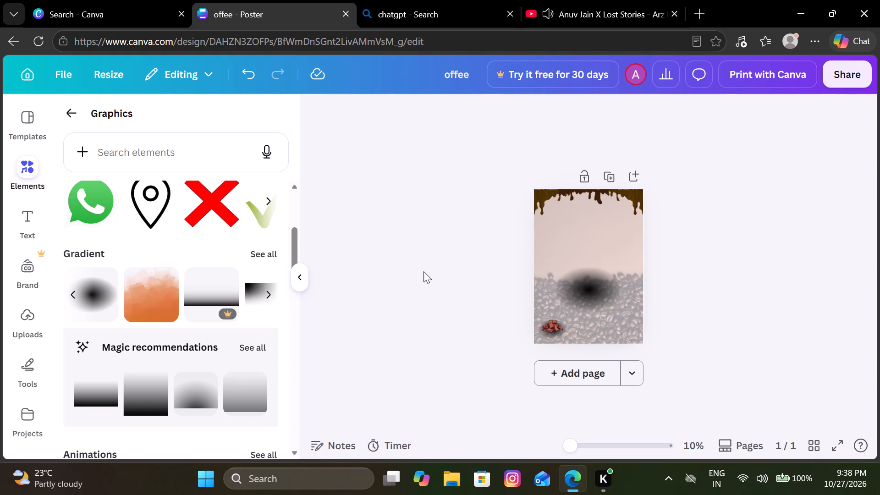
# Adjust the gradient's height from its upper edge and shift it slightly lower onto the coffee beans.
pyautogui.click(575, 281)
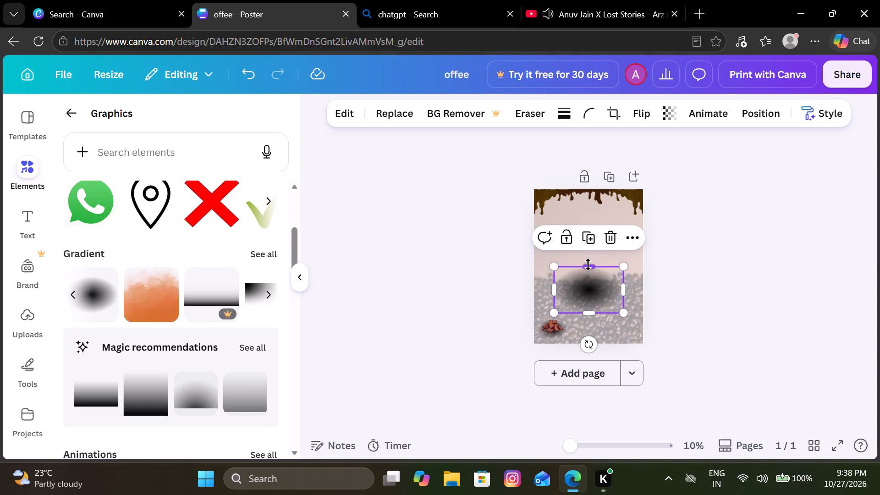
pyautogui.moveTo(588, 264); pyautogui.dragTo(590, 274)
pyautogui.click(481, 297)
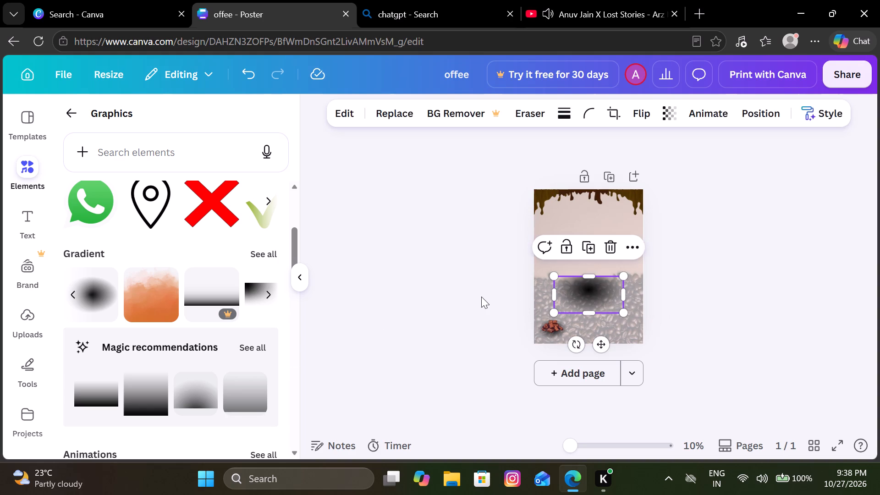
pyautogui.scroll(2, 261, 305)
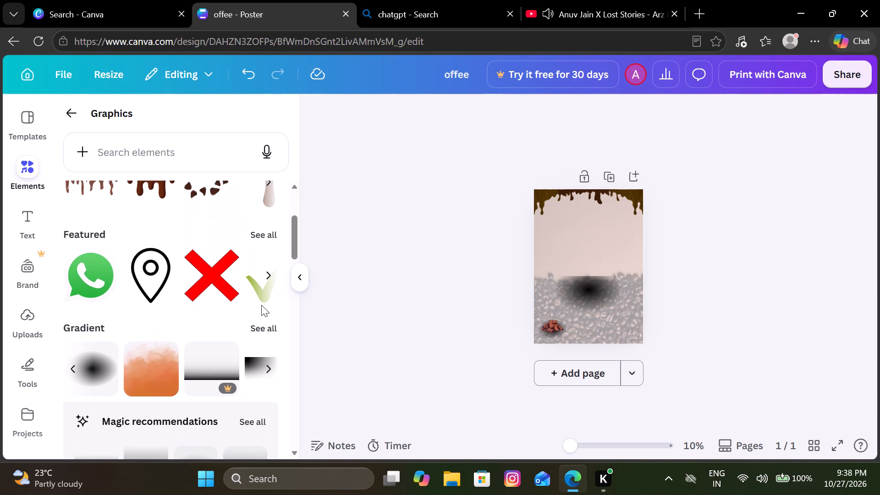
pyautogui.click(585, 286)
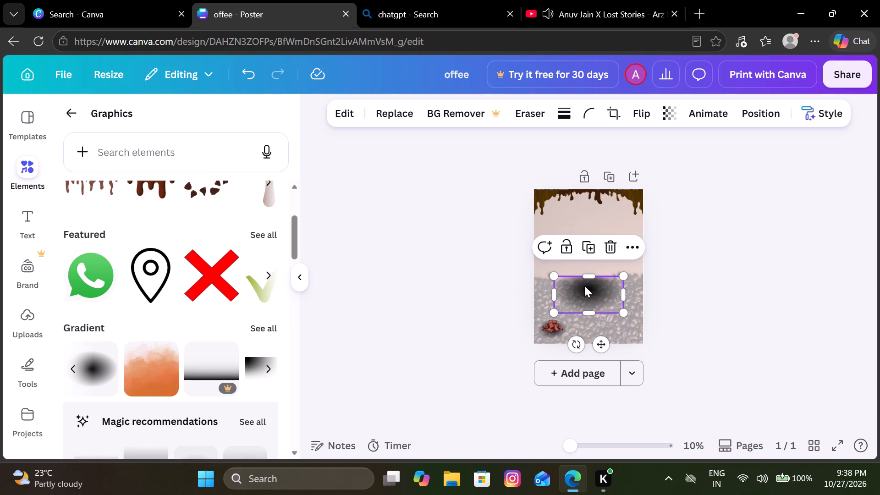
pyautogui.moveTo(586, 269); pyautogui.dragTo(588, 275)
pyautogui.moveTo(588, 275); pyautogui.dragTo(594, 291)
pyautogui.moveTo(590, 274); pyautogui.dragTo(588, 253)
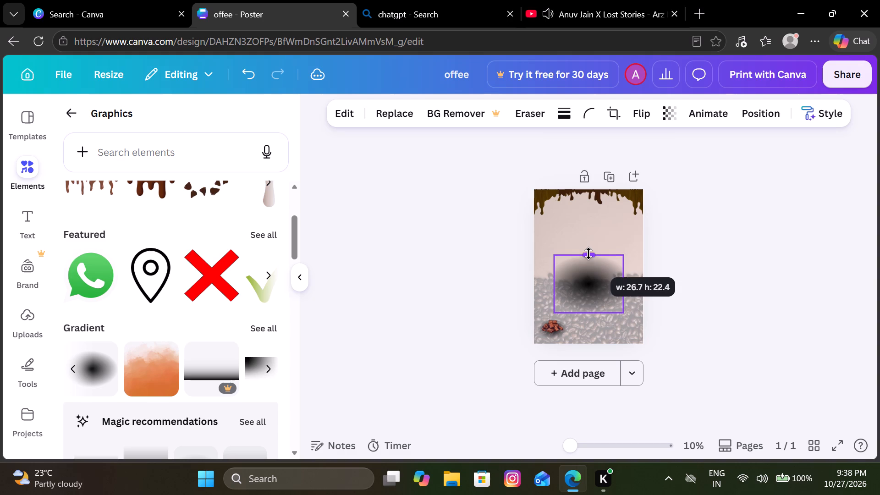
pyautogui.moveTo(588, 253); pyautogui.dragTo(588, 257)
pyautogui.moveTo(588, 294); pyautogui.dragTo(591, 299)
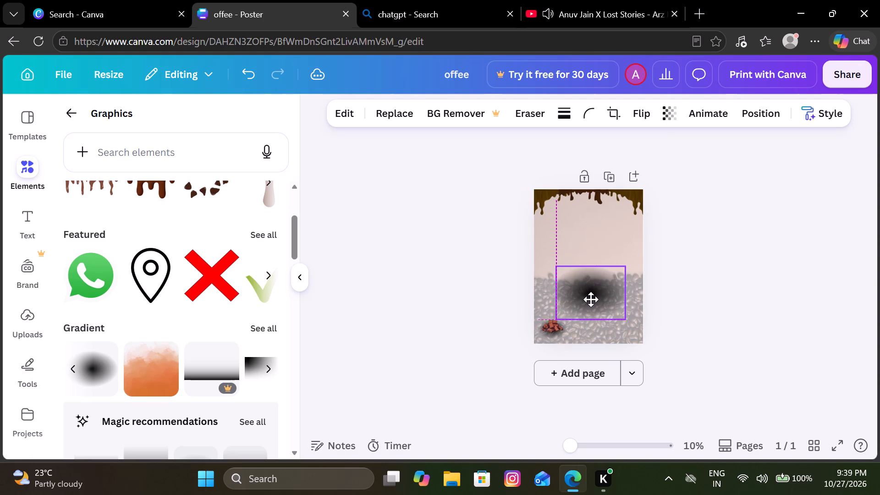
pyautogui.moveTo(591, 299); pyautogui.dragTo(591, 298)
pyautogui.click(427, 299)
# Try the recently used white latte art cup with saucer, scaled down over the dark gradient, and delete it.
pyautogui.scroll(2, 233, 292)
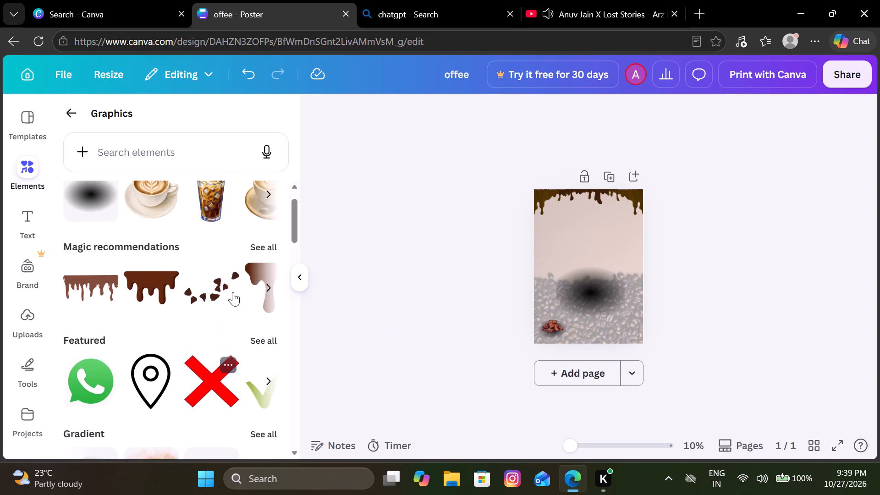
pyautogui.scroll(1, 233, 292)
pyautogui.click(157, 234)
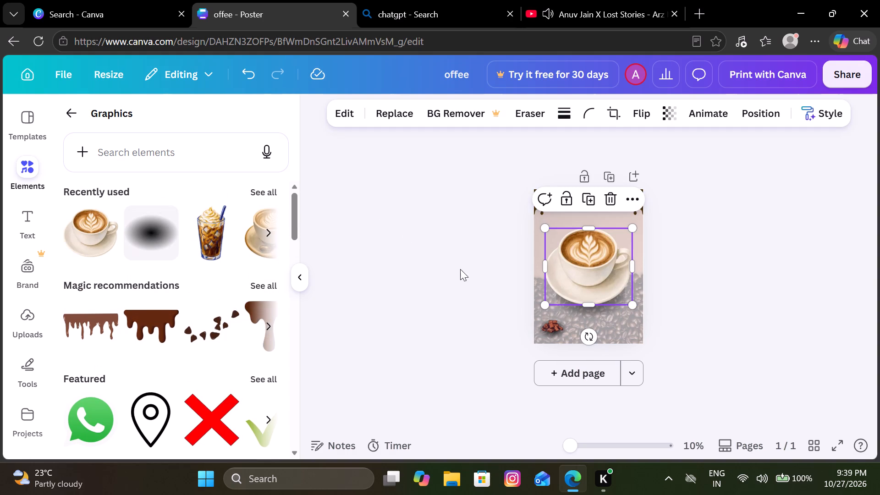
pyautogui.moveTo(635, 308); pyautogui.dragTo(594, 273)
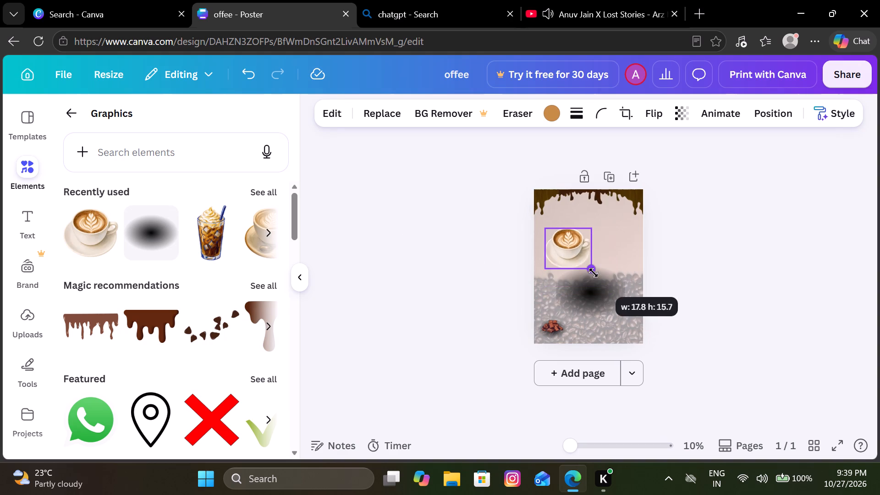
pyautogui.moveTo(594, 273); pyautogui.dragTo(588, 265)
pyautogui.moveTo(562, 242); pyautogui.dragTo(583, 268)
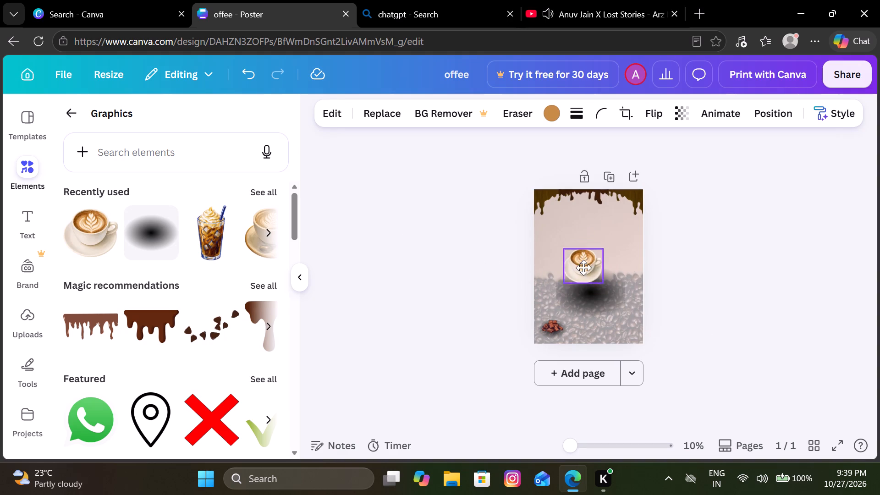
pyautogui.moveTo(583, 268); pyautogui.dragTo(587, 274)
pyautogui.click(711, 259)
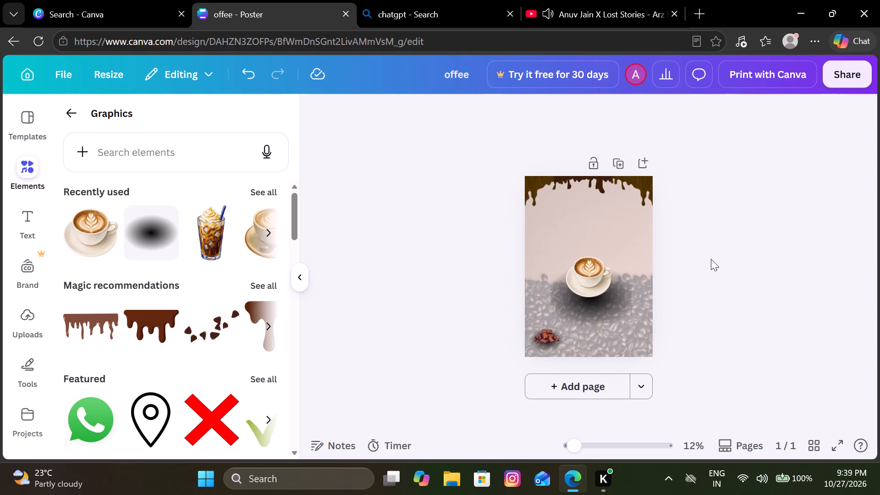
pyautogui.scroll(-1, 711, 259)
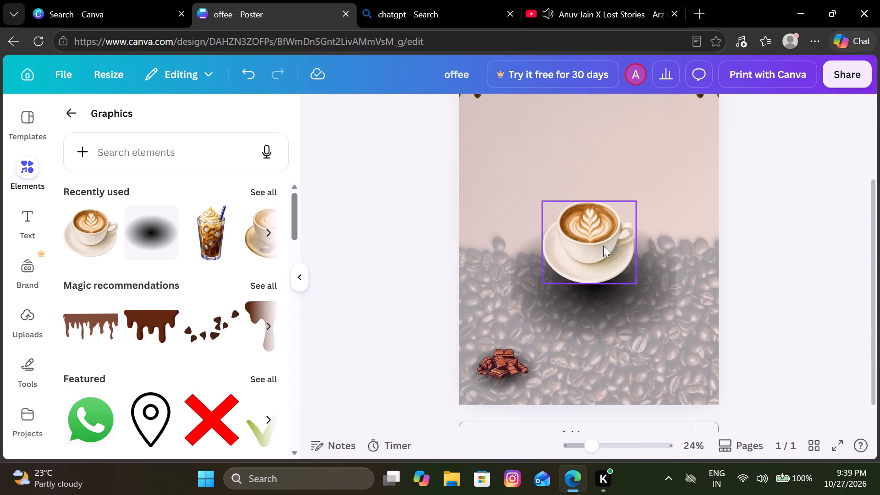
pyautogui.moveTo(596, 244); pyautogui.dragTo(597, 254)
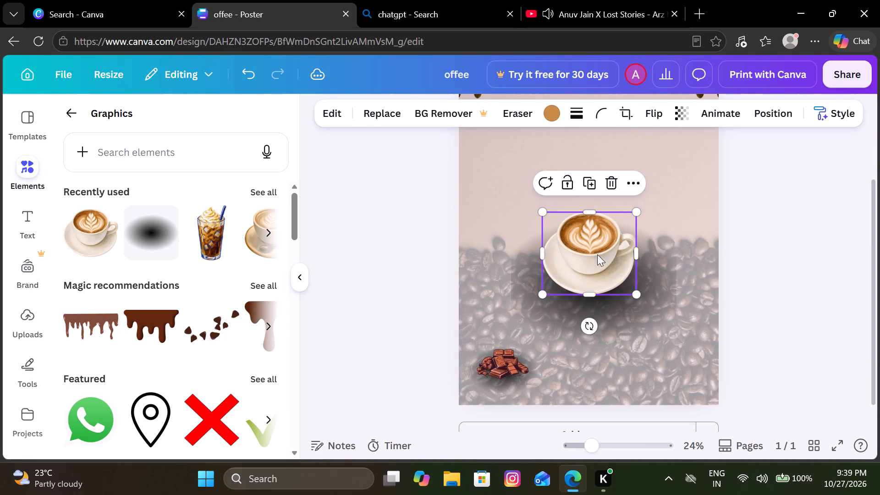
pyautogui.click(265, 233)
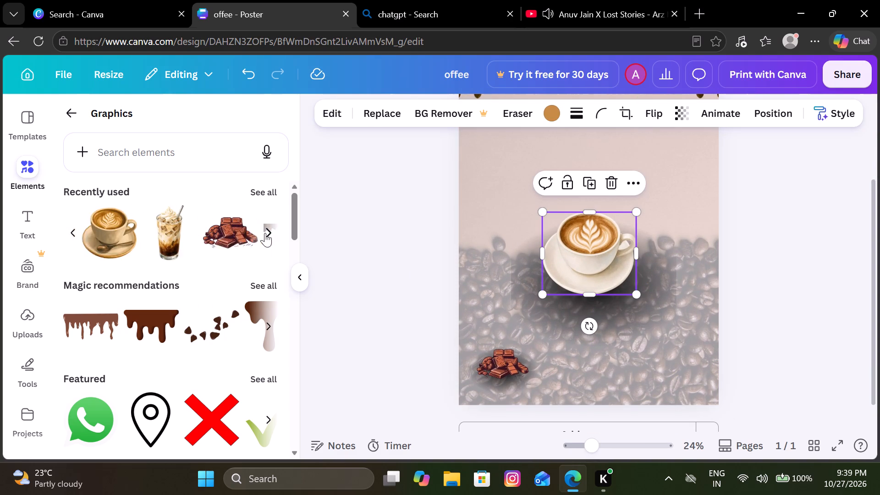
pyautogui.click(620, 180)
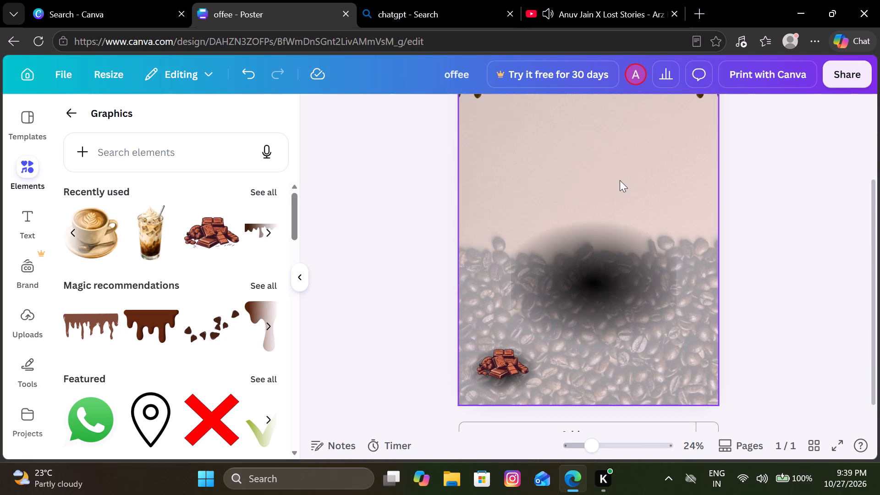
# Add the recently used tan latte cup with saucer and spoon, scale it down and place it over the dark gradient.
pyautogui.click(109, 229)
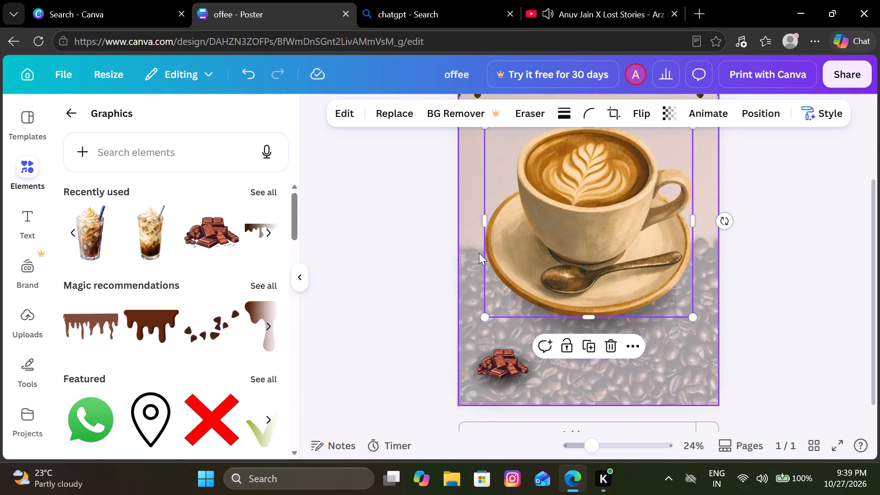
pyautogui.moveTo(692, 319); pyautogui.dragTo(630, 266)
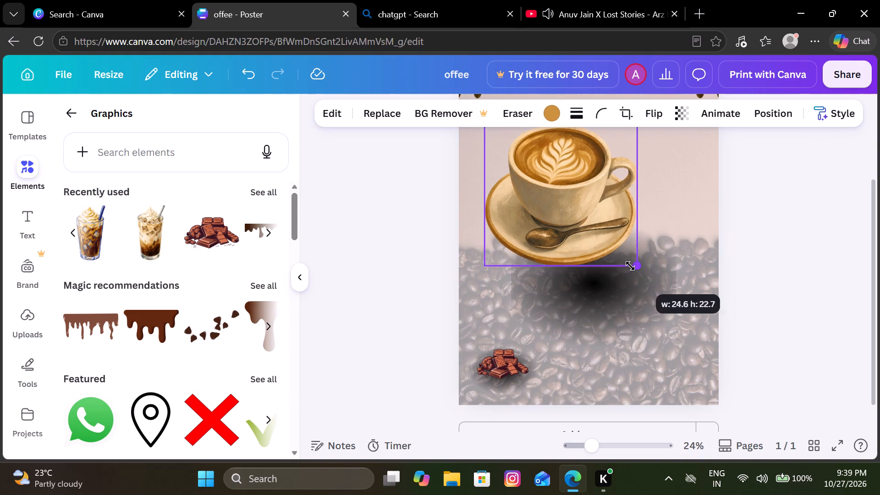
pyautogui.moveTo(630, 266); pyautogui.dragTo(612, 251)
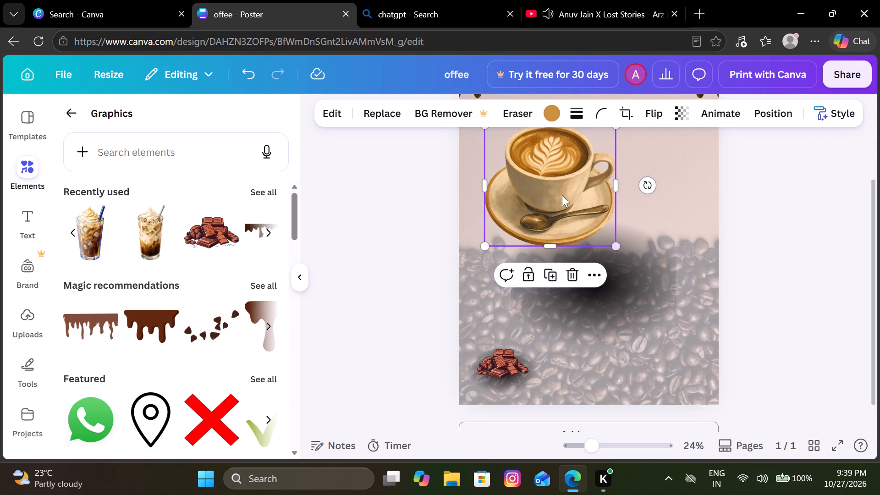
pyautogui.moveTo(560, 191); pyautogui.dragTo(602, 247)
pyautogui.click(820, 228)
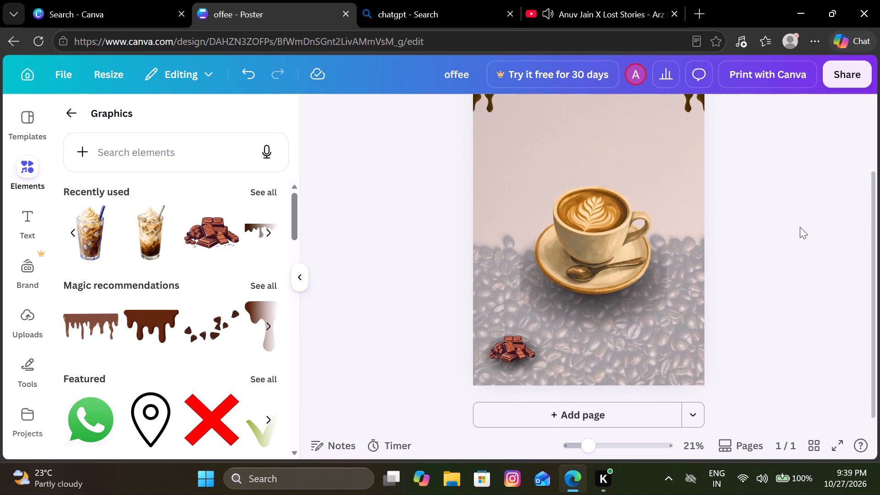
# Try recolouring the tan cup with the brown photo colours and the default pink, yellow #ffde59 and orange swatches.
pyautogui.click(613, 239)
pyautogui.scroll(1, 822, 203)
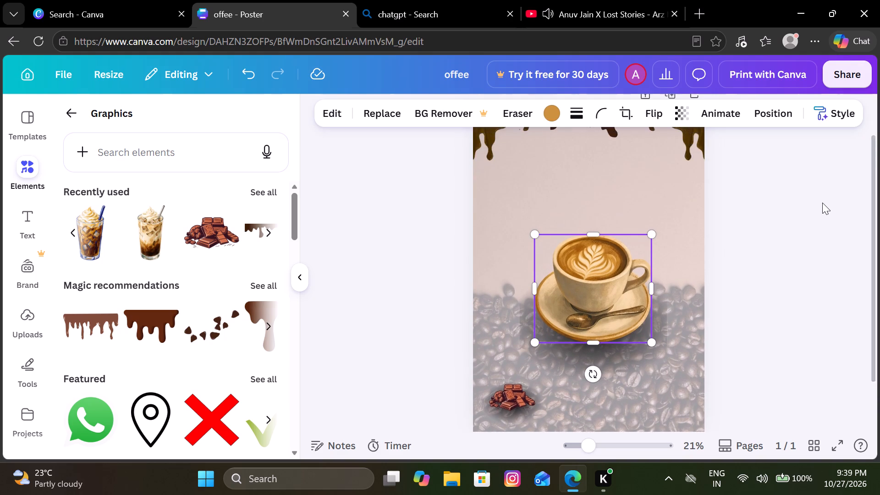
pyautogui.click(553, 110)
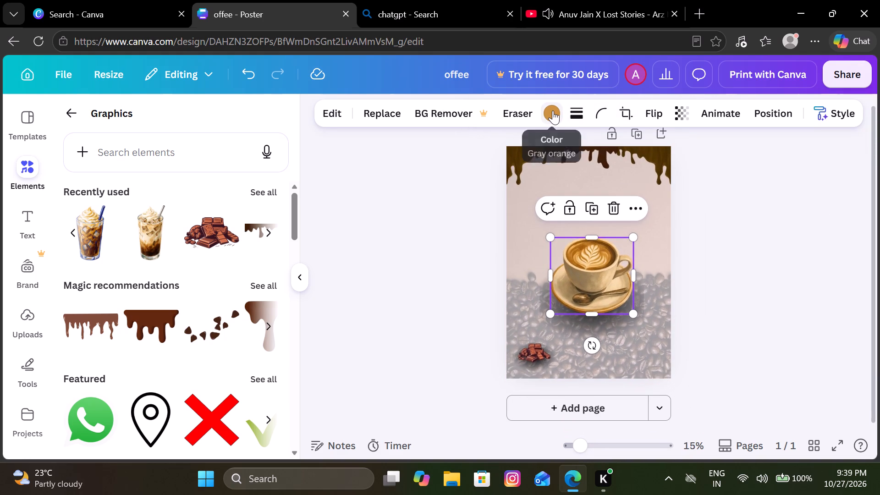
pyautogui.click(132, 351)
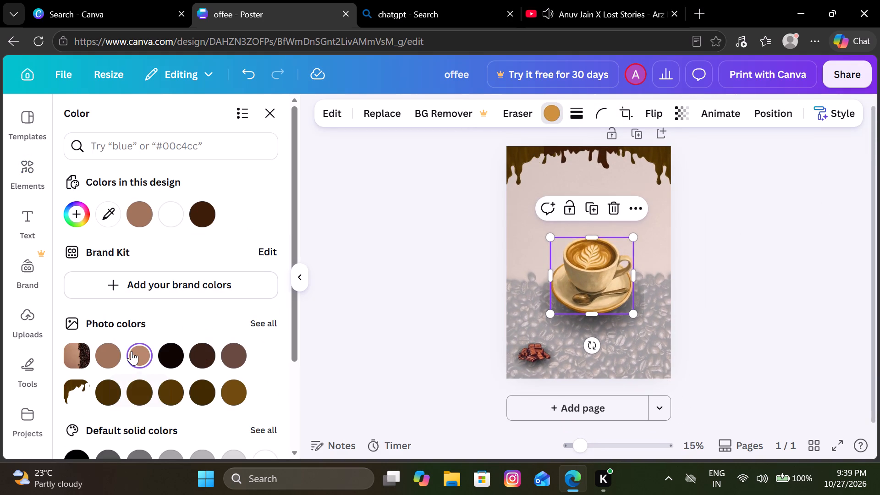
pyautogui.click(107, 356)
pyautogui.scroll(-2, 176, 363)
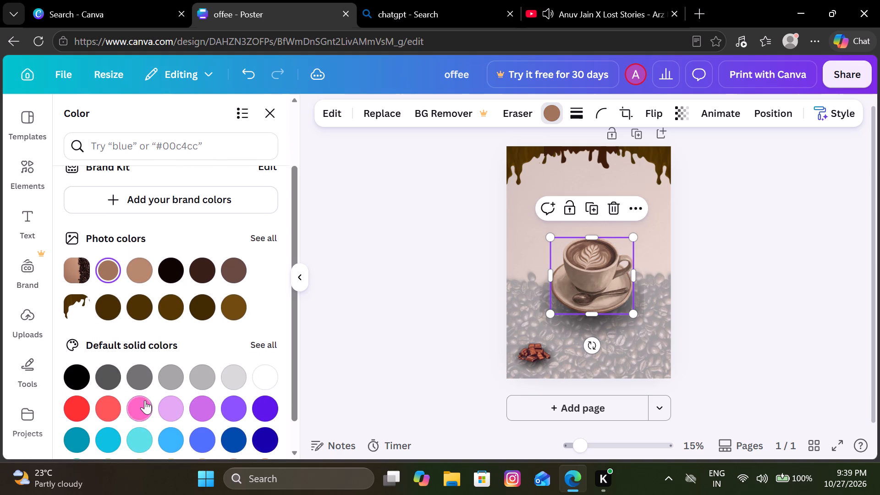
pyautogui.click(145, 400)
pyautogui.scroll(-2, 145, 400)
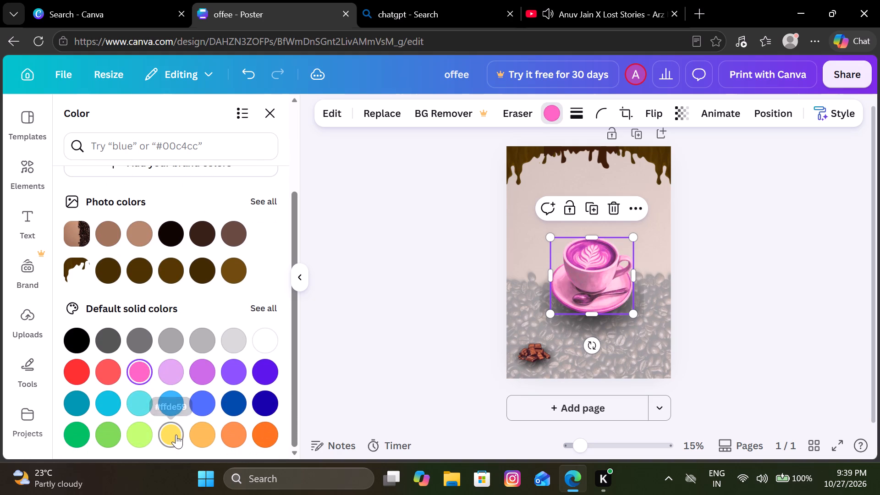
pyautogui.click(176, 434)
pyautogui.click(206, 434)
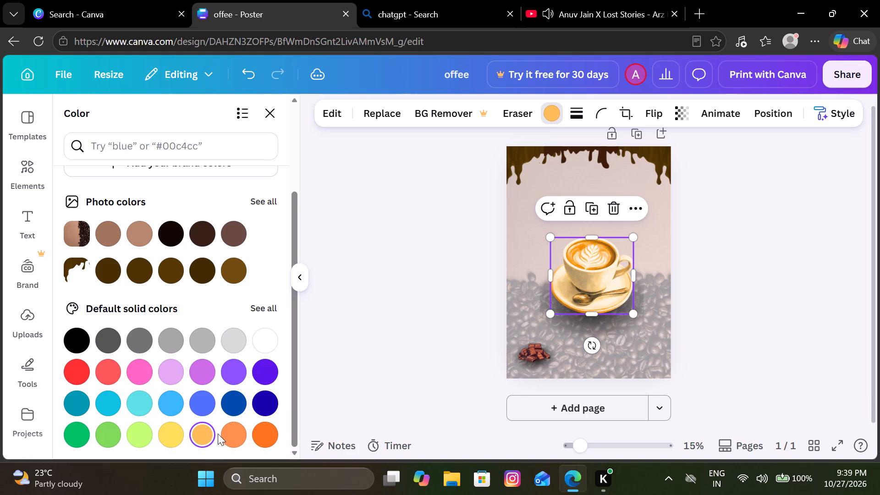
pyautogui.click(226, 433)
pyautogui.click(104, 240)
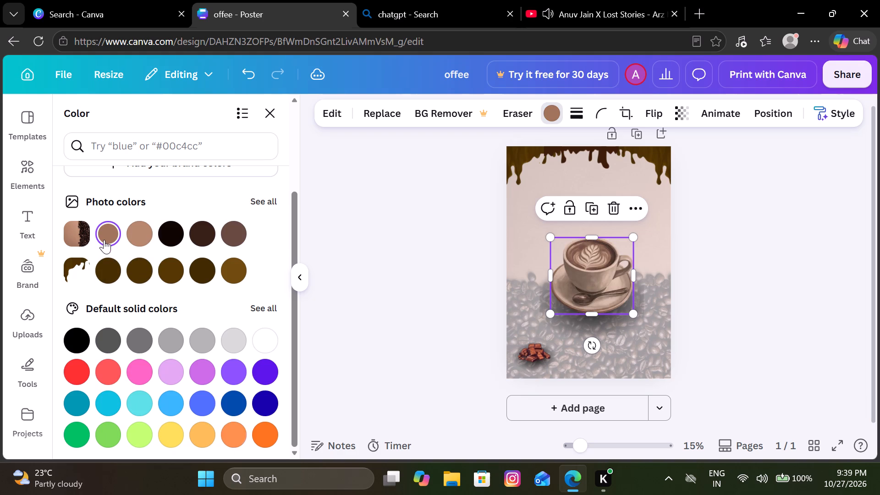
# Compare orange, peach and brown shades from the full default solid palette on the latte cup and settle on #cc7a00.
pyautogui.click(268, 310)
pyautogui.scroll(-1, 209, 347)
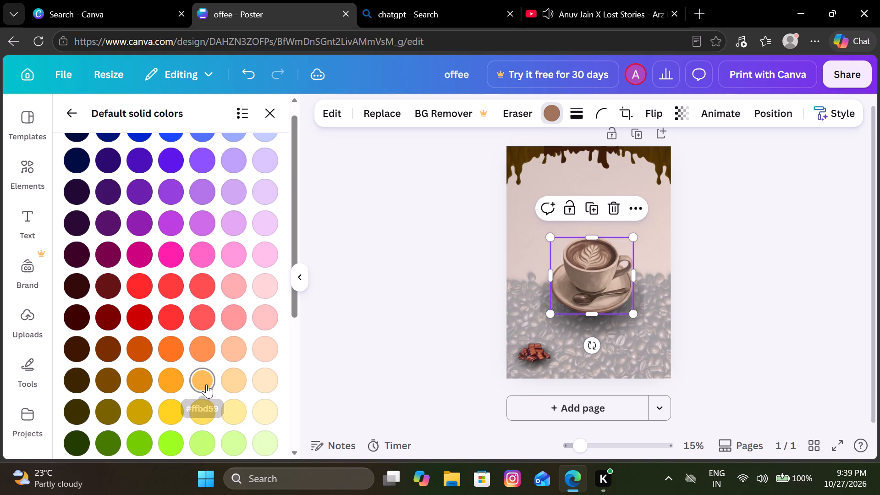
pyautogui.click(206, 384)
pyautogui.click(174, 382)
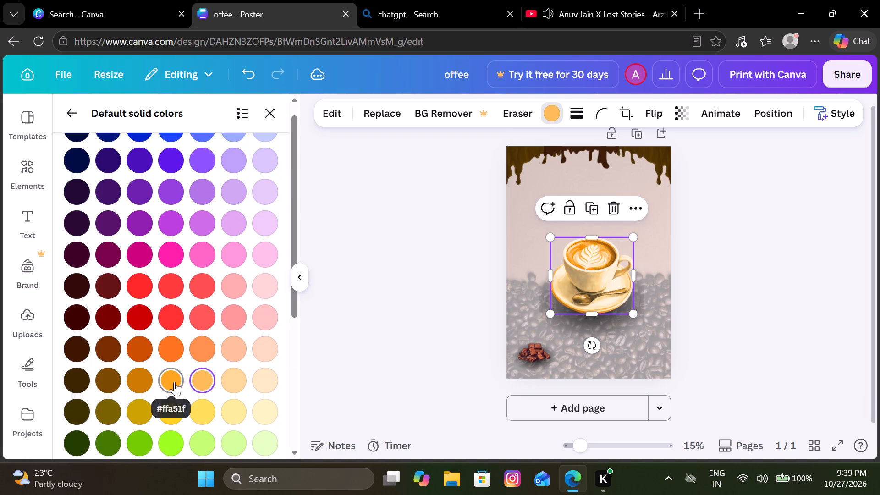
pyautogui.click(143, 385)
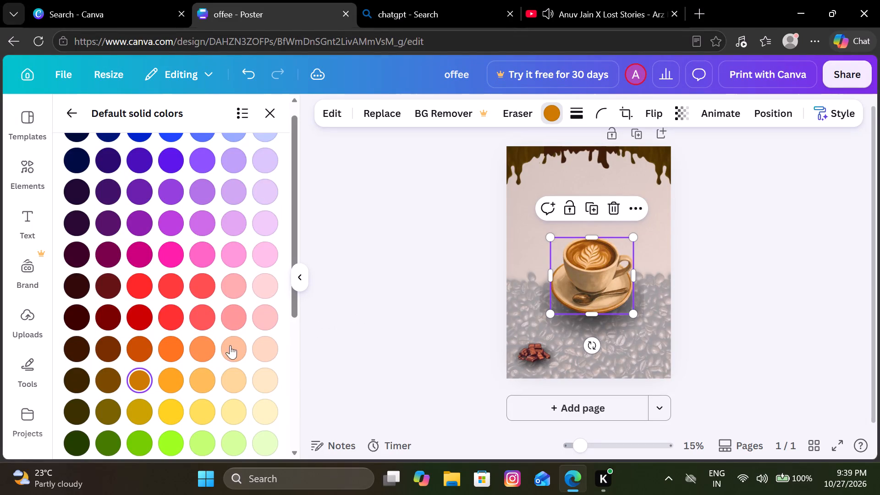
pyautogui.click(200, 358)
pyautogui.click(229, 351)
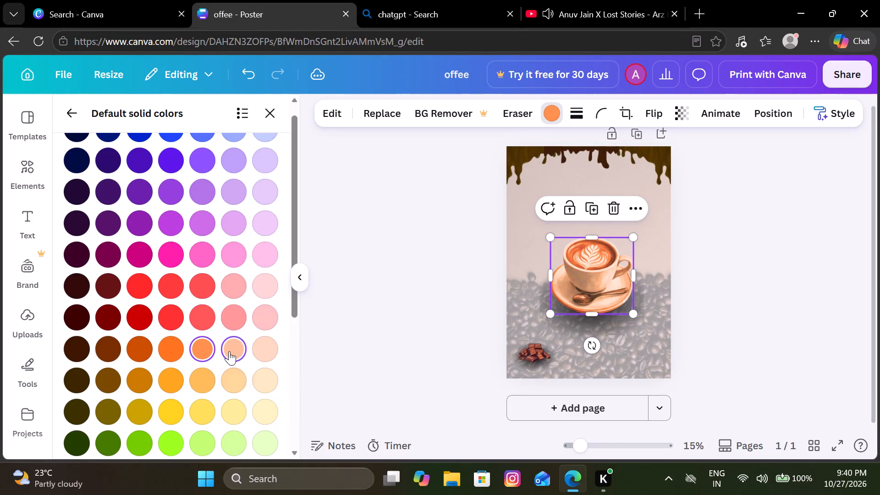
pyautogui.click(259, 346)
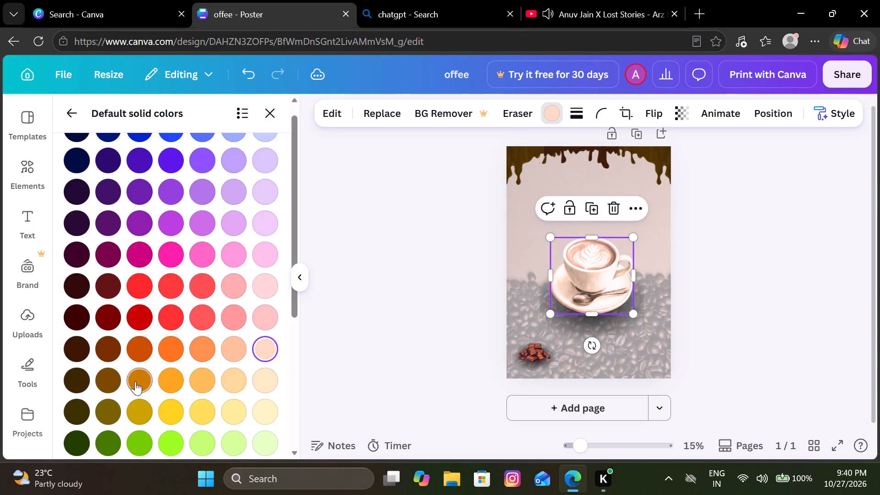
pyautogui.click(135, 381)
pyautogui.click(112, 386)
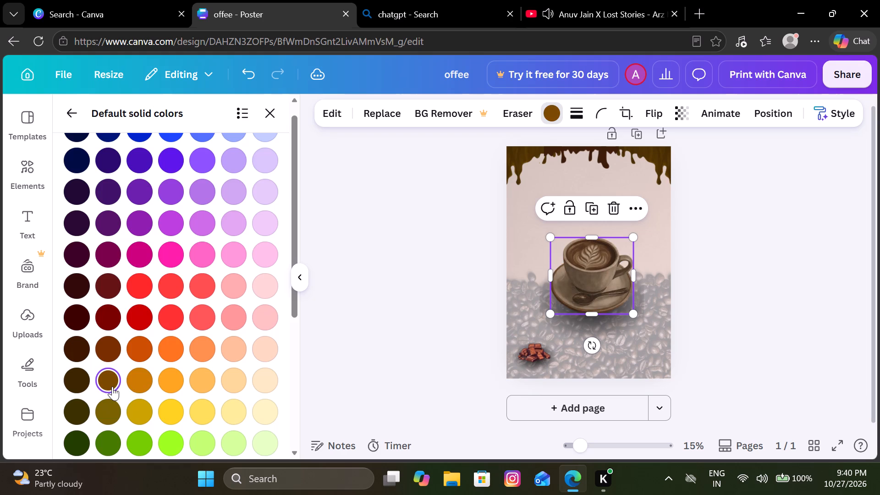
pyautogui.click(131, 385)
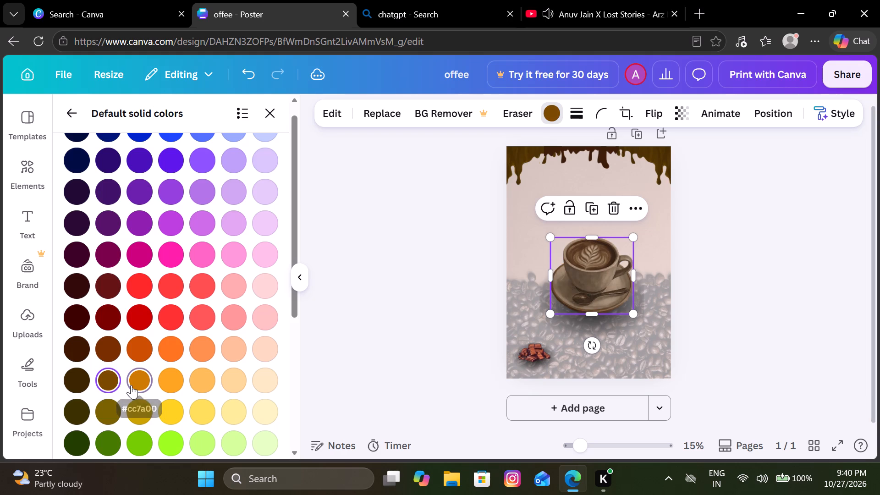
pyautogui.click(460, 278)
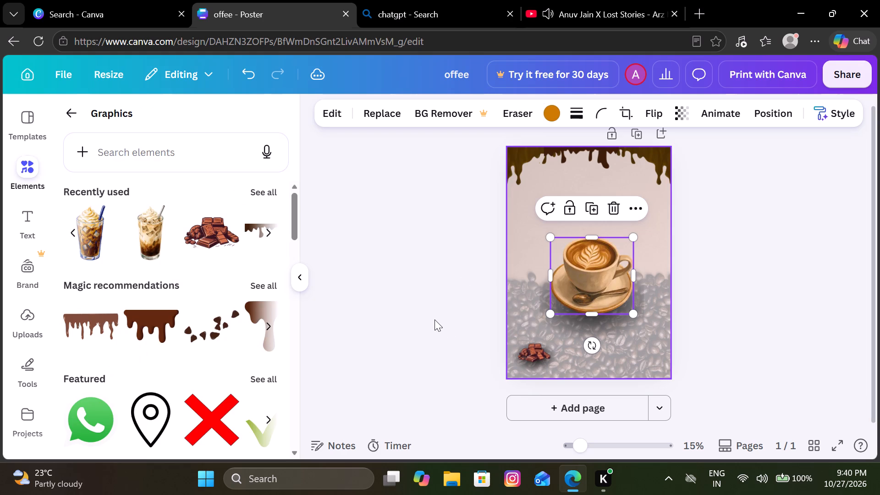
pyautogui.click(434, 319)
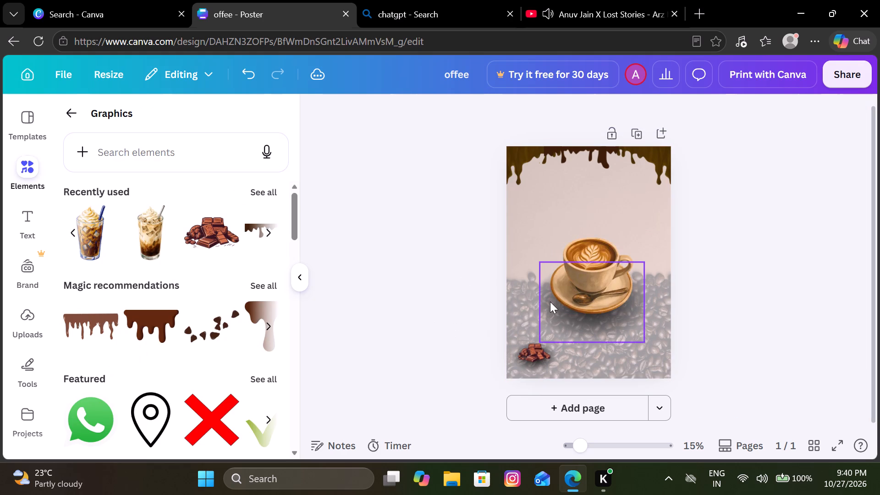
# Recolour the second brown tone of the coffee bean background with the cup's orange #cc7a00 from the design colours.
pyautogui.click(523, 309)
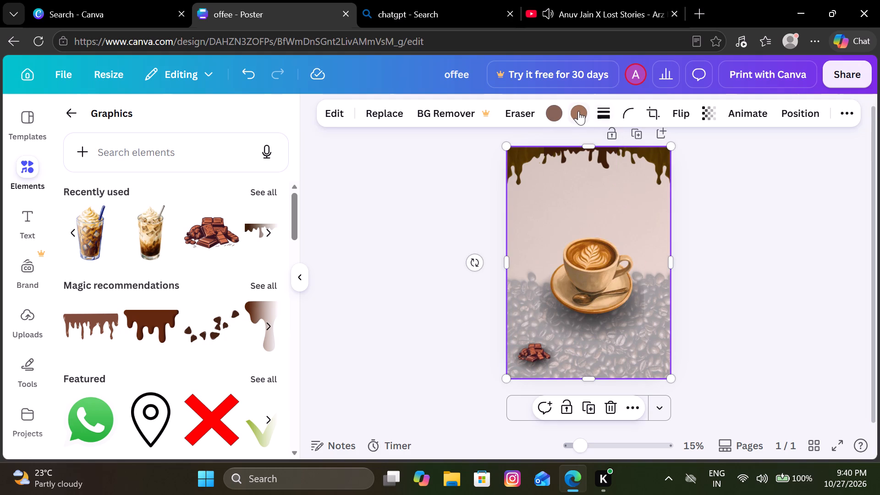
pyautogui.click(578, 110)
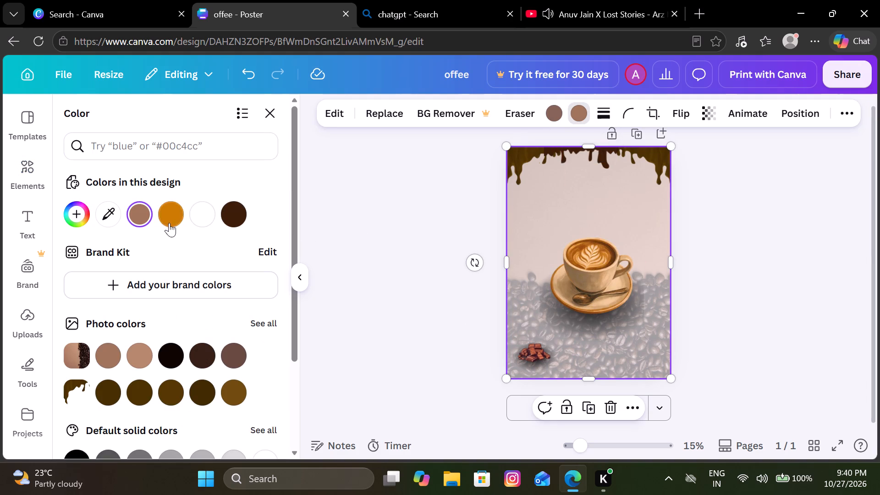
pyautogui.click(169, 222)
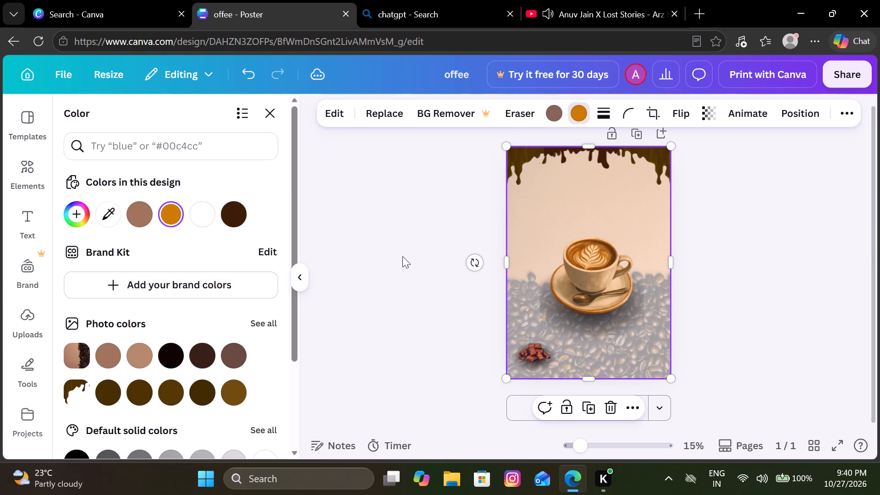
# Set the coffee bean background's transparency to 58.
pyautogui.click(704, 110)
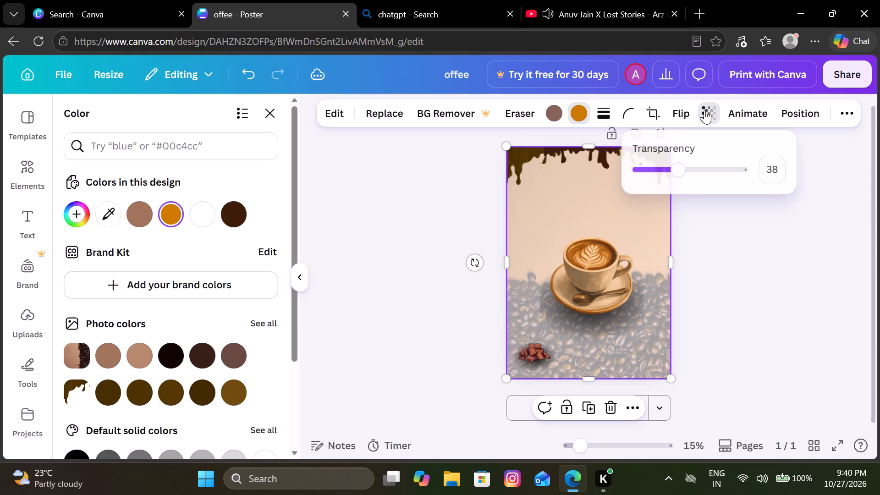
pyautogui.moveTo(681, 170); pyautogui.dragTo(699, 173)
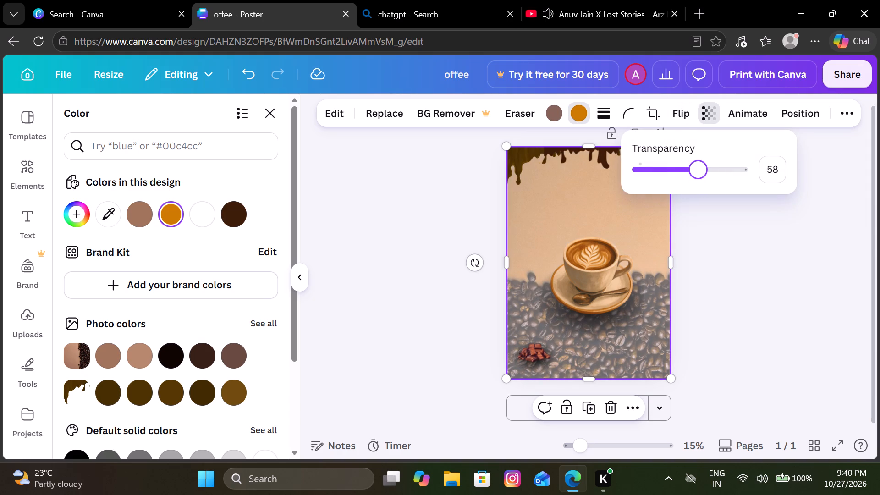
pyautogui.moveTo(699, 173); pyautogui.dragTo(698, 173)
pyautogui.click(732, 284)
pyautogui.click(732, 284)
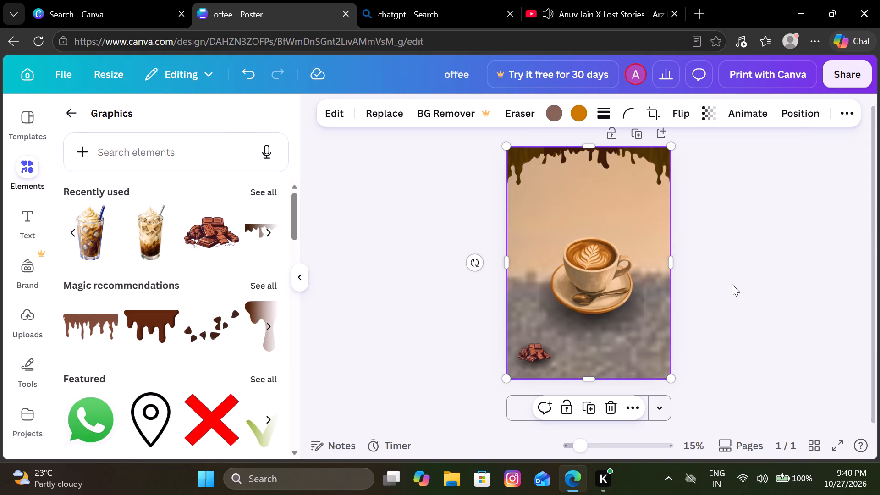
pyautogui.click(606, 213)
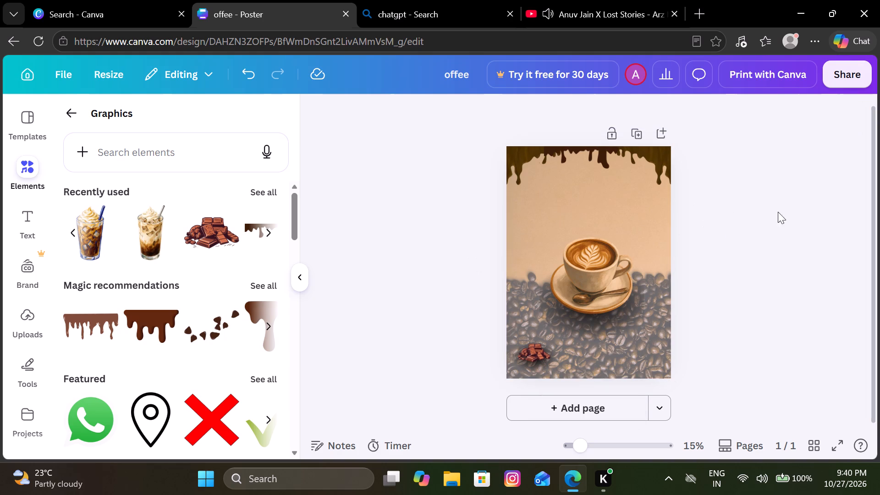
pyautogui.click(806, 218)
# Browse the text styles and font combinations for one that suits the poster.
pyautogui.click(25, 219)
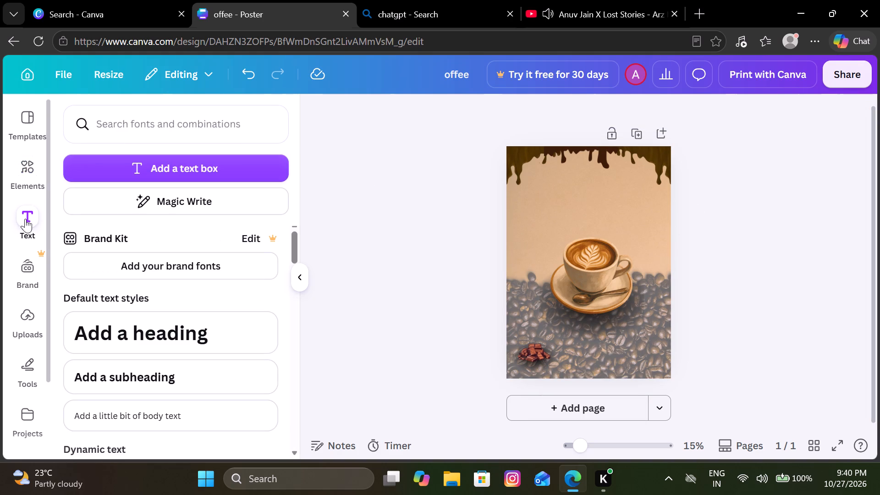
pyautogui.scroll(-1, 61, 330)
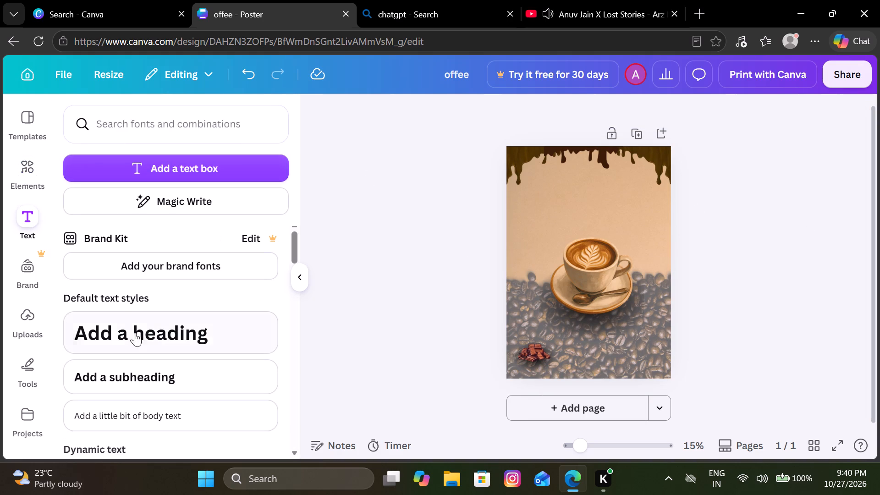
pyautogui.scroll(-7, 153, 332)
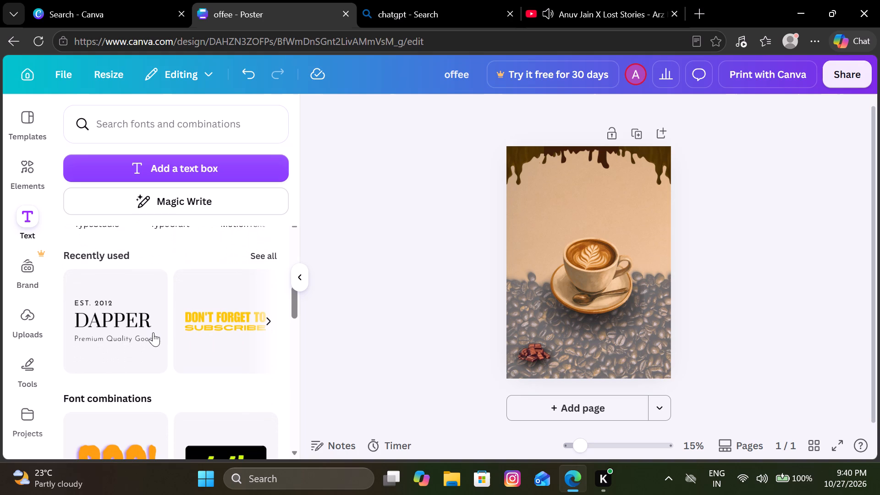
pyautogui.scroll(-1, 153, 332)
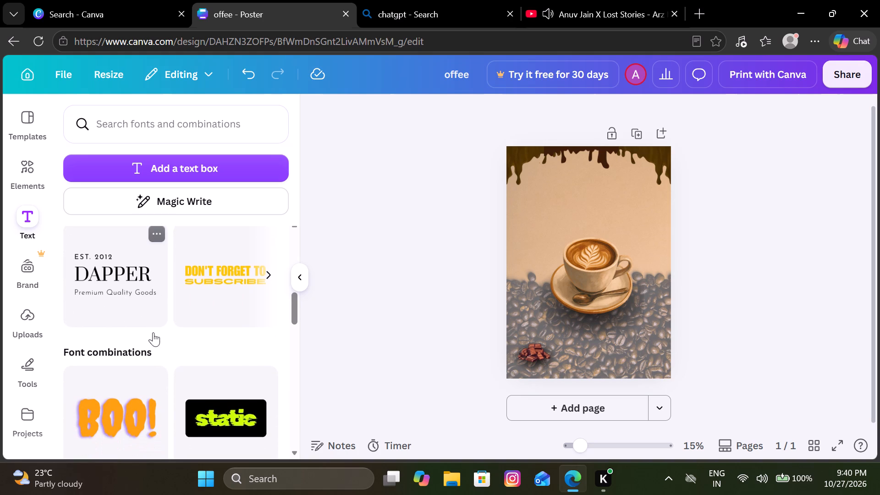
pyautogui.scroll(-3, 153, 332)
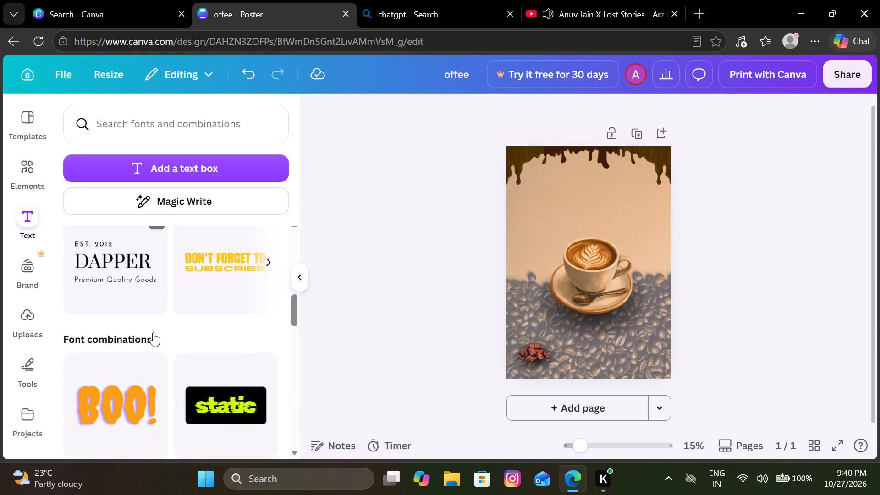
pyautogui.scroll(-2, 153, 332)
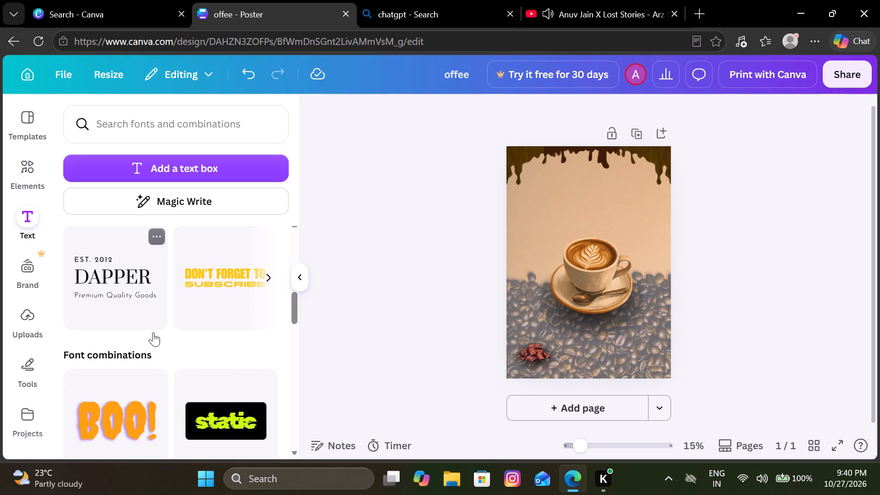
pyautogui.scroll(-4, 153, 332)
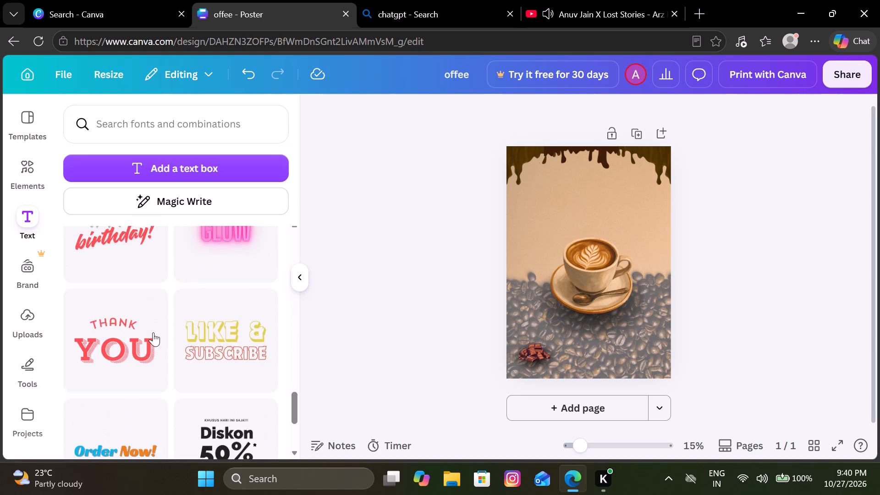
pyautogui.scroll(-5, 153, 332)
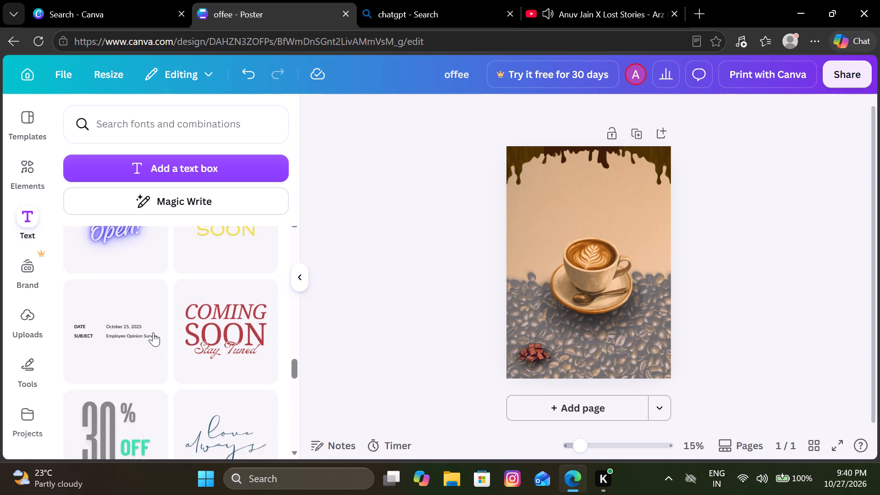
pyautogui.scroll(-3, 153, 332)
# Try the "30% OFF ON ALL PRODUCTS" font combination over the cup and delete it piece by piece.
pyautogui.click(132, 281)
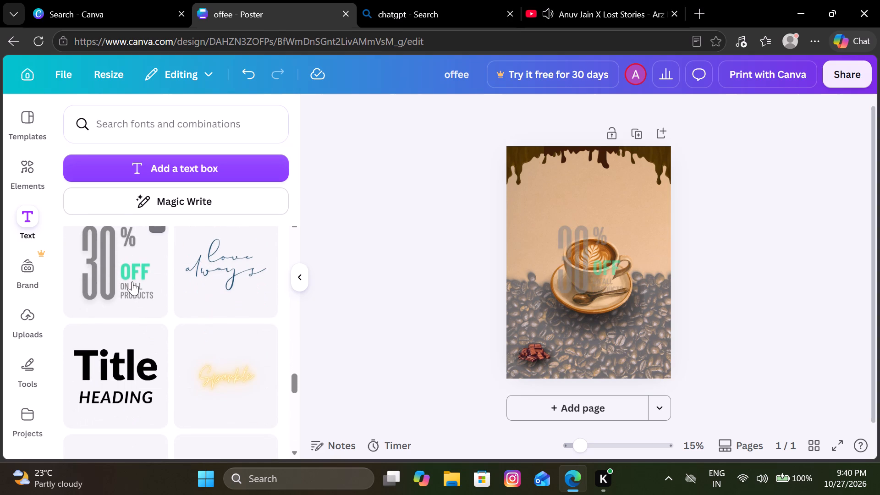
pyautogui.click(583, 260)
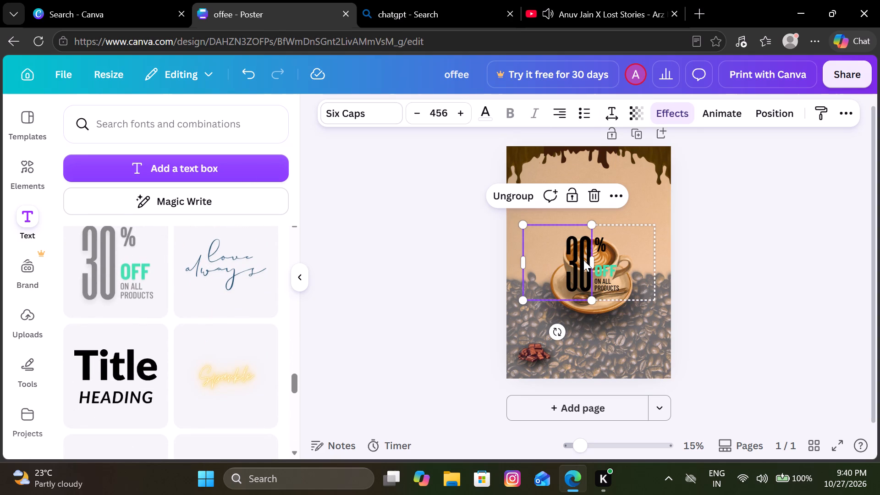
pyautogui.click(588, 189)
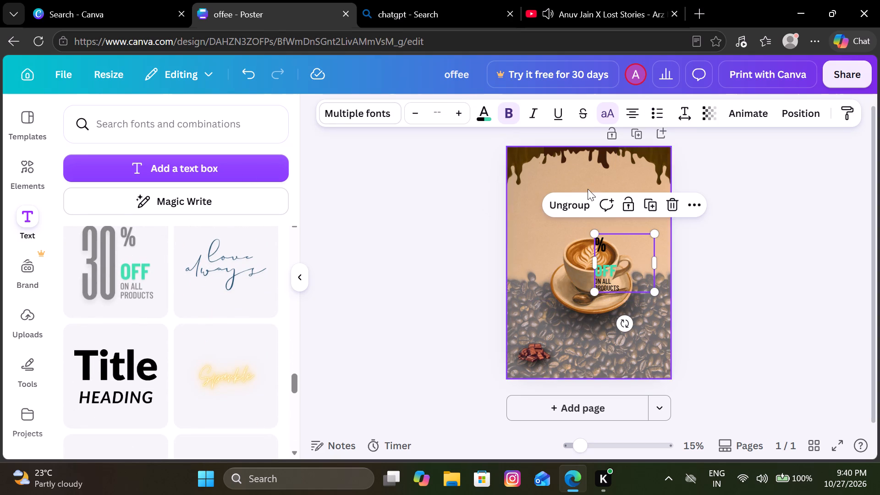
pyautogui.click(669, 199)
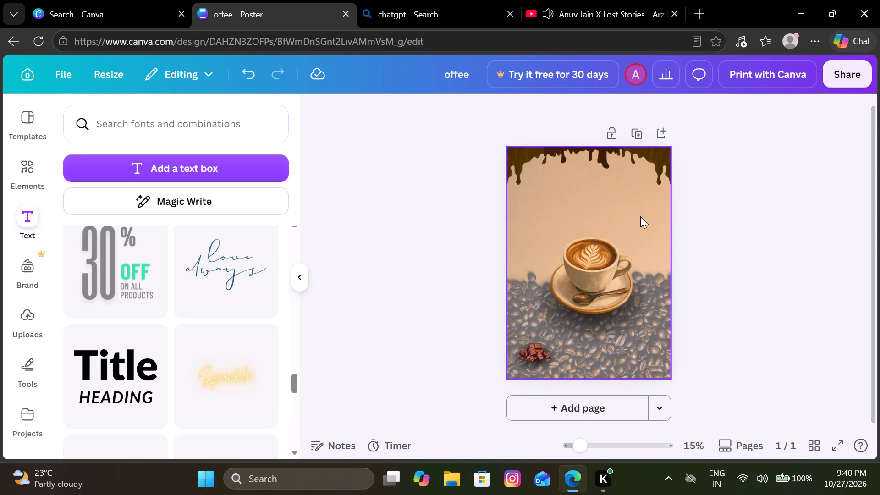
# Add the "30% OFF ON ALL PRODUCTS" font combination over the cup and delete every piece except the "30", opening it for editing.
pyautogui.click(130, 286)
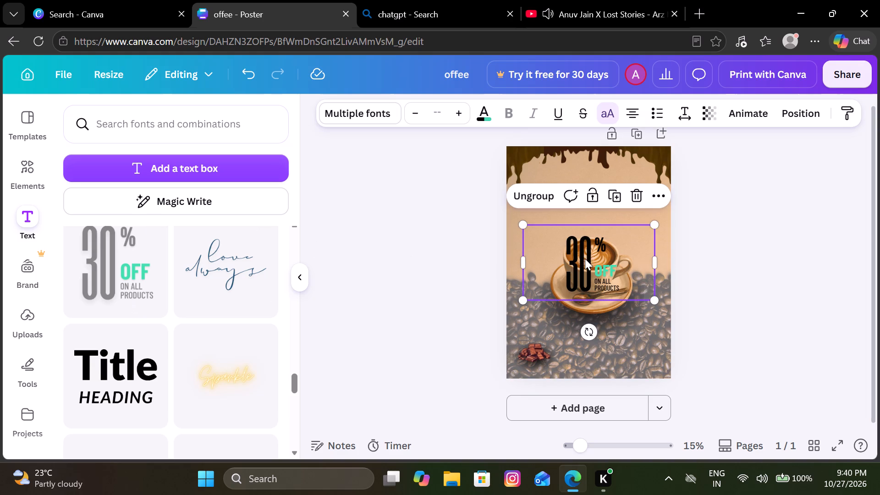
pyautogui.click(599, 251)
pyautogui.click(666, 206)
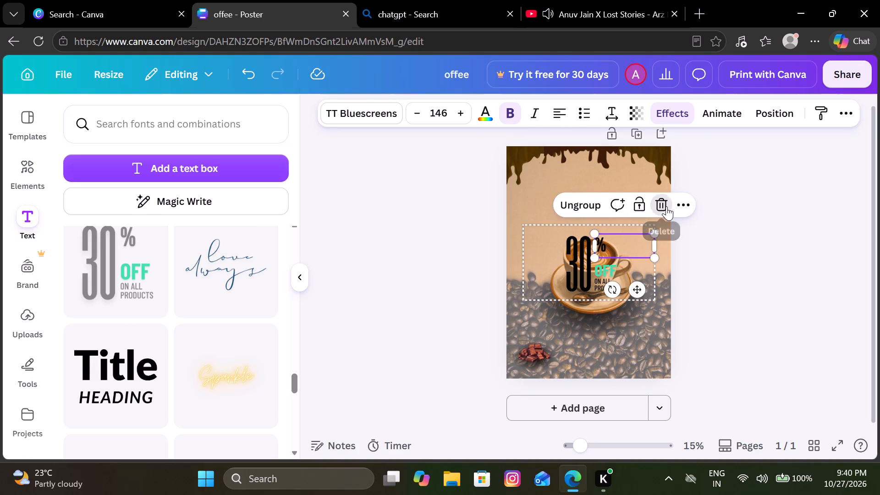
pyautogui.click(613, 272)
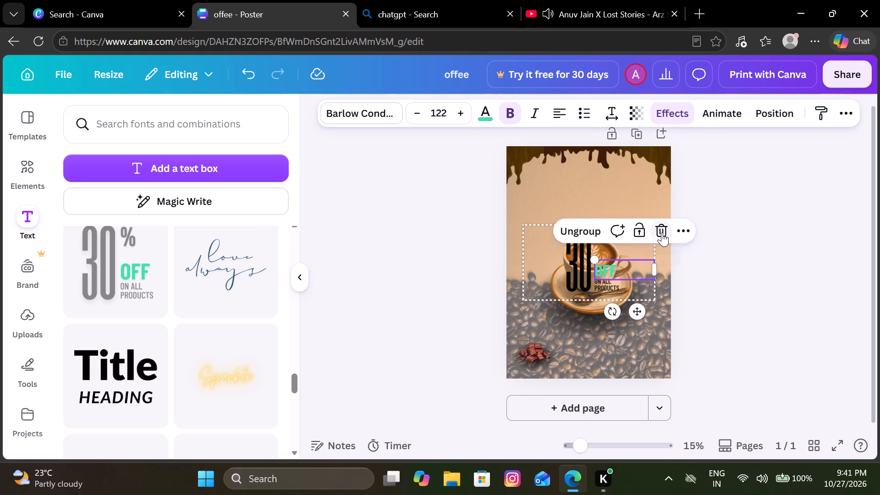
pyautogui.click(662, 232)
pyautogui.click(605, 283)
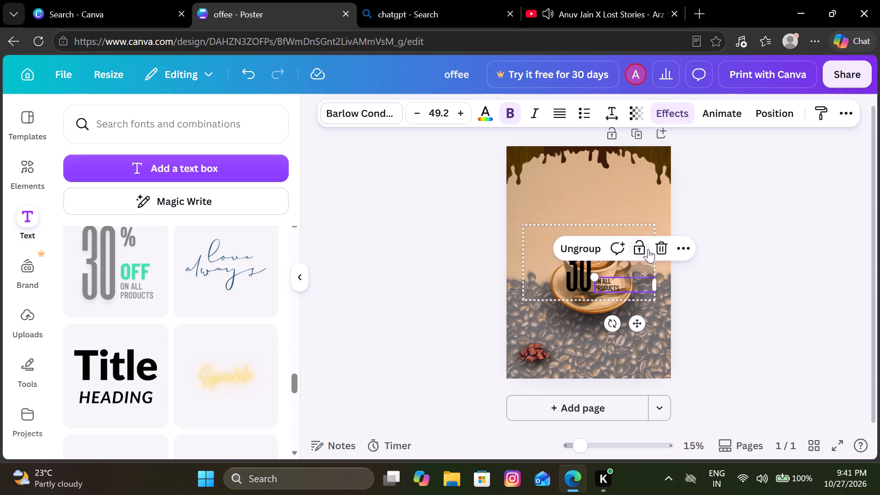
pyautogui.click(660, 246)
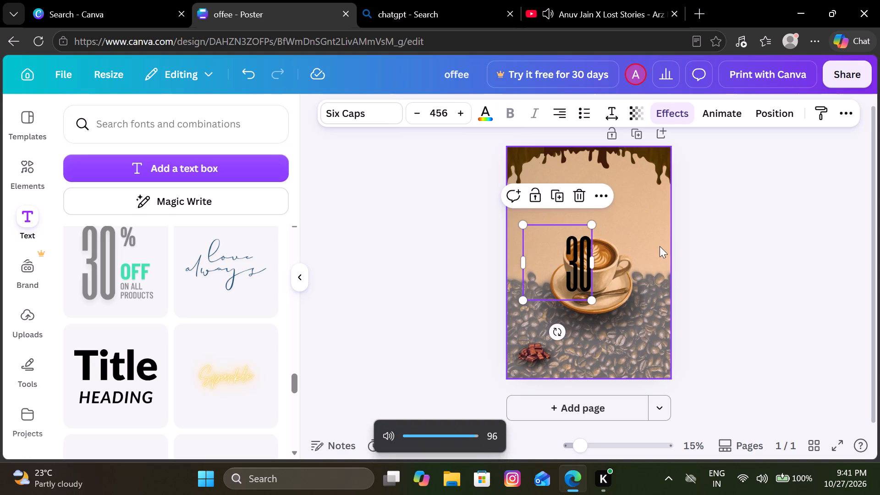
pyautogui.click(577, 261)
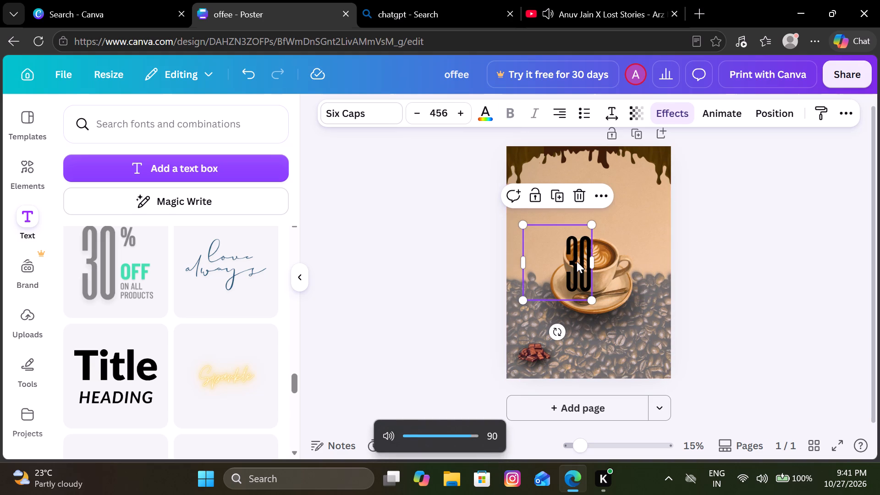
# Switch to YouTube, play "JO TUM MERE HO (Official Video)" from the mix, and return to the Canva poster.
pyautogui.click(592, 1)
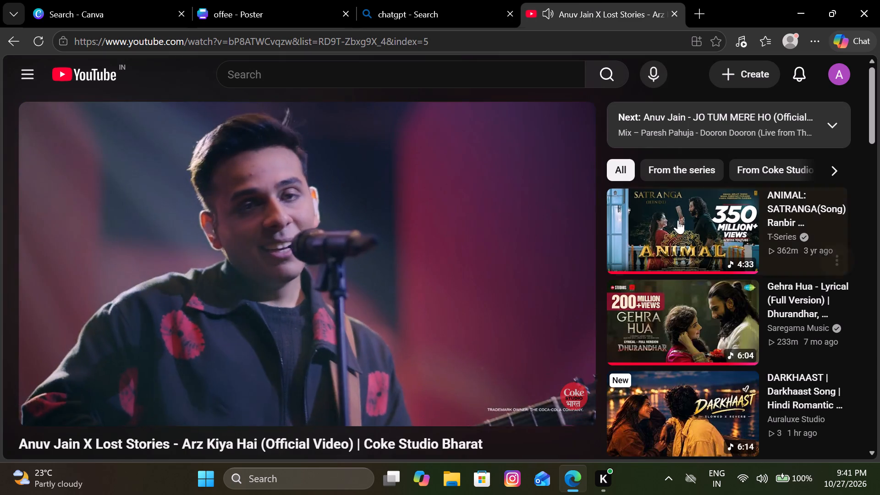
pyautogui.scroll(-2, 715, 297)
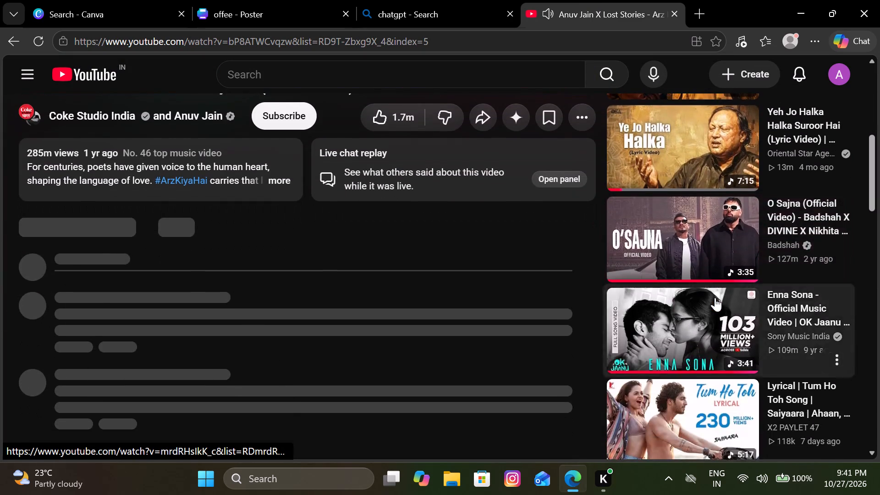
pyautogui.click(821, 135)
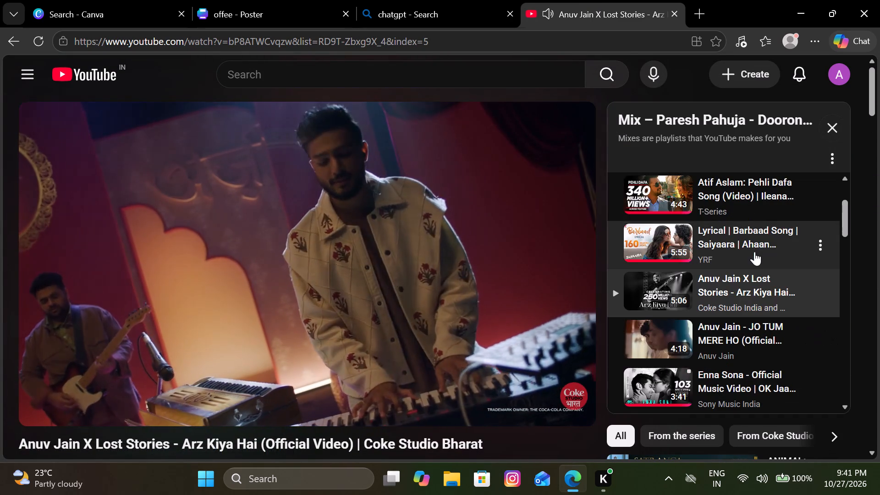
pyautogui.scroll(-1, 754, 252)
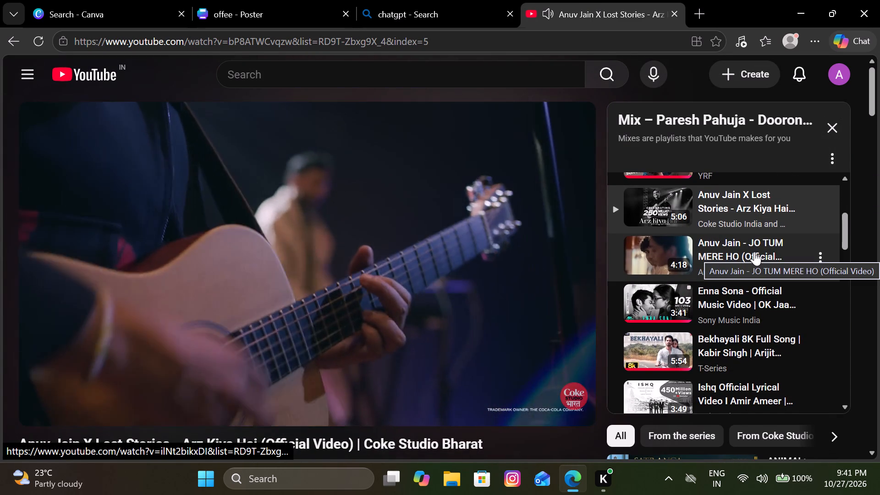
pyautogui.click(754, 252)
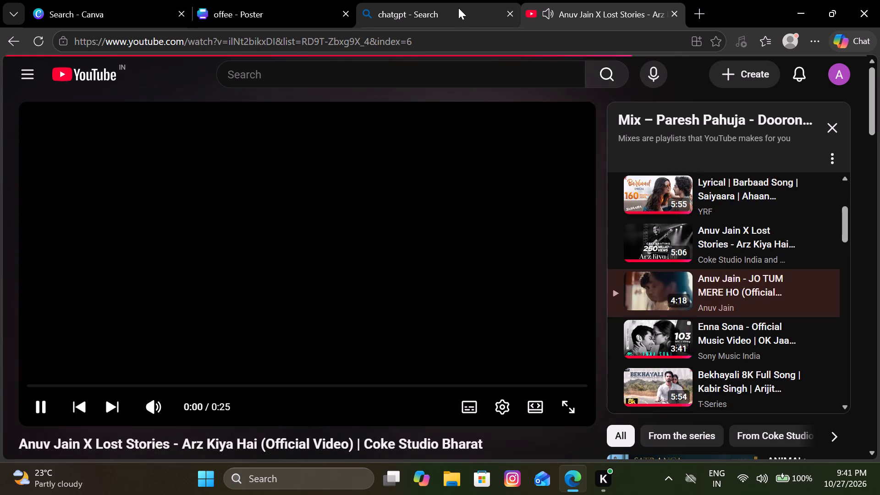
pyautogui.click(292, 6)
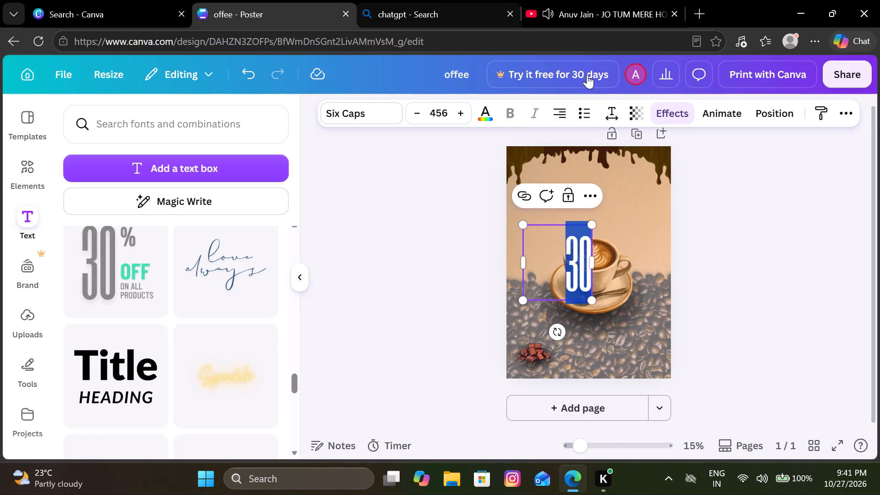
# Replace the "30" text with "caeffiene" and shrink it to font size 190 beside the cup.
pyautogui.write('ca')
pyautogui.write('ff')
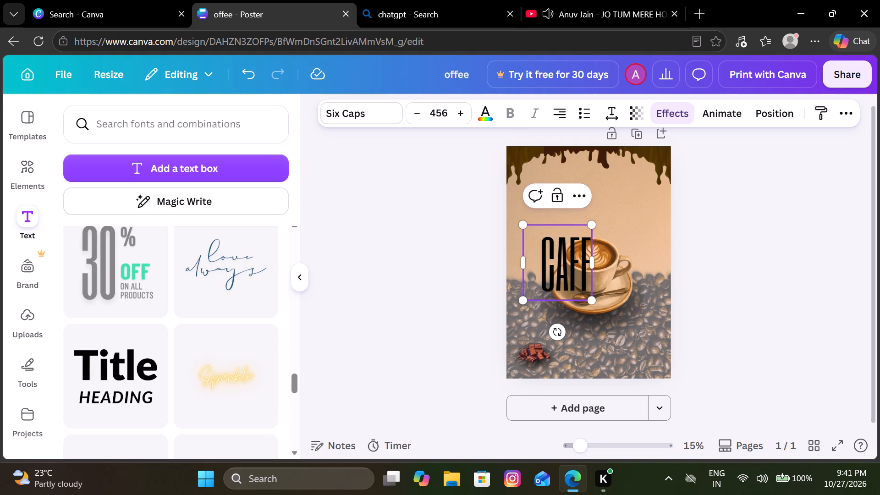
pyautogui.press('BackSpace')
pyautogui.press('BackSpace')
pyautogui.write('effiene')
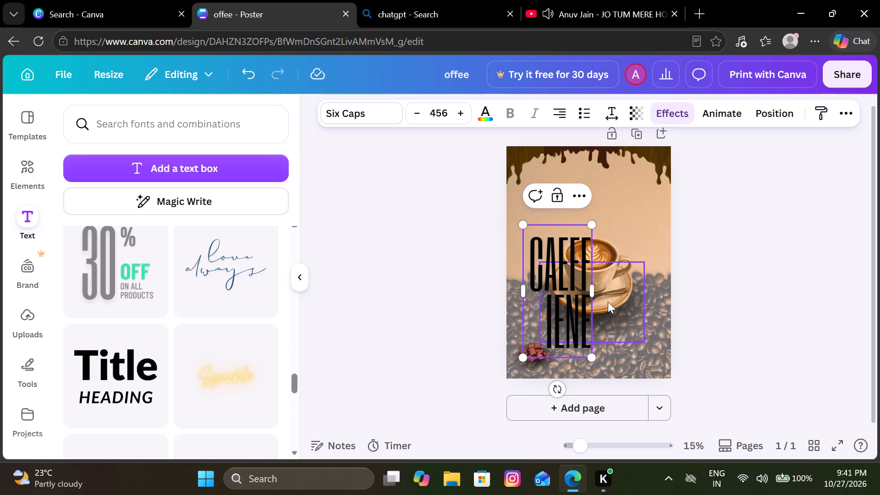
pyautogui.moveTo(596, 360); pyautogui.dragTo(552, 284)
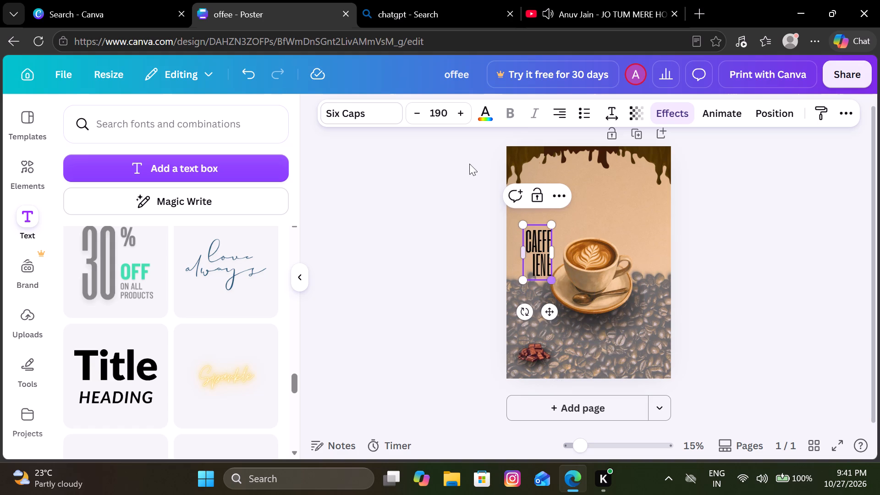
# Switch to YouTube, skip the advert before the song, and return to the Canva poster.
pyautogui.click(584, 8)
pyautogui.click(531, 361)
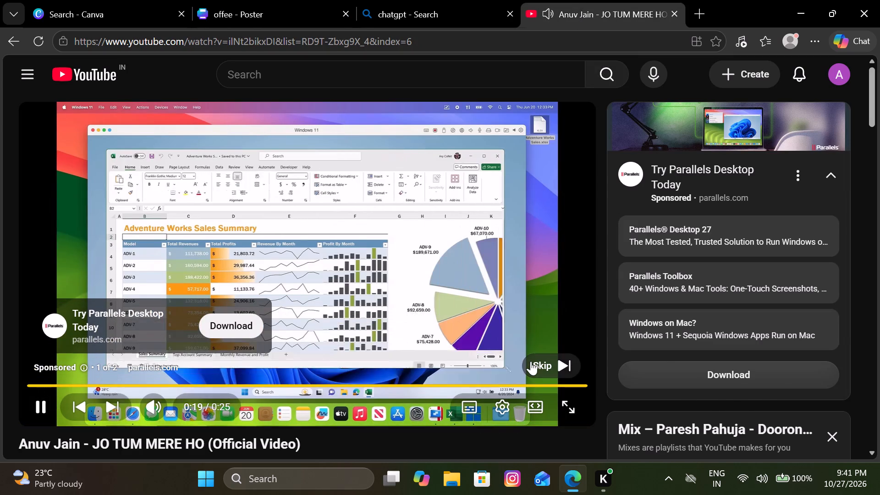
pyautogui.click(278, 13)
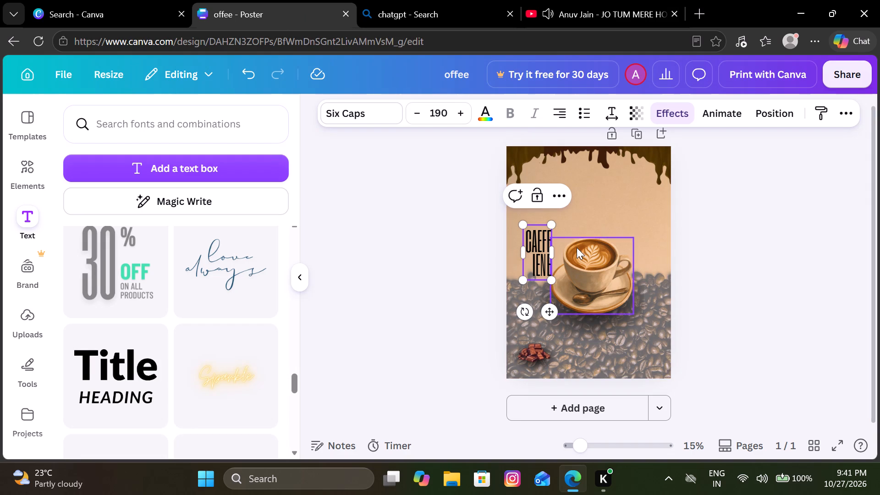
# Widen the "CAEFFIENE" text box so that the word fits on a single line.
pyautogui.moveTo(549, 257); pyautogui.dragTo(556, 256)
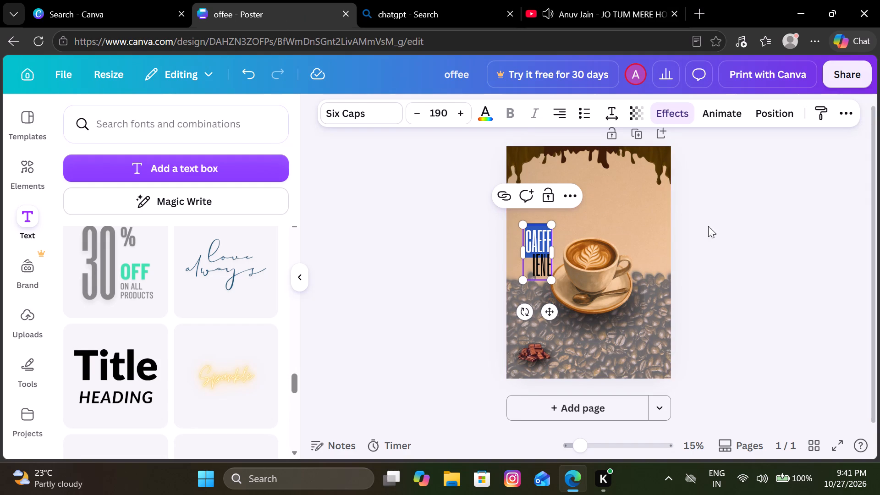
pyautogui.click(770, 222)
pyautogui.click(545, 253)
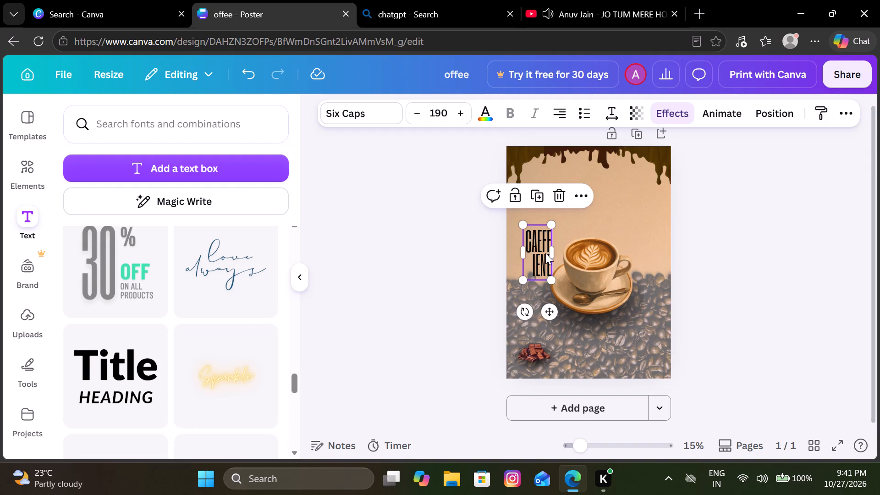
pyautogui.moveTo(556, 250); pyautogui.dragTo(571, 249)
pyautogui.moveTo(571, 249); pyautogui.dragTo(620, 247)
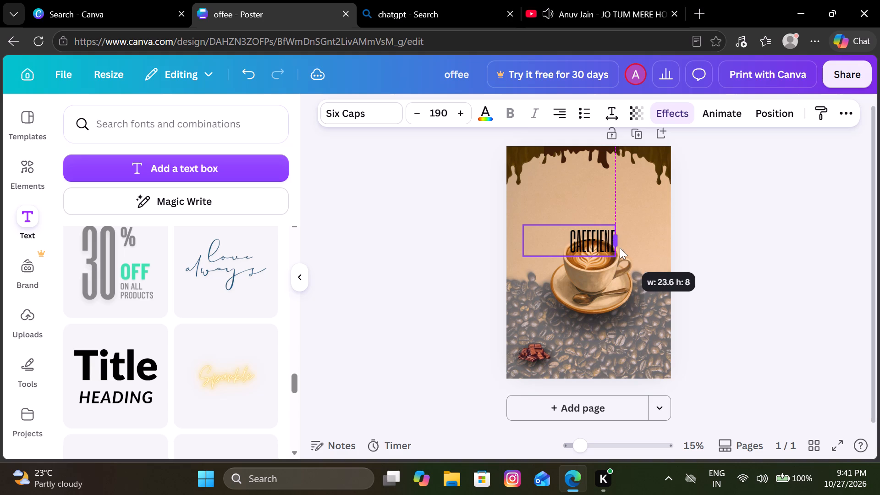
pyautogui.moveTo(620, 247); pyautogui.dragTo(595, 245)
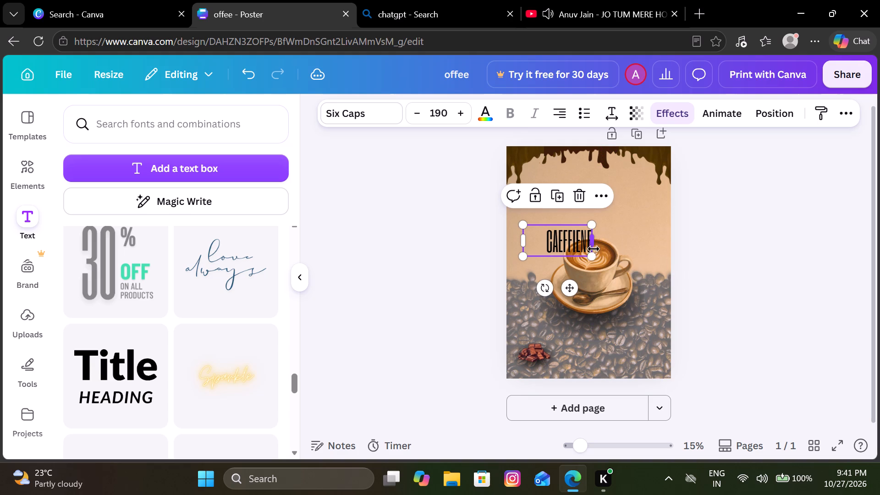
# Enlarge the "CAEFFIENE" title to font size 446 and move it above the cup, below the dripping chocolate.
pyautogui.moveTo(592, 260); pyautogui.dragTo(677, 314)
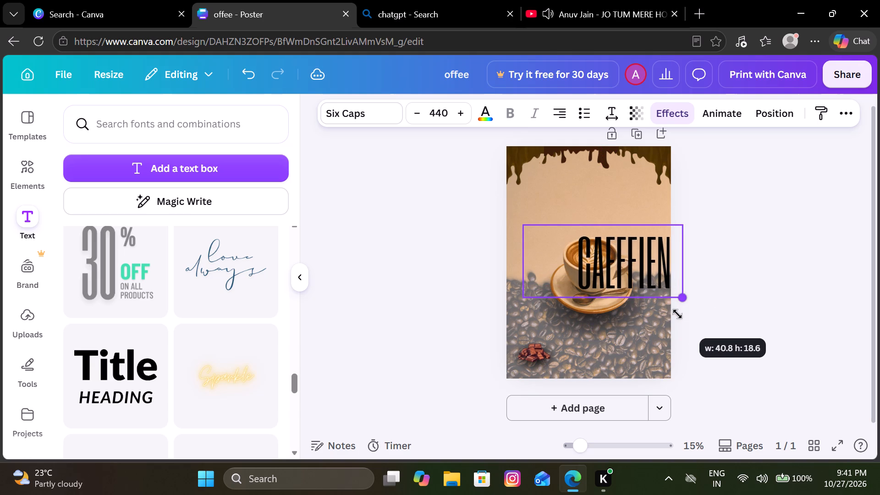
pyautogui.moveTo(677, 314); pyautogui.dragTo(679, 315)
pyautogui.moveTo(634, 280); pyautogui.dragTo(591, 221)
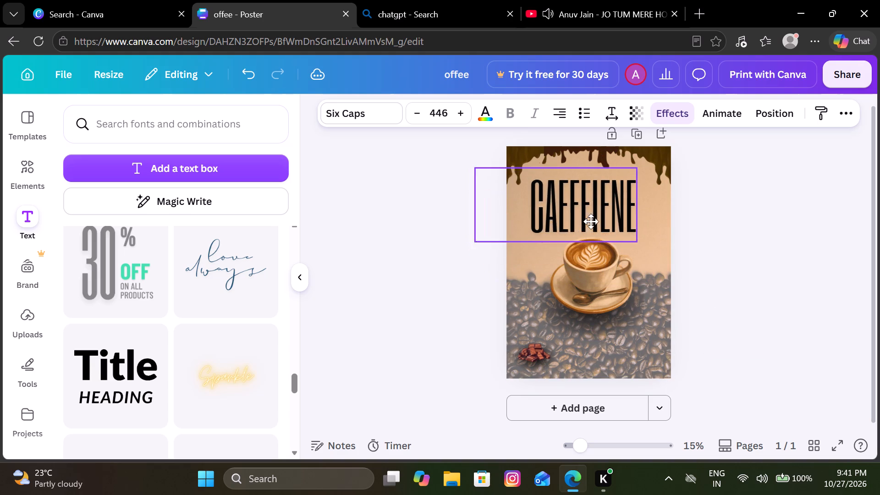
pyautogui.moveTo(591, 221); pyautogui.dragTo(590, 222)
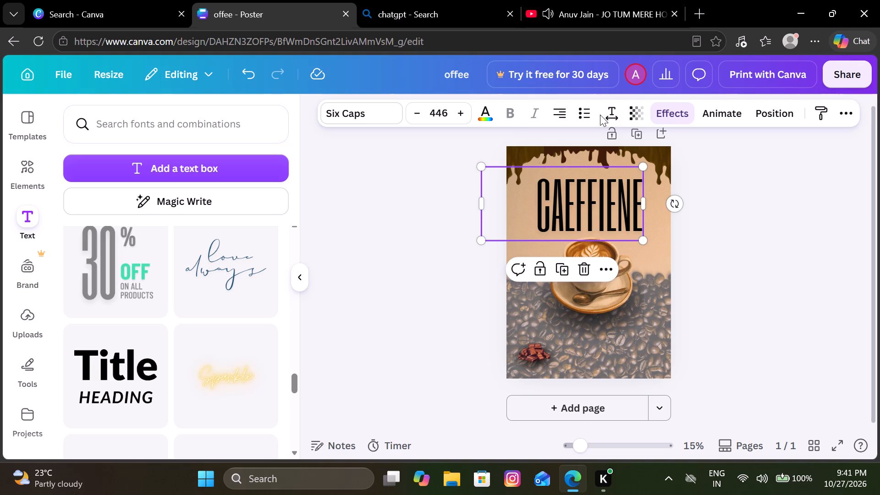
# Set the "CAEFFIENE" title's letter spacing to 36 and recentre it across the poster above the cup.
pyautogui.click(609, 114)
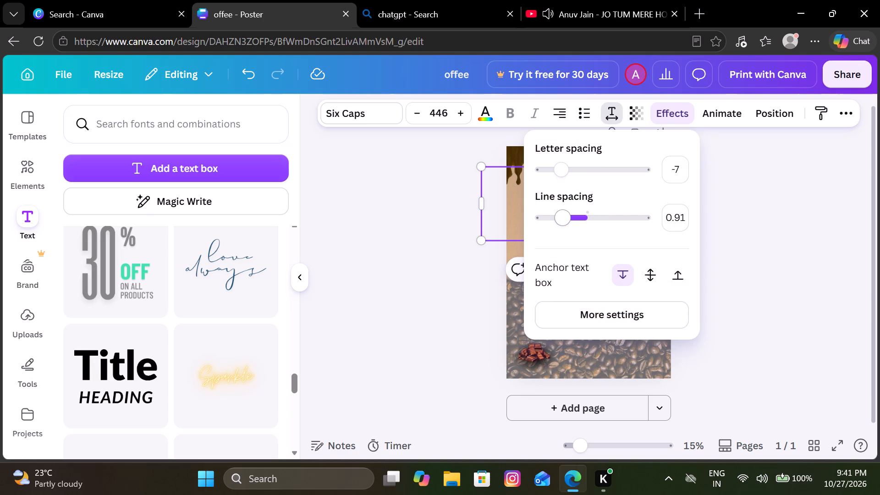
pyautogui.click(564, 170)
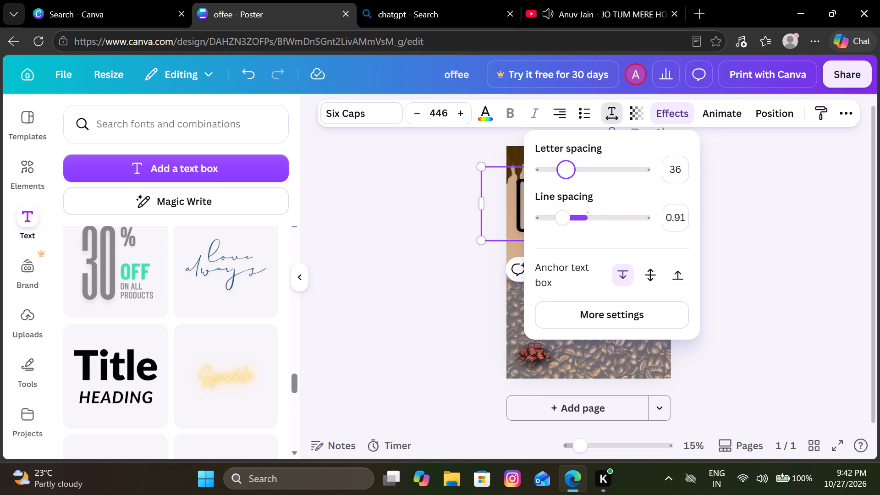
pyautogui.click(423, 256)
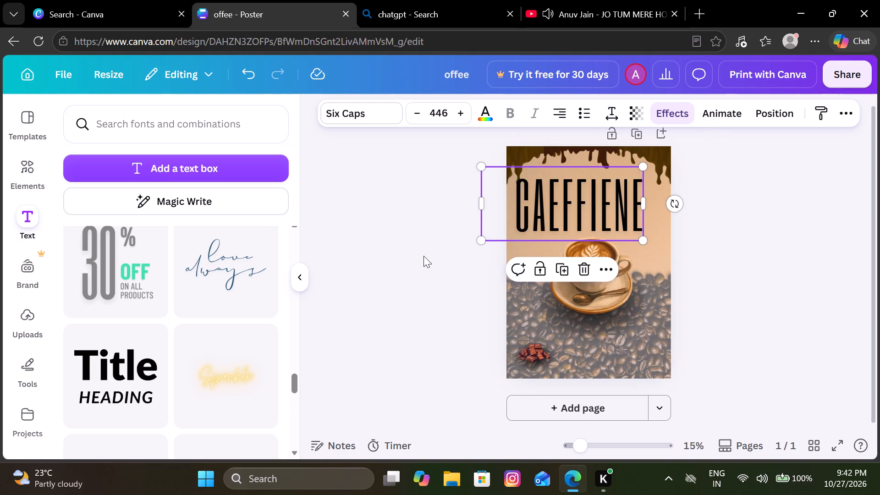
pyautogui.moveTo(583, 221); pyautogui.dragTo(593, 220)
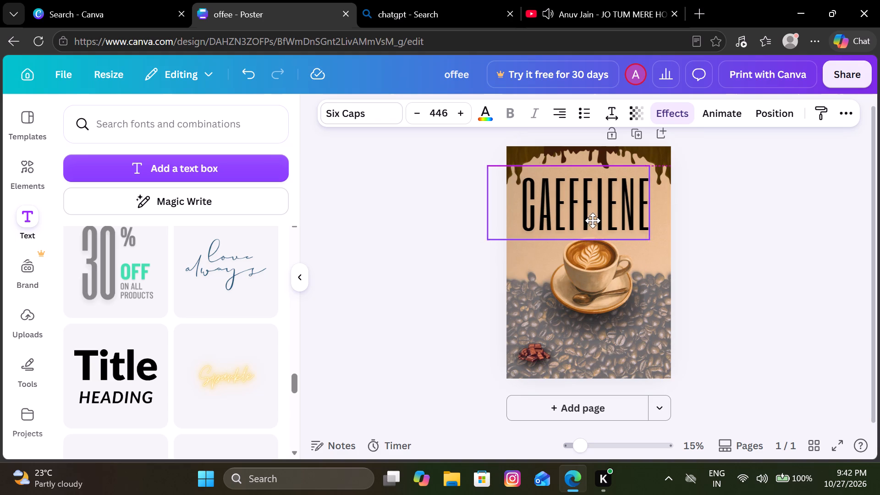
pyautogui.moveTo(593, 220); pyautogui.dragTo(592, 224)
pyautogui.click(464, 339)
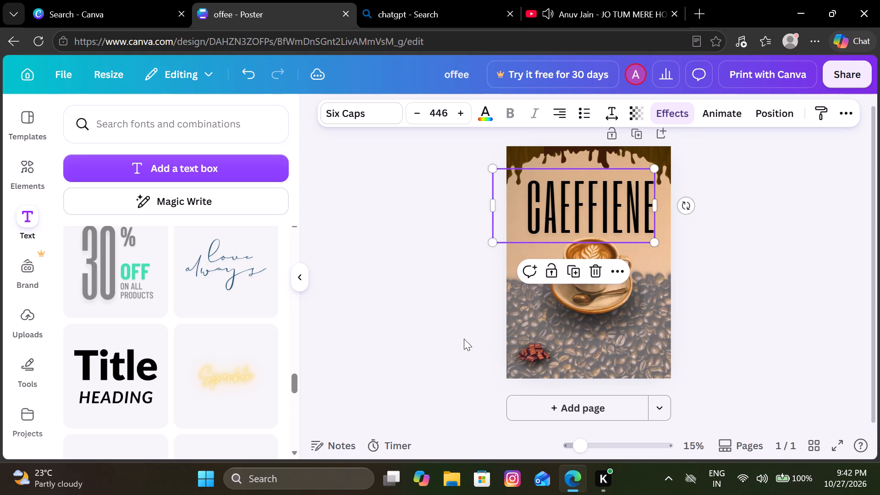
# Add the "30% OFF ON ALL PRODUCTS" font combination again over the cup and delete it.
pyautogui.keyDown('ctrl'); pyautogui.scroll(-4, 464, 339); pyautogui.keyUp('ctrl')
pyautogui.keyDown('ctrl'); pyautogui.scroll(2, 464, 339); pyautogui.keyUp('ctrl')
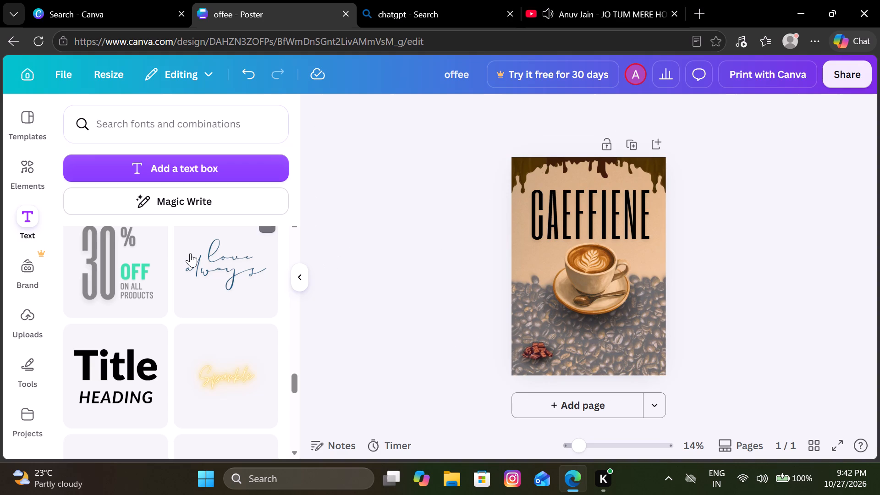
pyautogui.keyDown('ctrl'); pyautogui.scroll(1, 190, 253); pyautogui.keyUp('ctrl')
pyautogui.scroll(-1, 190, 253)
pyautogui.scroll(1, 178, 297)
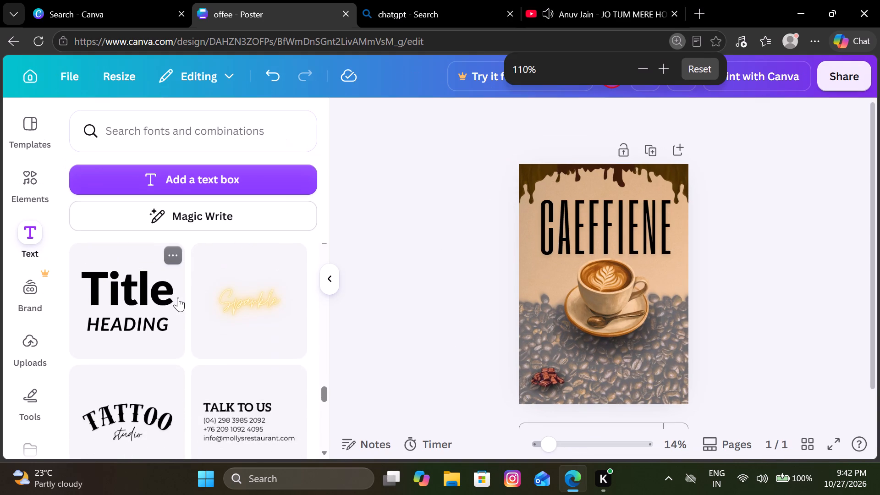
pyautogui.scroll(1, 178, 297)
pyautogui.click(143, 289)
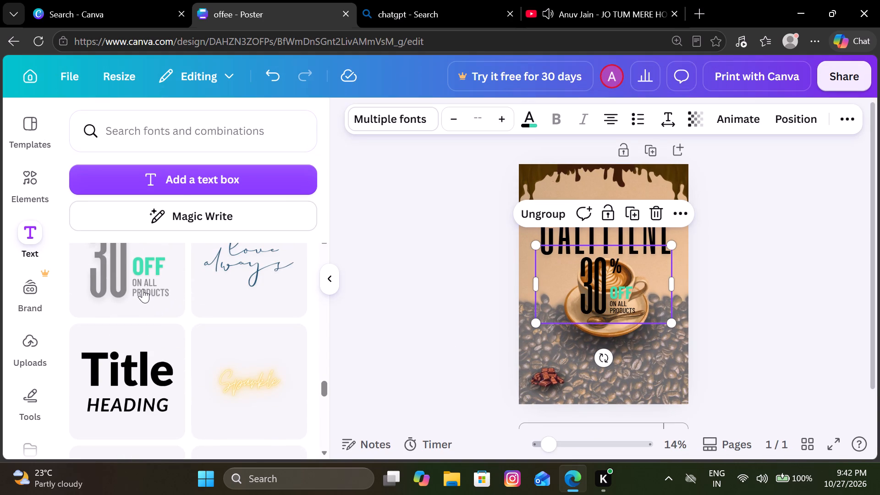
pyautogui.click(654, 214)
# Find the "JOIN NOW" font combination in the text library and add it to the poster over the cup.
pyautogui.scroll(-1, 247, 331)
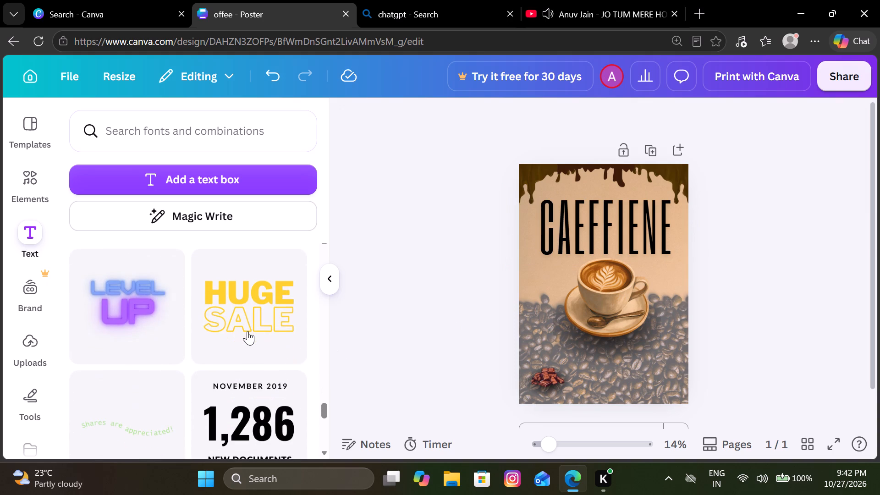
pyautogui.scroll(-3, 247, 331)
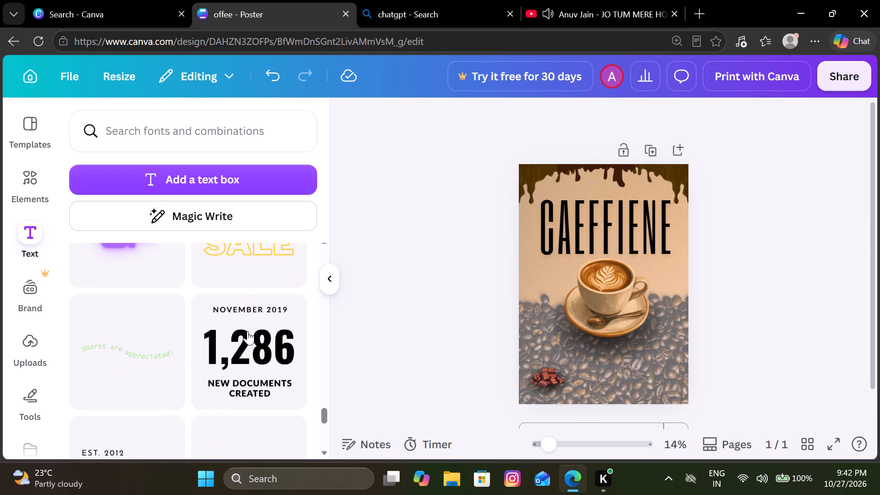
pyautogui.scroll(-2, 247, 331)
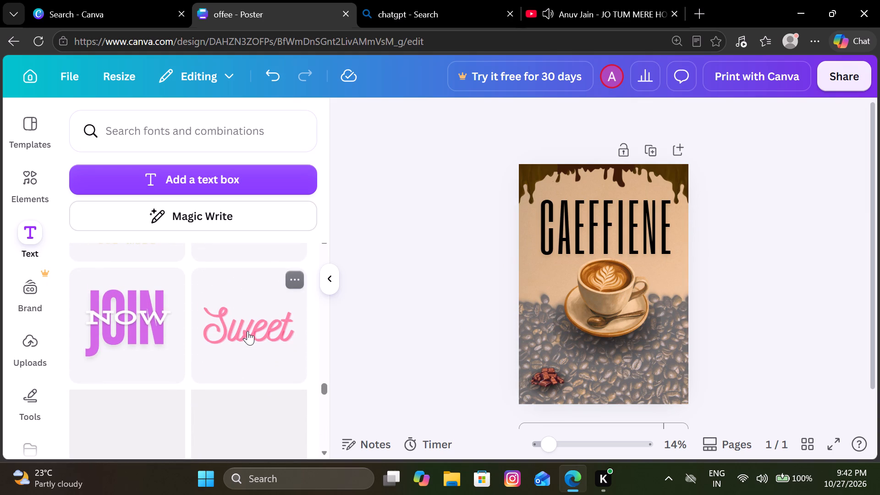
pyautogui.click(118, 295)
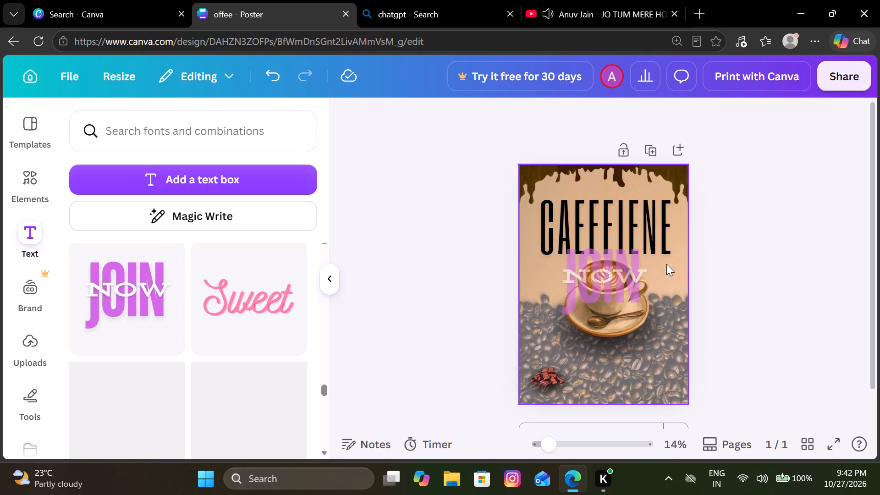
# Replace the word "JOIN" in the font combination with "COFFEE".
pyautogui.click(625, 288)
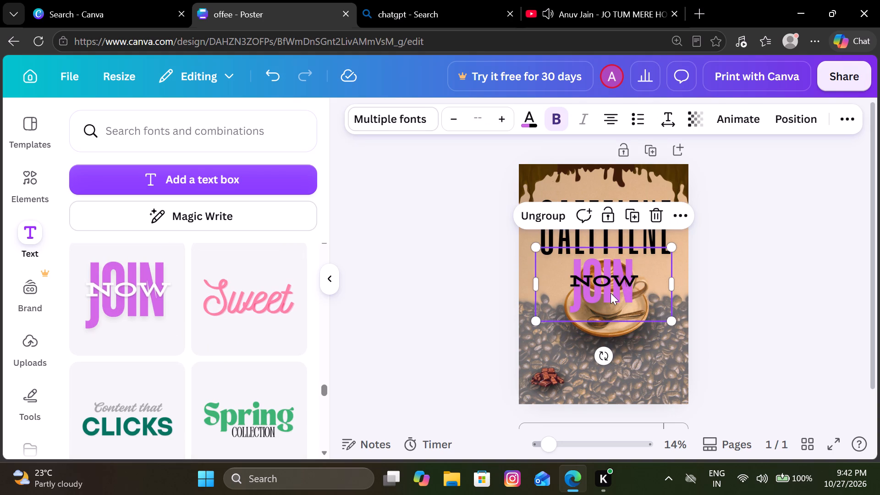
pyautogui.click(610, 292)
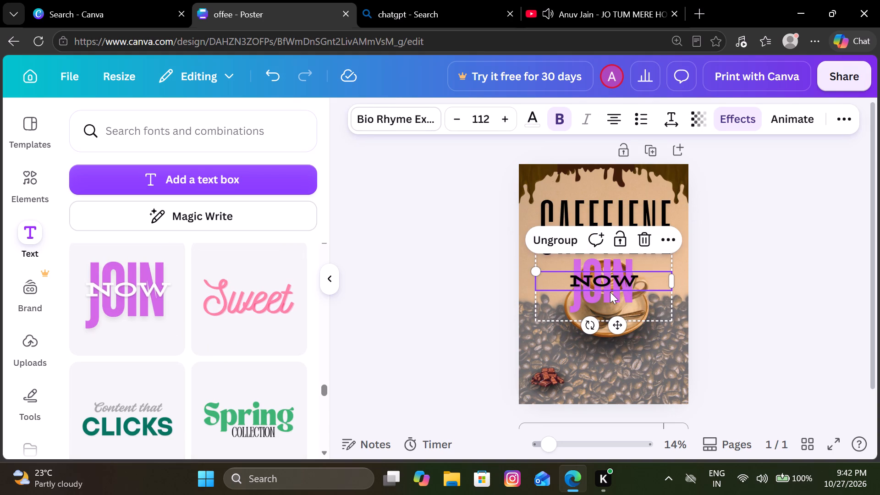
pyautogui.click(608, 299)
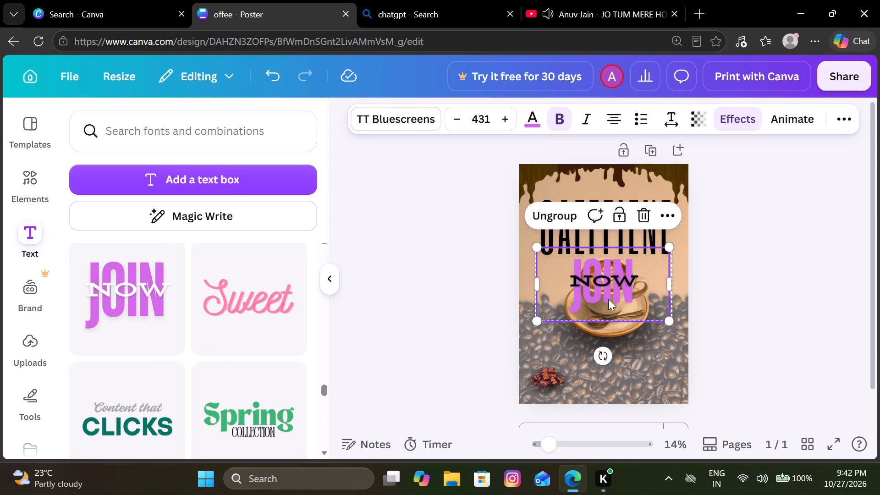
pyautogui.click(608, 299)
pyautogui.write('coffee')
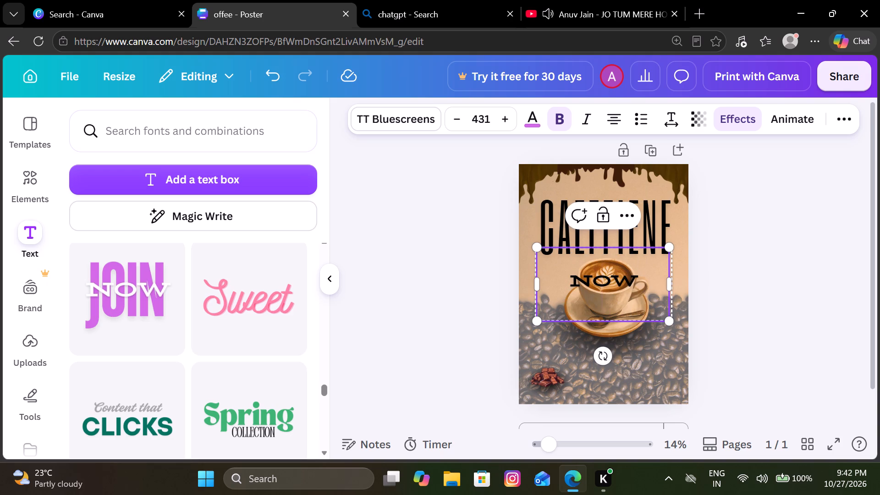
pyautogui.write('COFFEE')
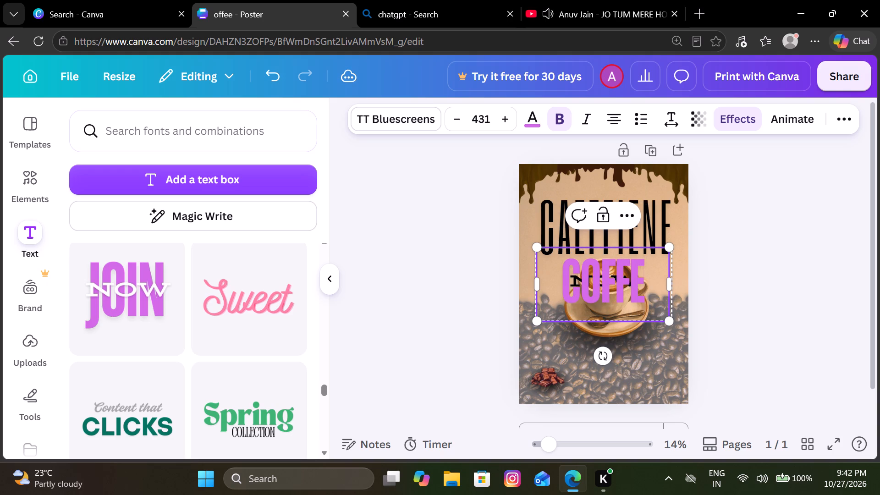
pyautogui.click(614, 286)
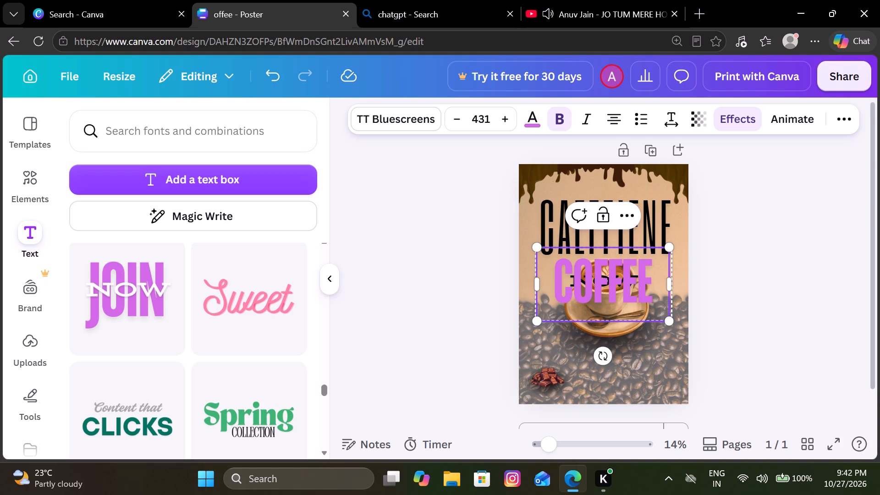
pyautogui.click(614, 286)
pyautogui.click(742, 276)
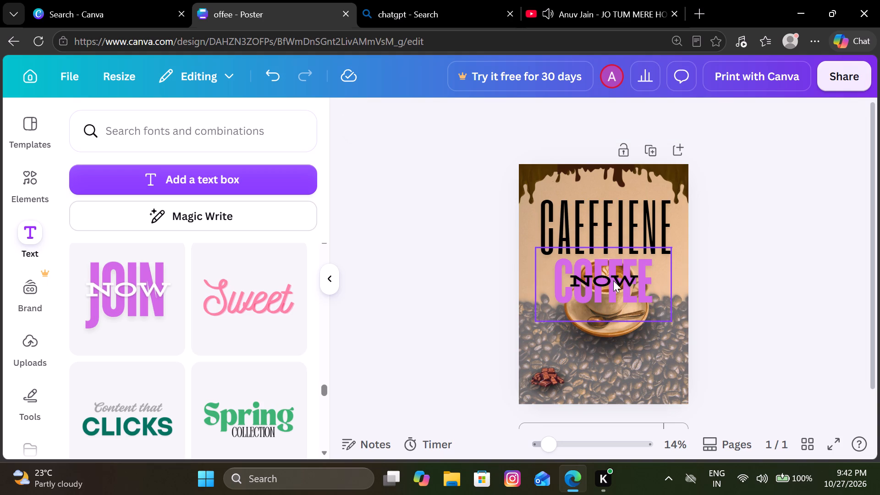
# Replace the word "NOW" in the font combination with "HOLIC".
pyautogui.click(613, 280)
pyautogui.click(613, 280)
pyautogui.click(613, 280)
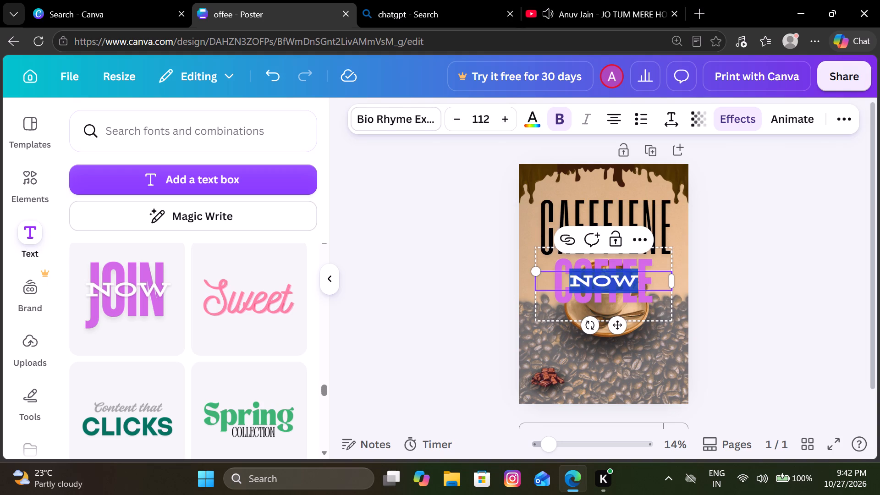
pyautogui.write('HOL')
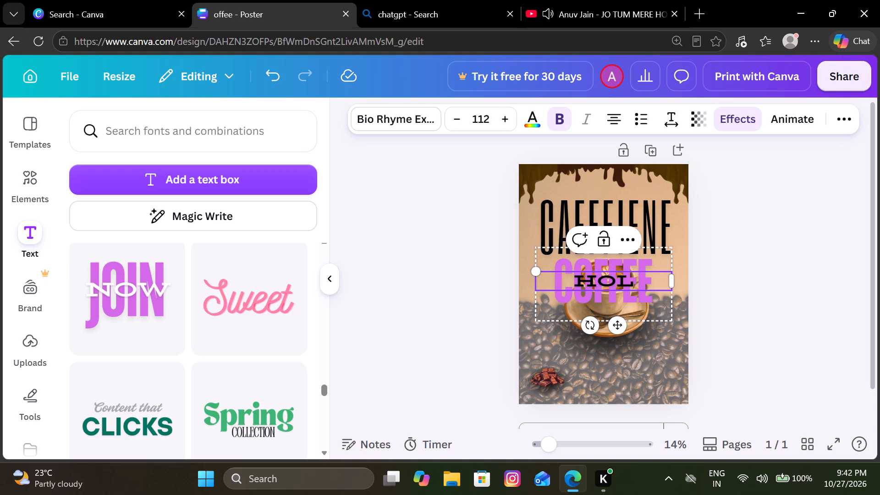
pyautogui.write('IC')
pyautogui.click(790, 256)
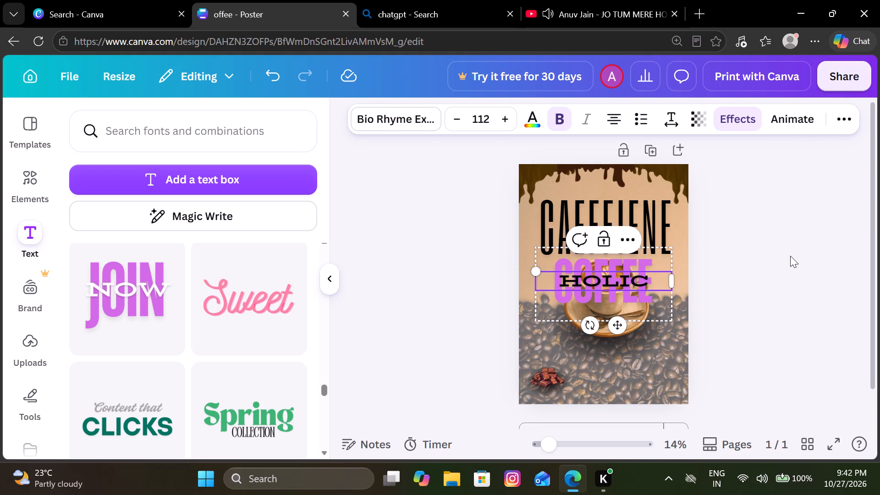
# Recolour the word "COFFEE" to the persimmon orange #cc7a00 already used in the design.
pyautogui.click(620, 299)
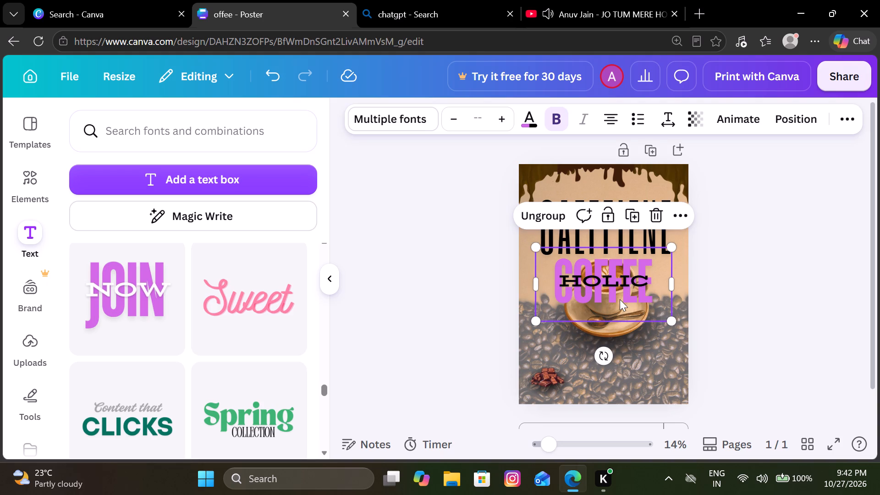
pyautogui.click(620, 299)
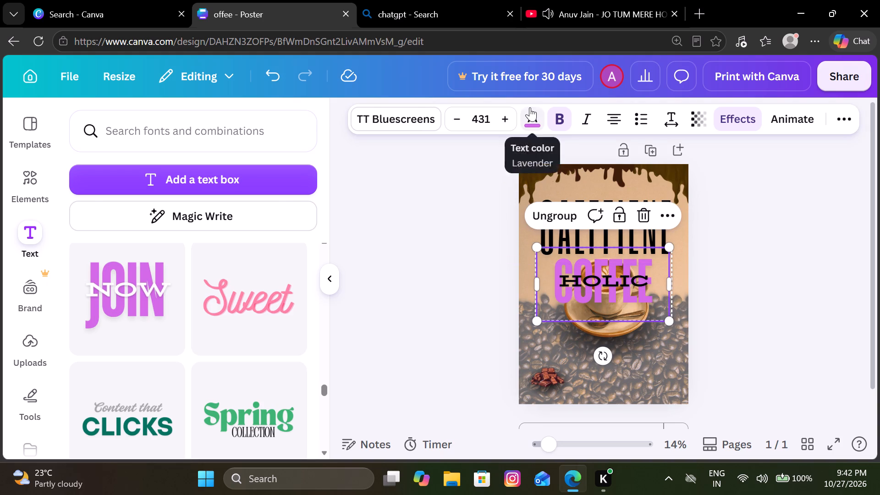
pyautogui.click(530, 107)
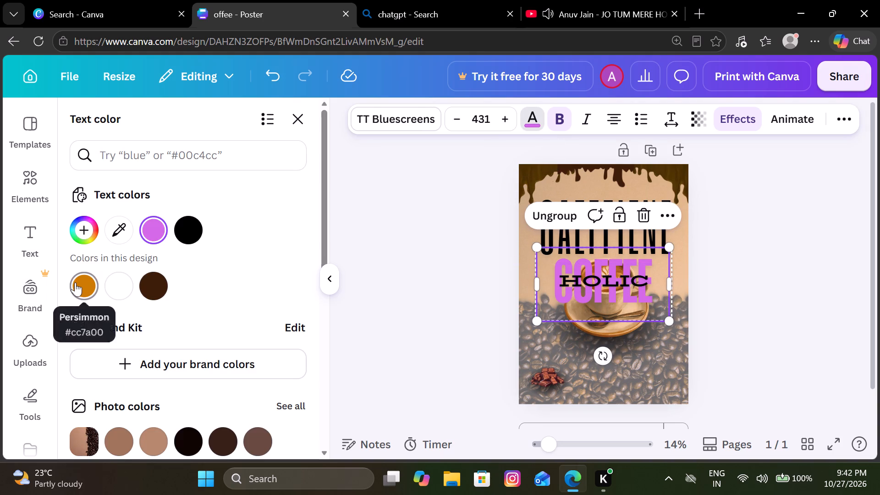
pyautogui.click(75, 282)
pyautogui.click(449, 232)
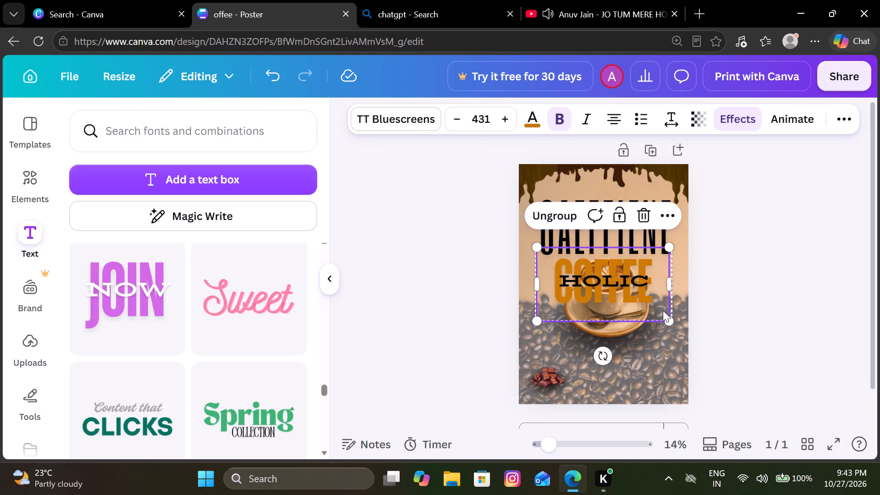
# Resize the word "COFFEE" behind "HOLIC" so that it is slightly larger.
pyautogui.moveTo(671, 324); pyautogui.dragTo(618, 279)
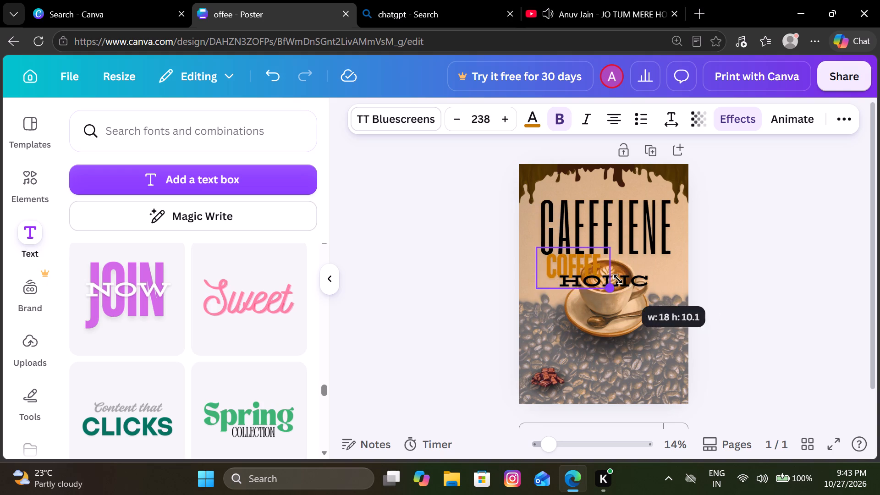
pyautogui.moveTo(618, 279); pyautogui.dragTo(677, 308)
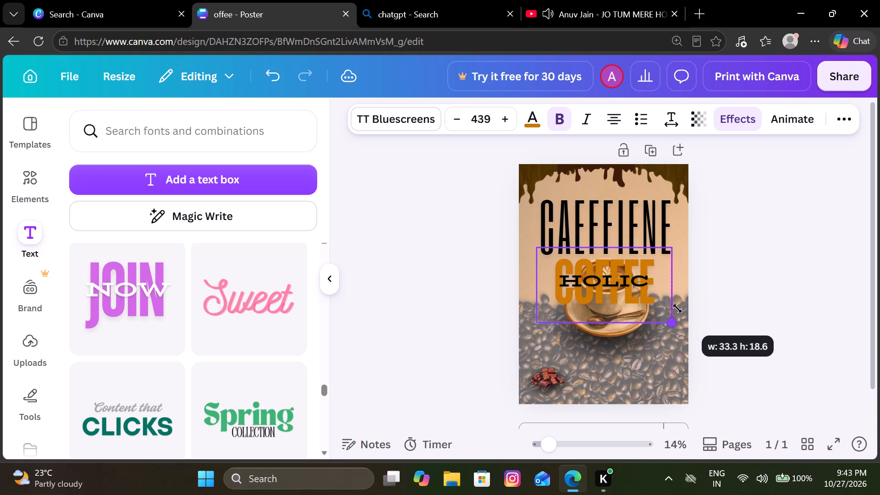
pyautogui.moveTo(677, 308); pyautogui.dragTo(685, 312)
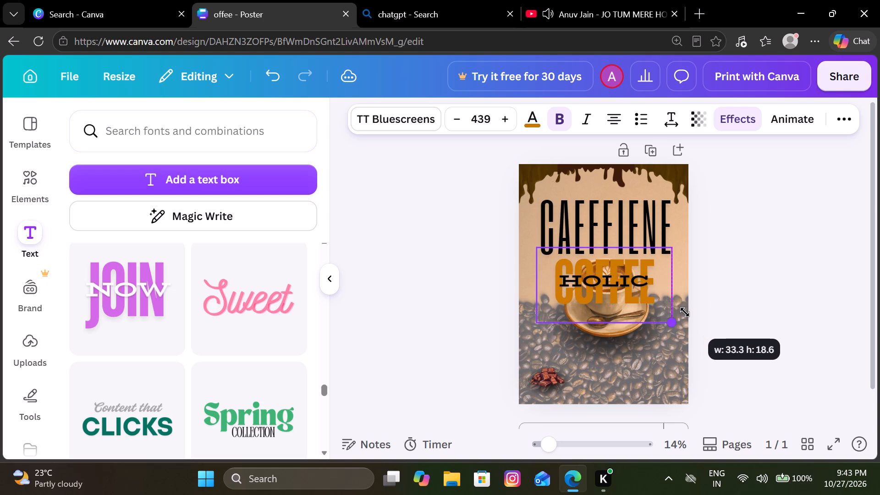
pyautogui.moveTo(685, 312); pyautogui.dragTo(685, 313)
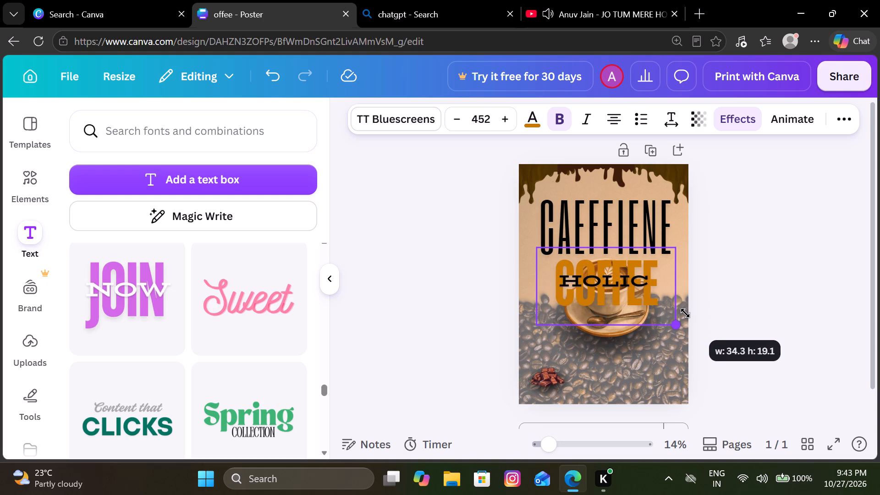
pyautogui.moveTo(685, 313); pyautogui.dragTo(685, 313)
pyautogui.click(737, 291)
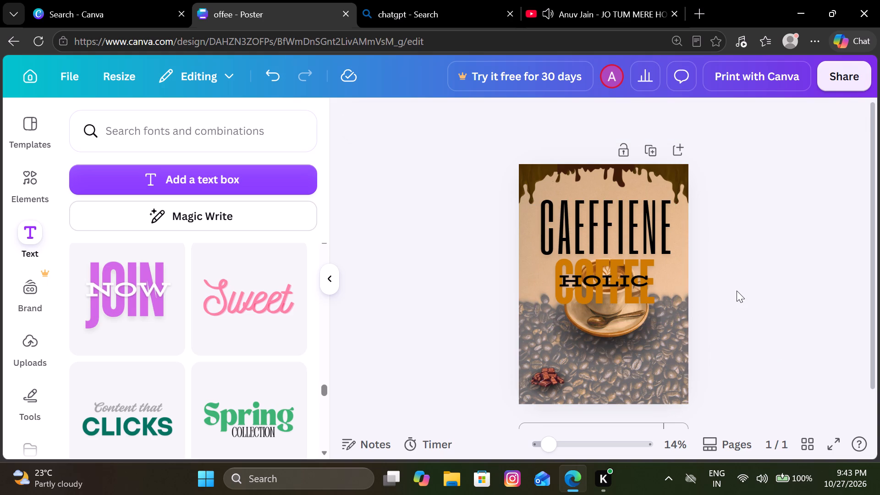
# Move the "COFFEE HOLIC" group below the cup, shrink it to about half its size and centre it under the saucer.
pyautogui.moveTo(621, 276); pyautogui.dragTo(634, 359)
pyautogui.moveTo(685, 407); pyautogui.dragTo(654, 370)
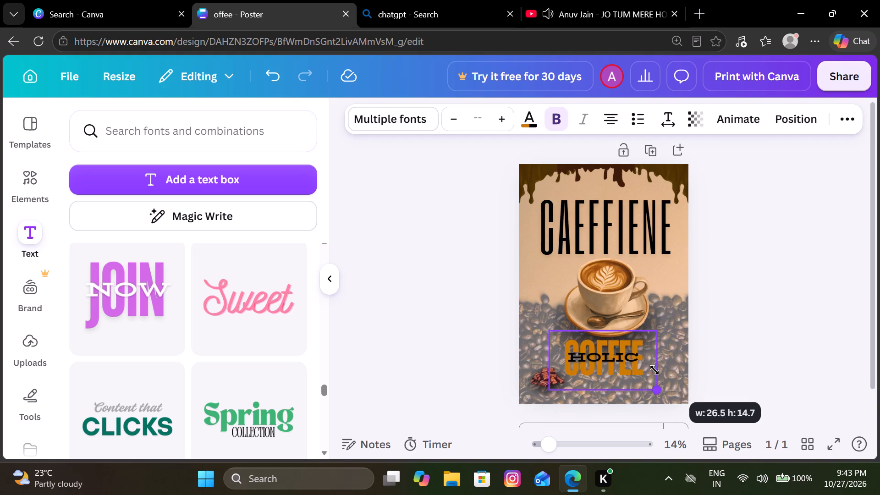
pyautogui.moveTo(654, 370); pyautogui.dragTo(627, 352)
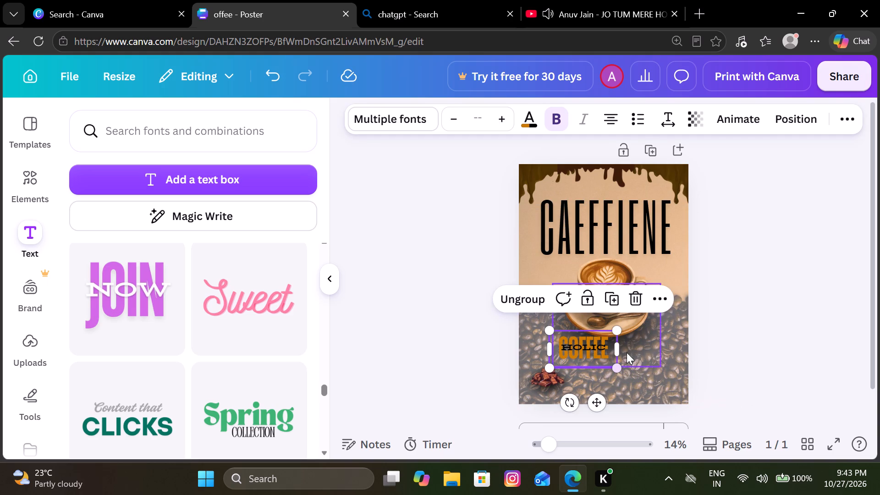
pyautogui.moveTo(598, 355); pyautogui.dragTo(610, 361)
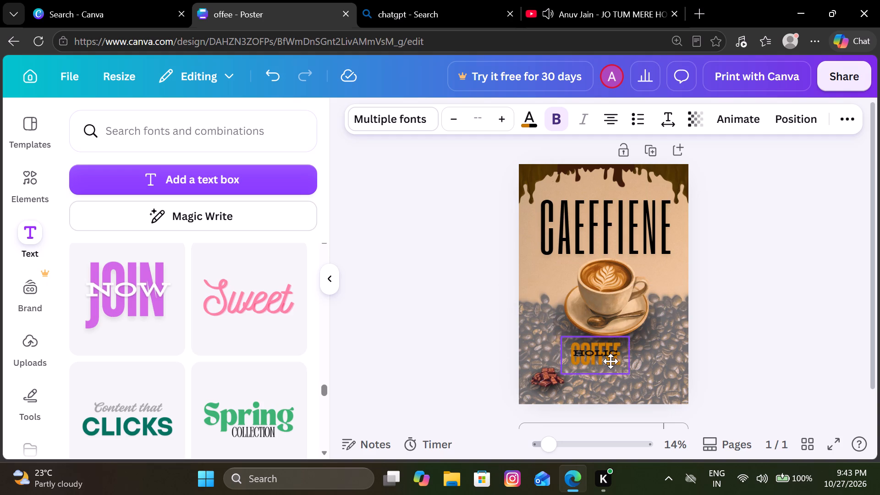
pyautogui.moveTo(610, 361); pyautogui.dragTo(623, 369)
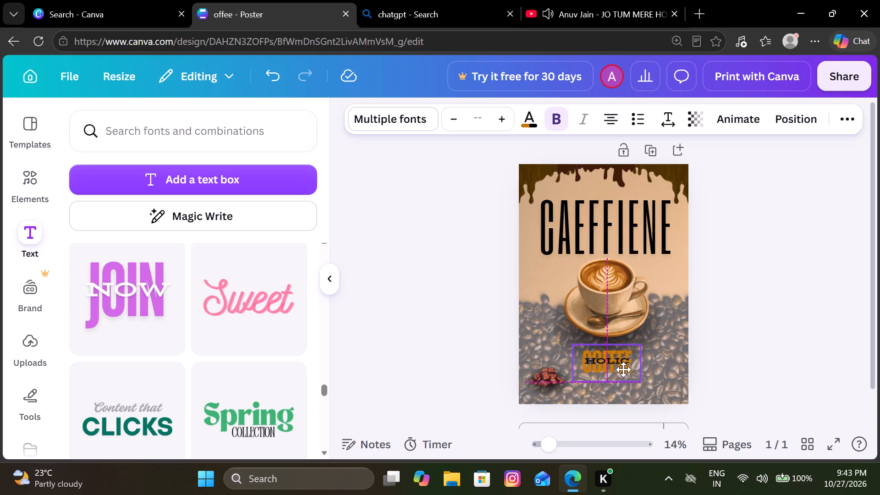
pyautogui.moveTo(623, 369); pyautogui.dragTo(621, 372)
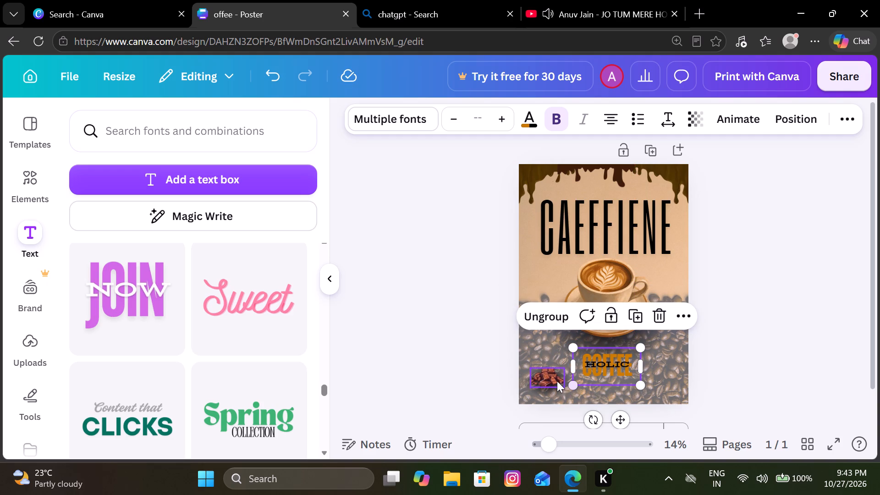
pyautogui.click(775, 335)
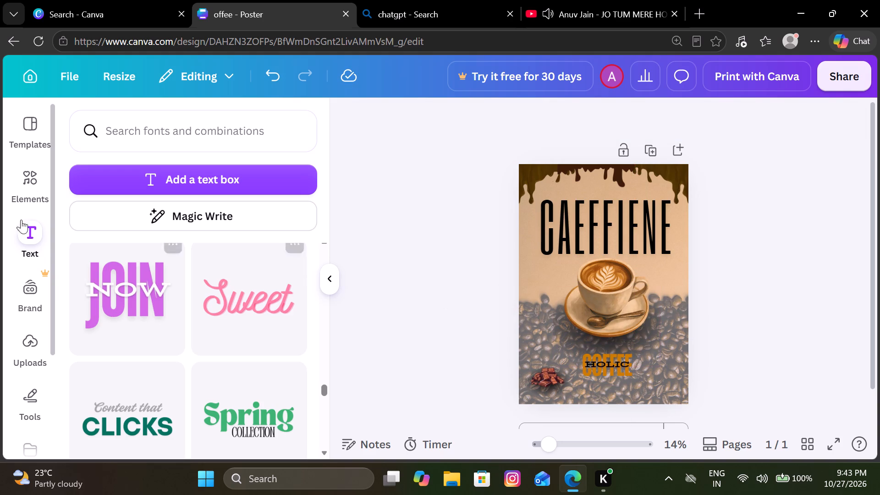
# Add the recently used black blurred shadow graphic and place it in the poster's lower right corner, opposite the chocolate pieces.
pyautogui.click(24, 195)
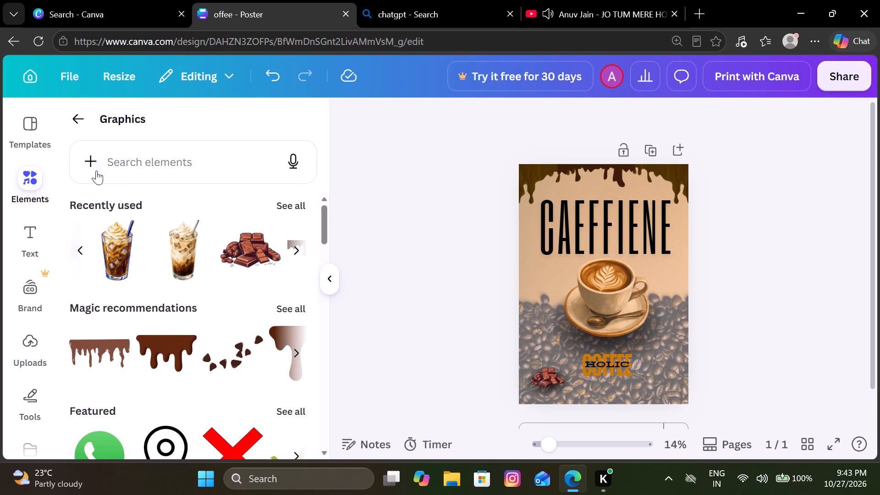
pyautogui.click(80, 117)
pyautogui.scroll(-1, 211, 354)
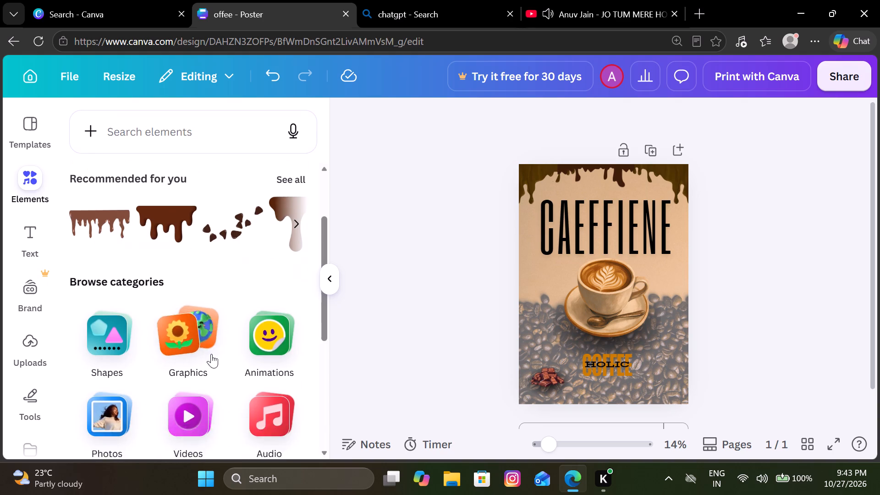
pyautogui.scroll(-1, 211, 354)
pyautogui.scroll(1, 189, 231)
pyautogui.click(193, 288)
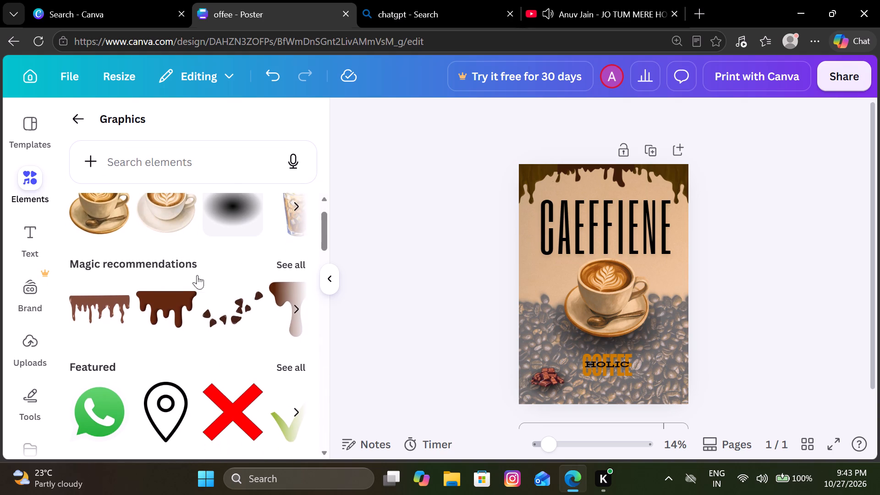
pyautogui.click(212, 220)
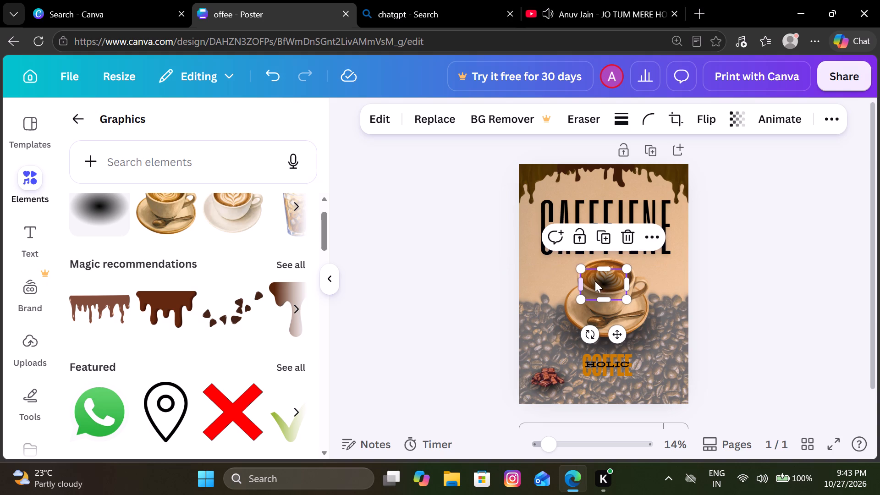
pyautogui.moveTo(603, 283); pyautogui.dragTo(657, 381)
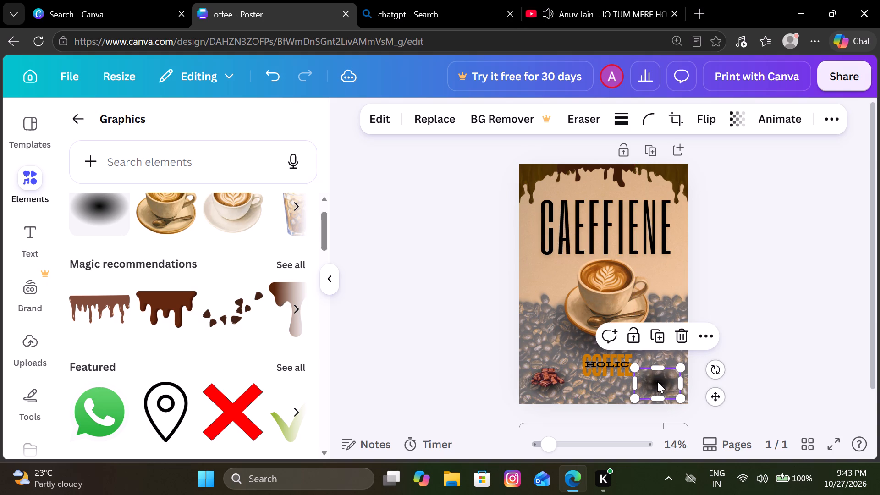
pyautogui.click(412, 292)
pyautogui.scroll(1, 231, 269)
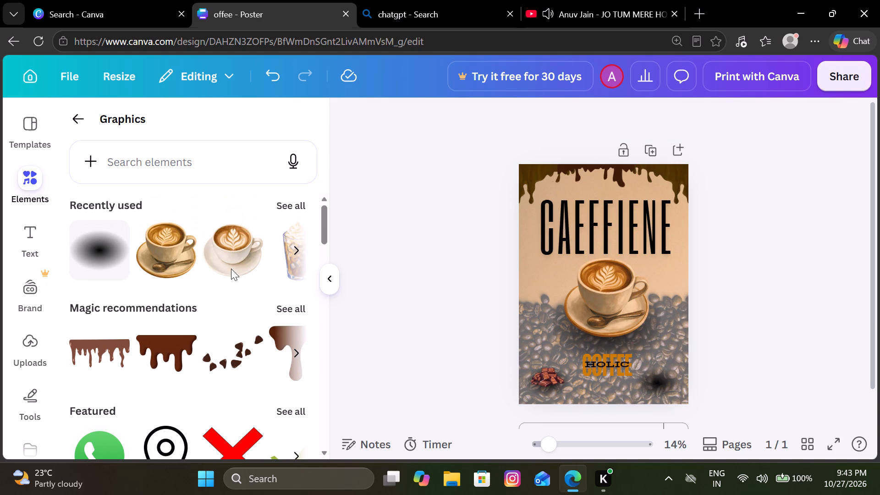
# Add the recently used chocolate pieces graphic and place it over the black blurred shadow in the poster's lower right corner.
pyautogui.scroll(1, 231, 269)
pyautogui.click(290, 199)
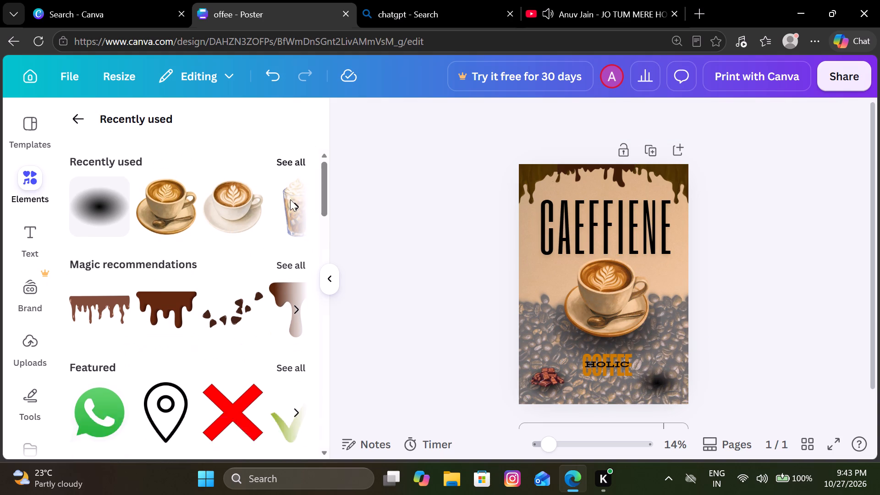
pyautogui.click(257, 254)
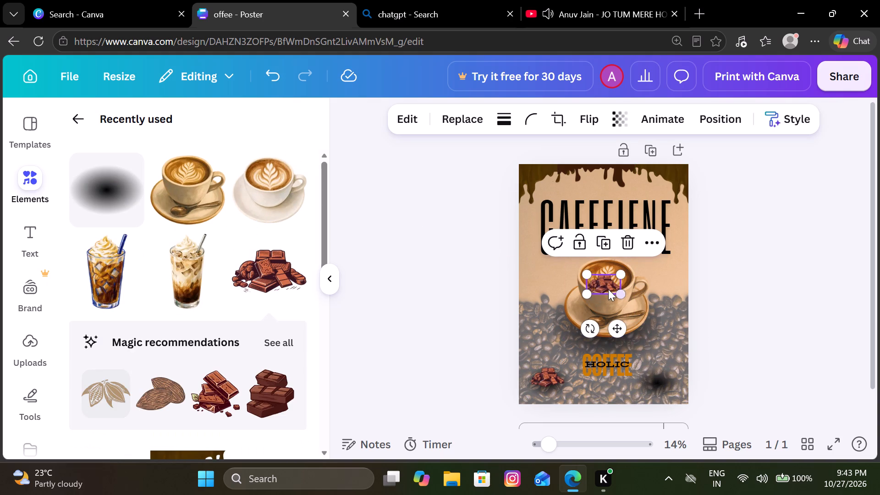
pyautogui.moveTo(603, 283); pyautogui.dragTo(663, 376)
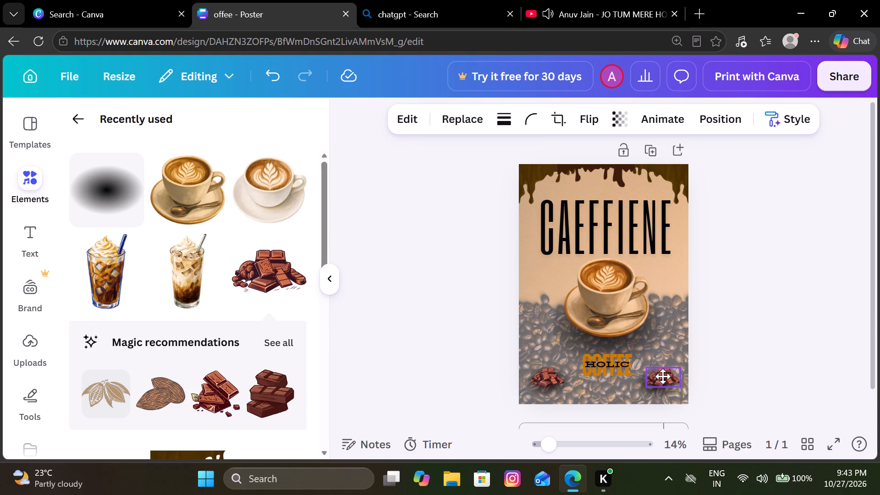
pyautogui.moveTo(663, 376); pyautogui.dragTo(660, 378)
pyautogui.click(765, 282)
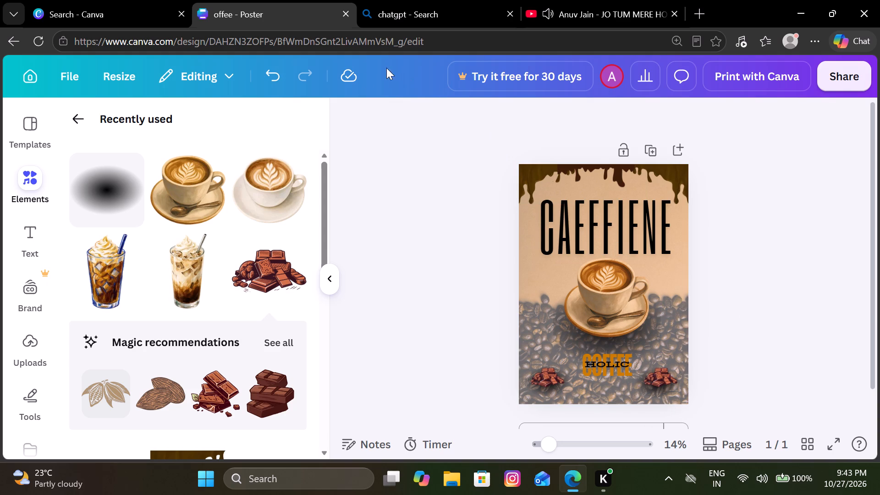
# Check the poster's save status and leave the design for the template search page.
pyautogui.click(349, 76)
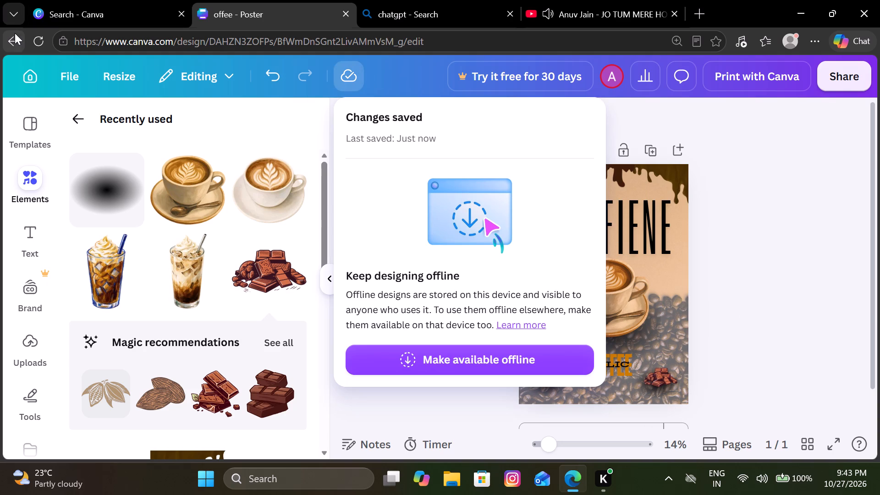
pyautogui.click(13, 33)
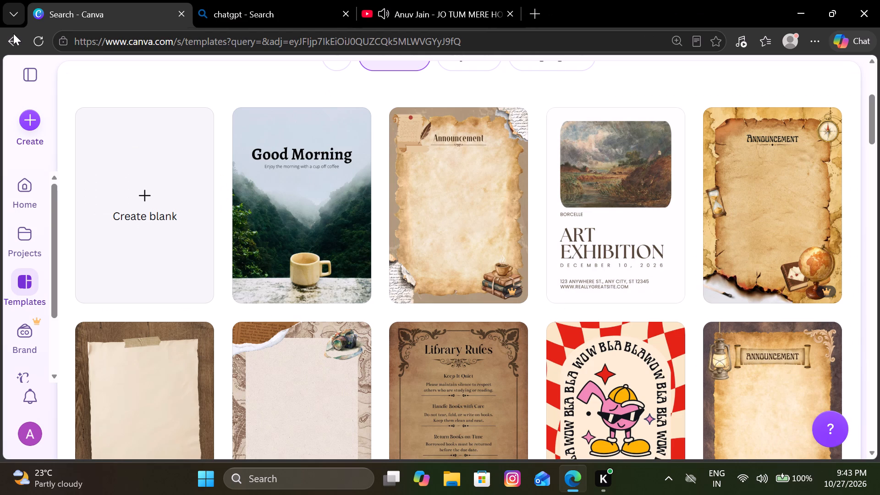
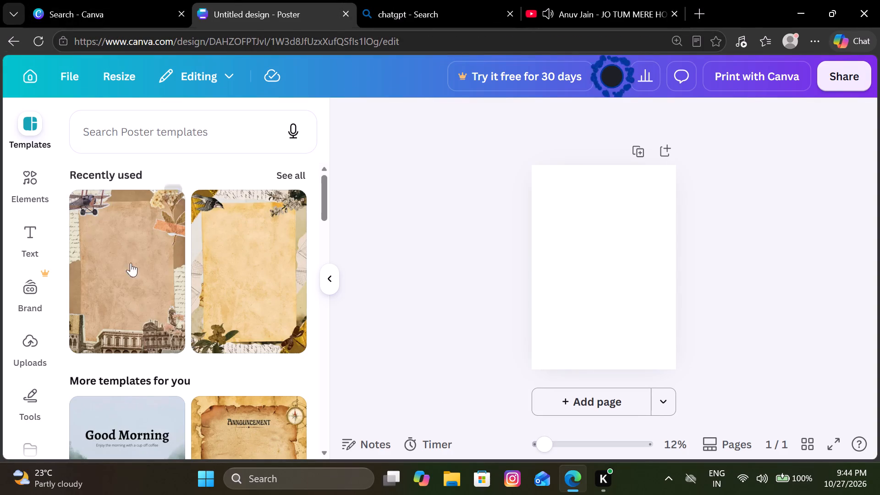
# Browse the graphics library's recommendations, categories and collections for artwork suited to the new blank poster.
pyautogui.scroll(-1, 131, 282)
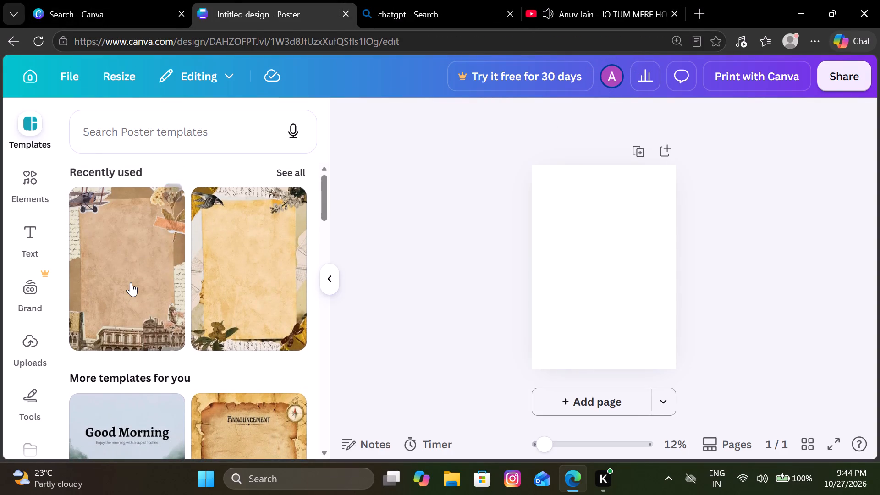
pyautogui.scroll(1, 131, 282)
pyautogui.click(34, 173)
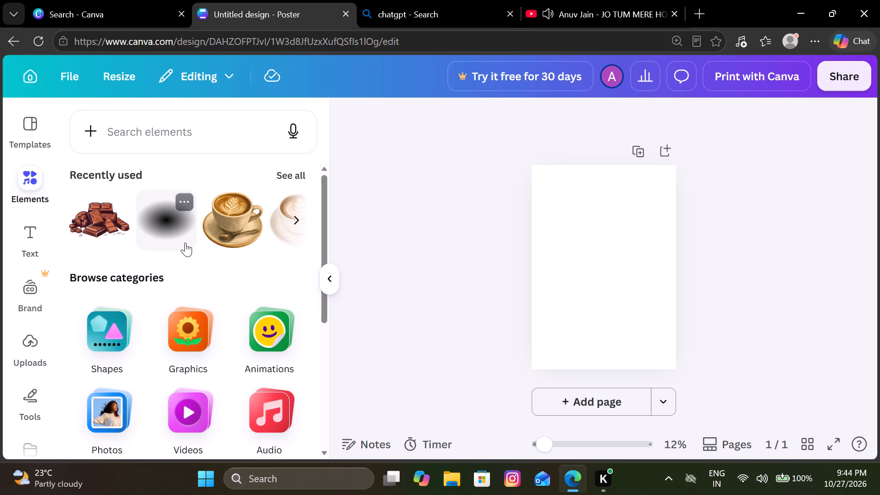
pyautogui.scroll(-2, 185, 242)
pyautogui.click(189, 269)
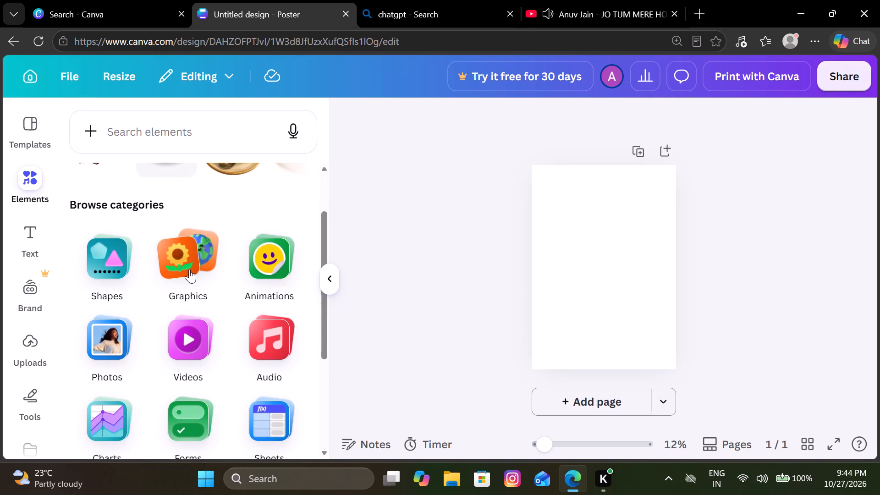
pyautogui.scroll(-2, 229, 343)
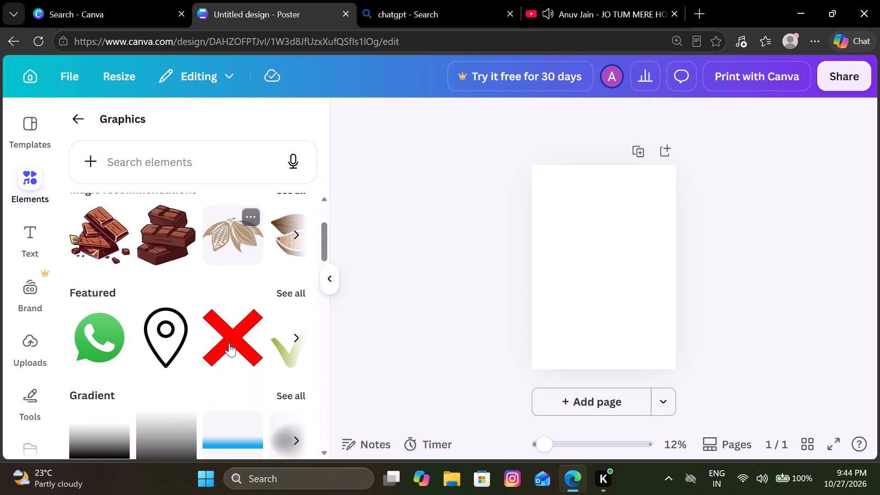
pyautogui.scroll(-4, 229, 343)
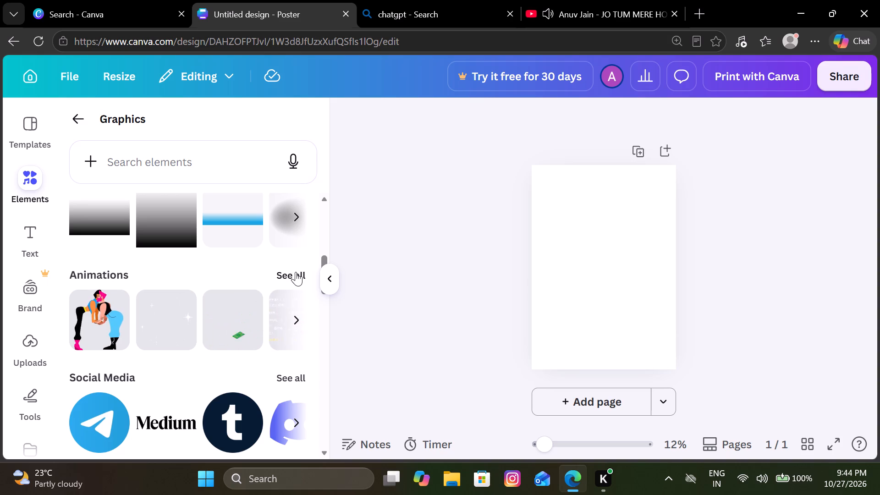
pyautogui.scroll(-3, 248, 343)
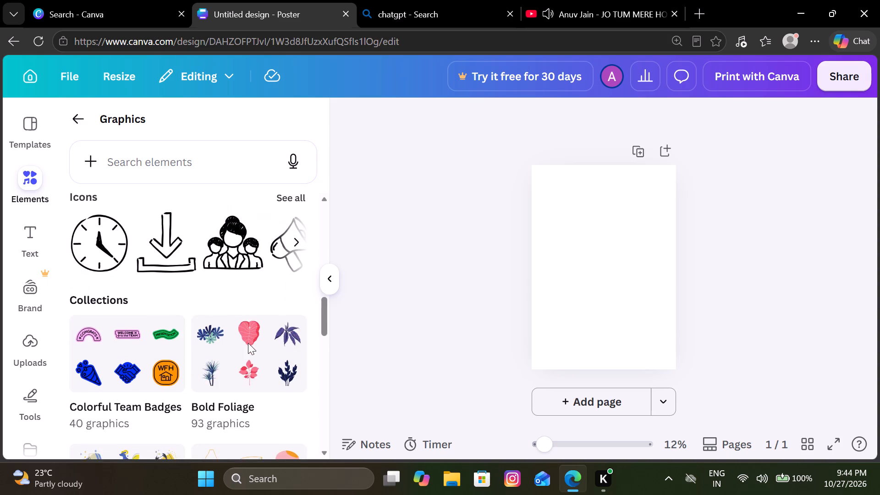
pyautogui.scroll(-3, 248, 343)
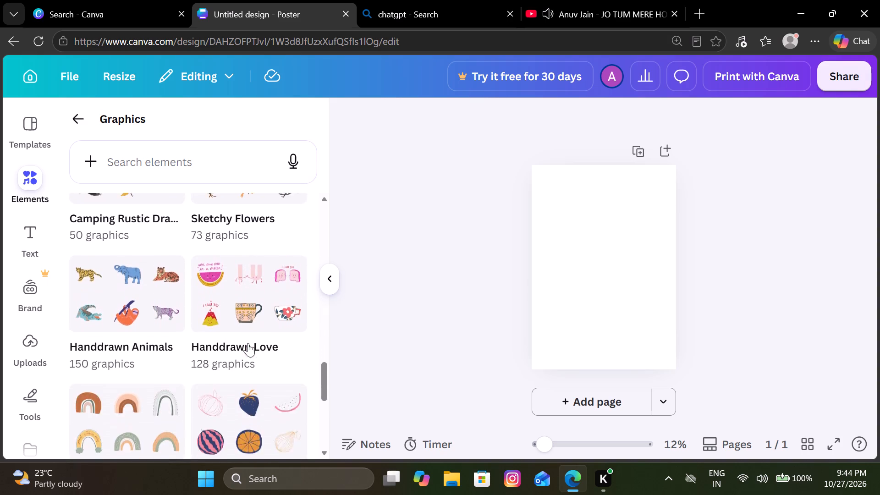
pyautogui.scroll(-1, 248, 343)
pyautogui.scroll(5, 248, 343)
pyautogui.scroll(-1, 248, 343)
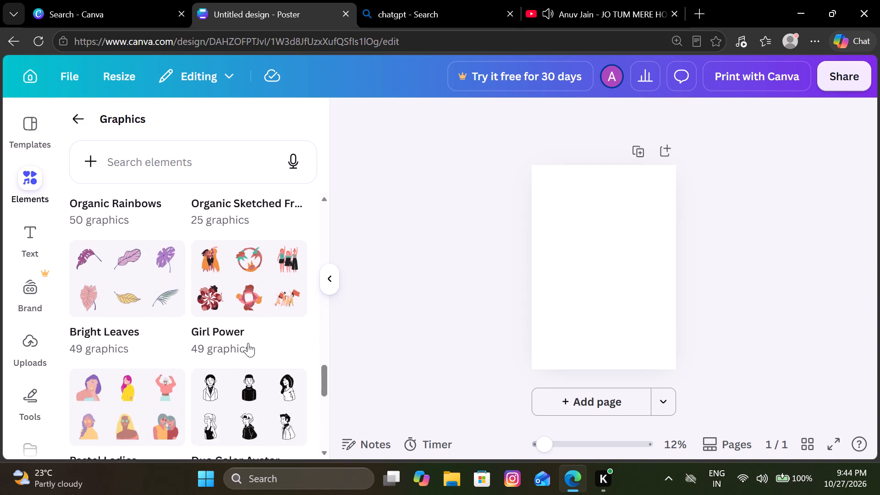
pyautogui.scroll(1, 248, 343)
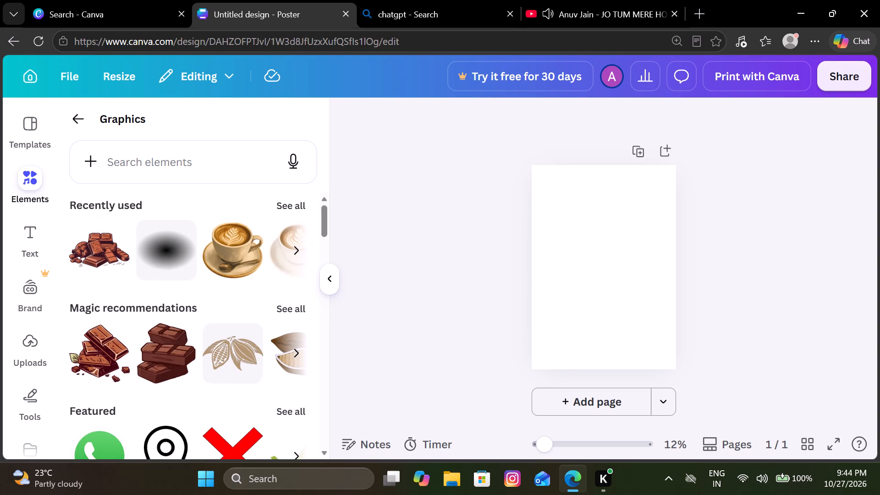
pyautogui.click(76, 120)
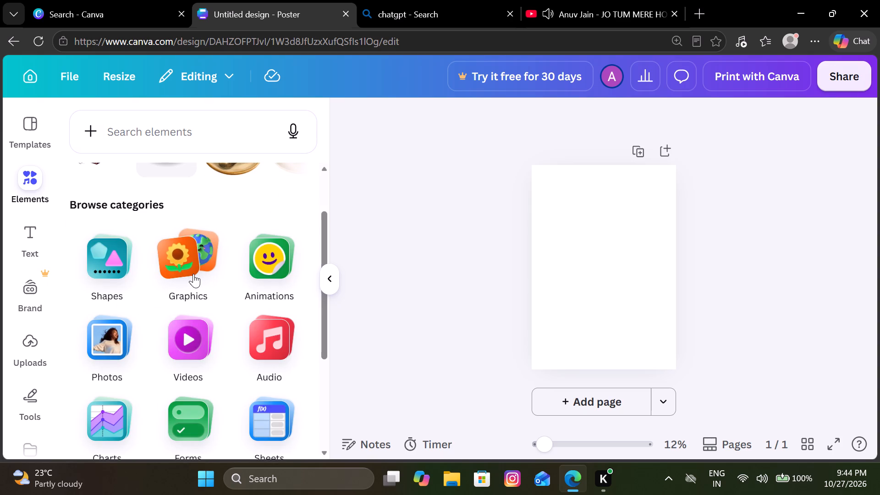
# Reopen the graphics library and open its full Gradient collection to look through the available gradients.
pyautogui.rightClick(193, 274)
pyautogui.click(193, 274)
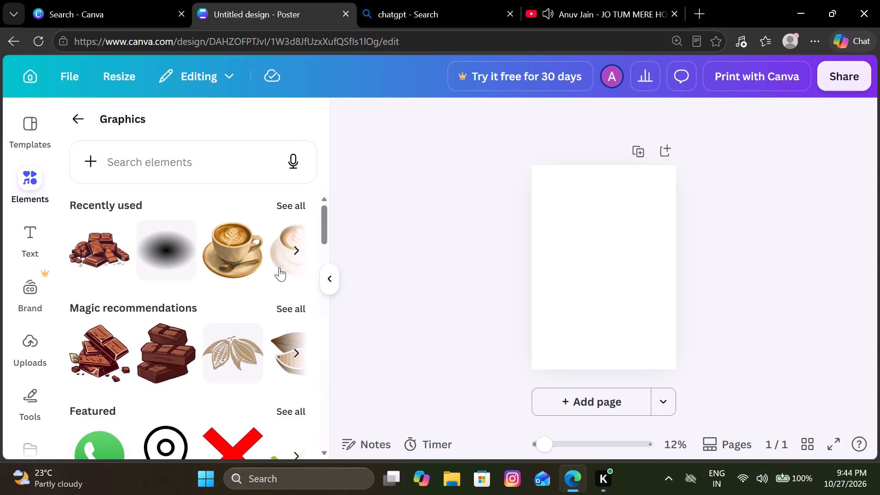
pyautogui.scroll(-5, 238, 313)
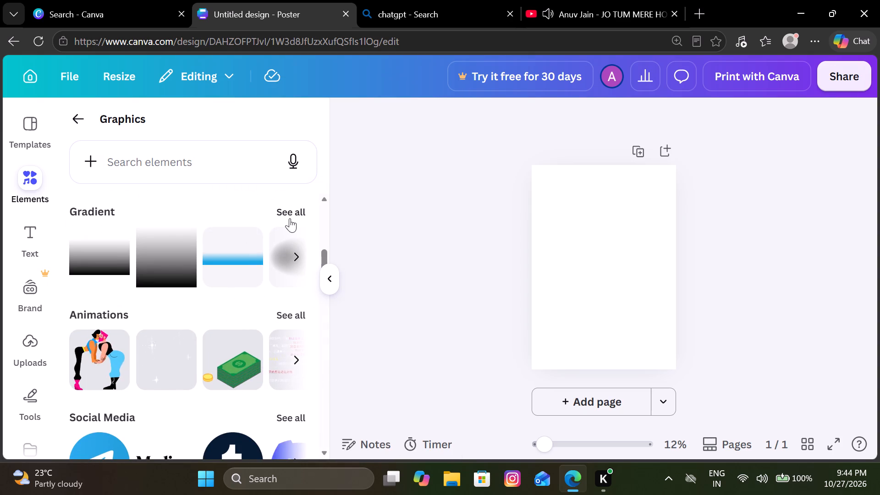
pyautogui.click(291, 218)
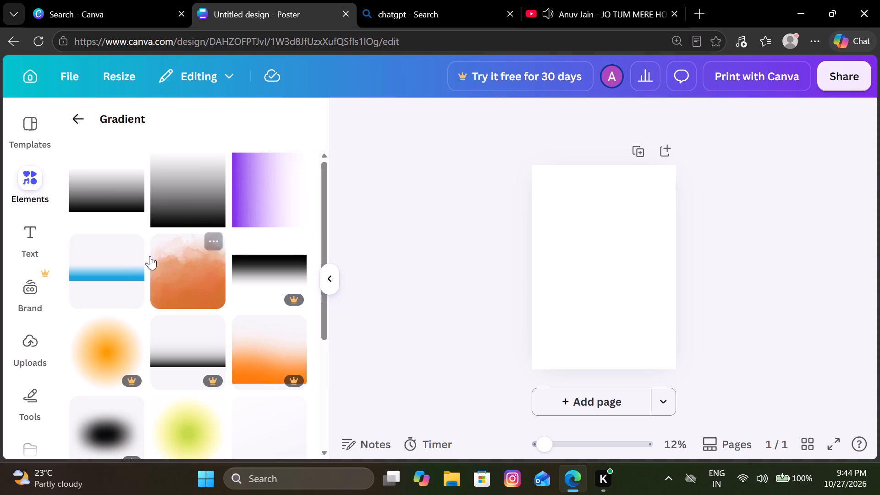
pyautogui.scroll(-4, 132, 264)
pyautogui.scroll(1, 132, 264)
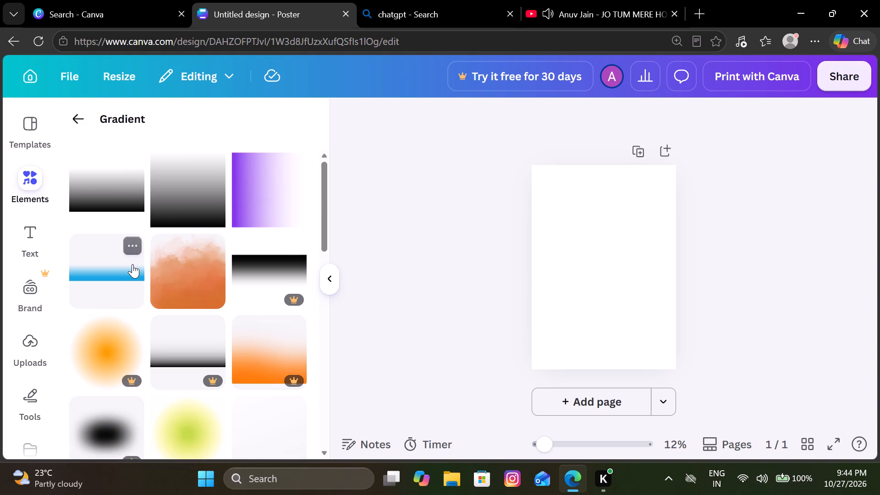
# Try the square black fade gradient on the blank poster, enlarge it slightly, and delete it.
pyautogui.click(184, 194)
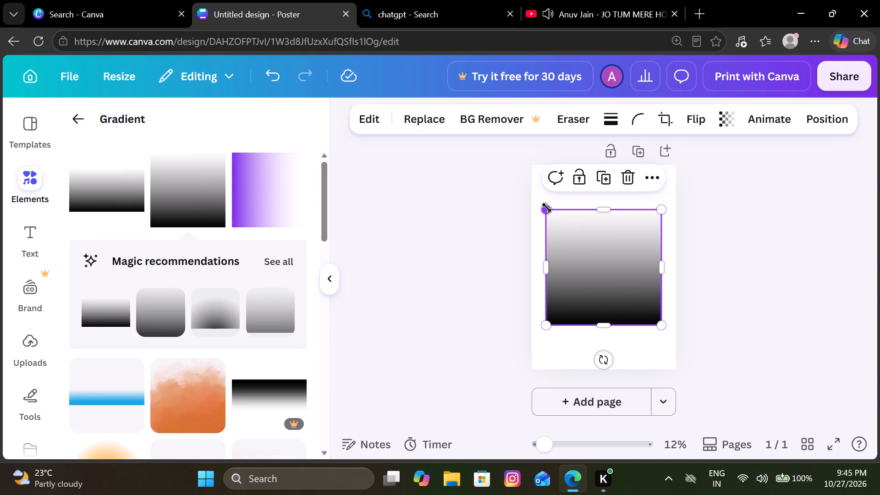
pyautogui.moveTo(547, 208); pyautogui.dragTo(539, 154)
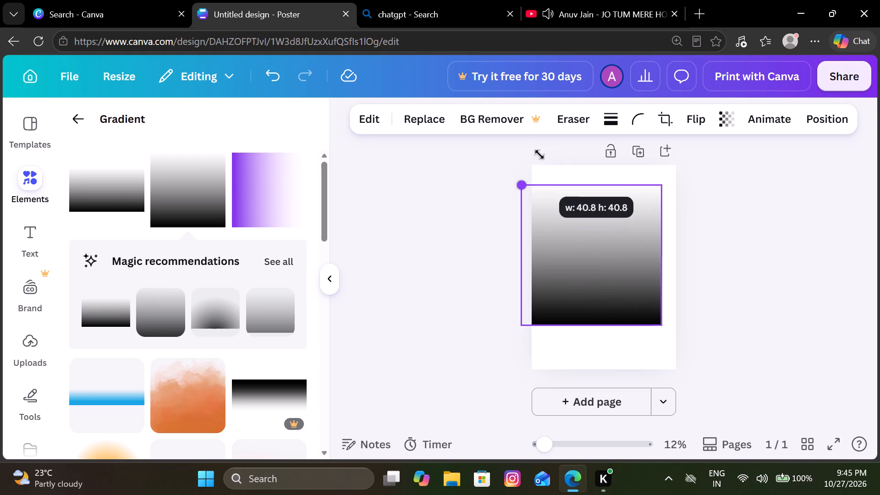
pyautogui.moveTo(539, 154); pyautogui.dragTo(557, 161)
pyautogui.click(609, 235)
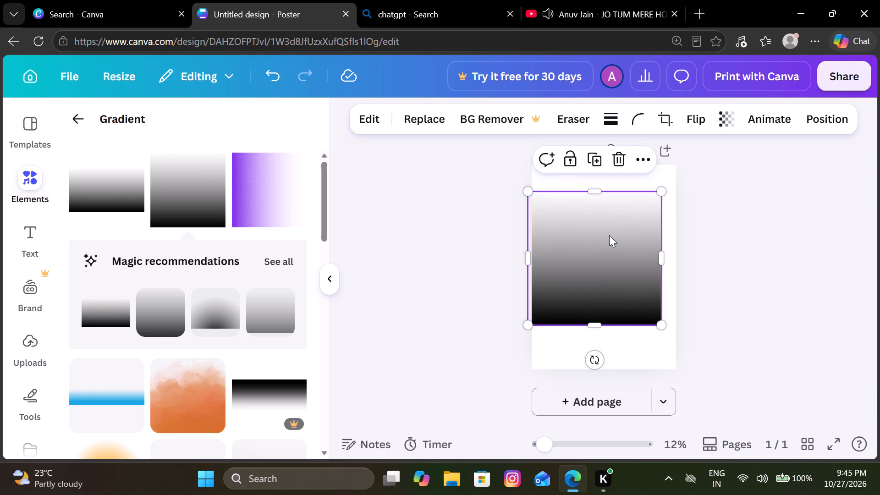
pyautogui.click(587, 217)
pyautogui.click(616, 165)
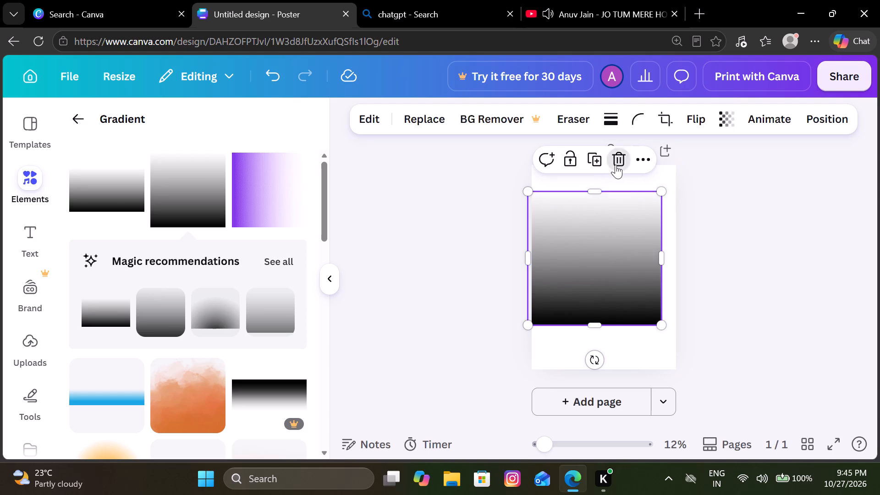
# Add the purple-to-white gradient graphic to the poster and rotate it a quarter turn so the purple edge is on top.
pyautogui.click(281, 192)
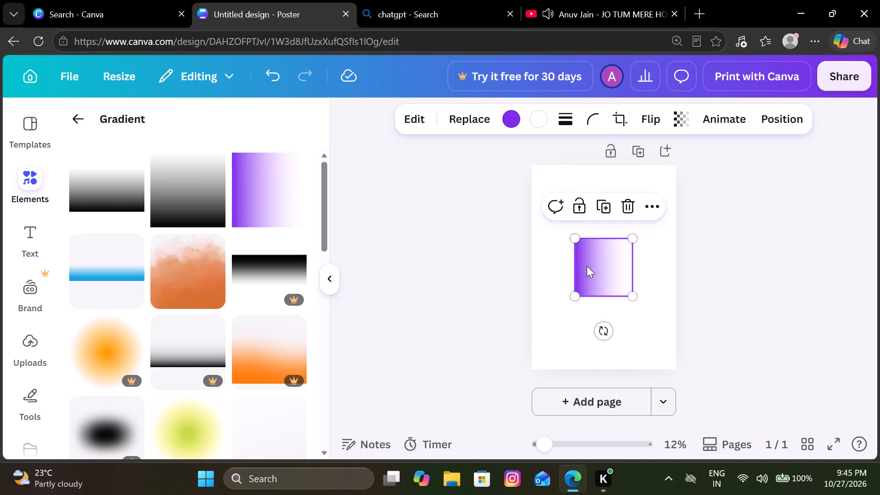
pyautogui.click(607, 264)
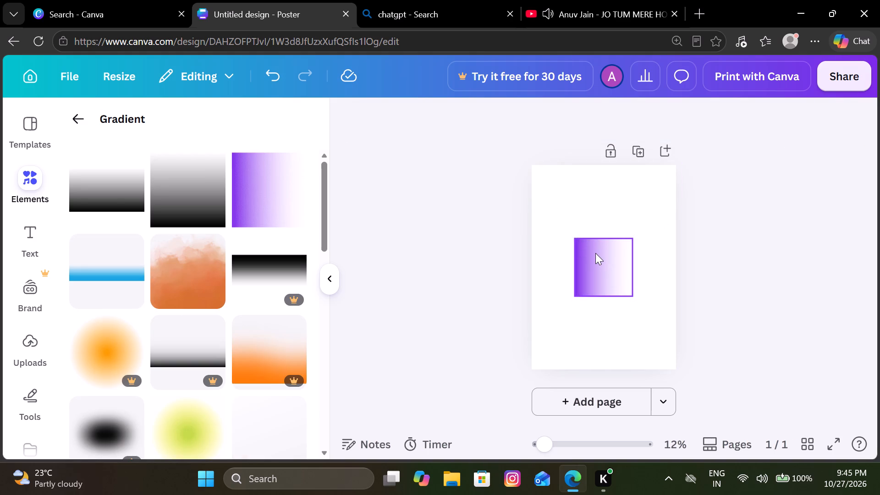
pyautogui.click(595, 253)
pyautogui.moveTo(605, 332); pyautogui.dragTo(550, 262)
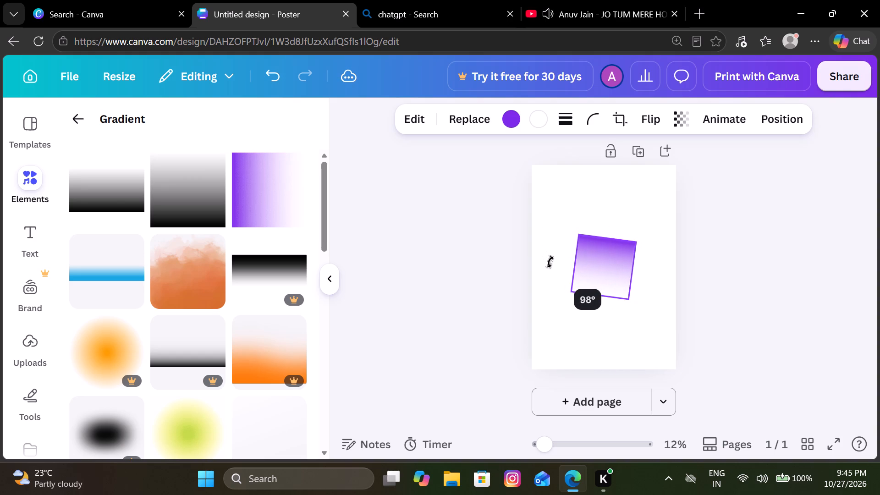
pyautogui.moveTo(550, 262); pyautogui.dragTo(554, 269)
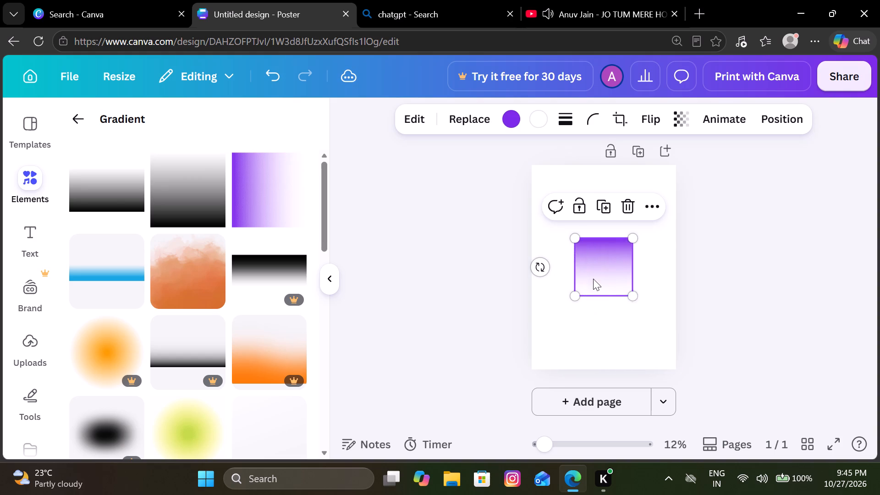
# Enlarge the purple gradient to the poster's full width and align it with the page's top edge.
pyautogui.moveTo(636, 300); pyautogui.dragTo(690, 332)
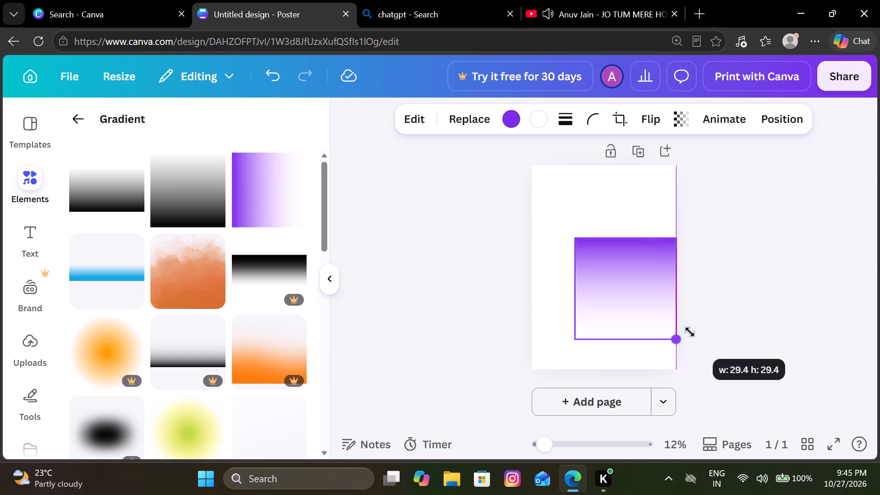
pyautogui.moveTo(690, 332); pyautogui.dragTo(690, 333)
pyautogui.moveTo(572, 238); pyautogui.dragTo(532, 194)
pyautogui.moveTo(594, 234); pyautogui.dragTo(591, 213)
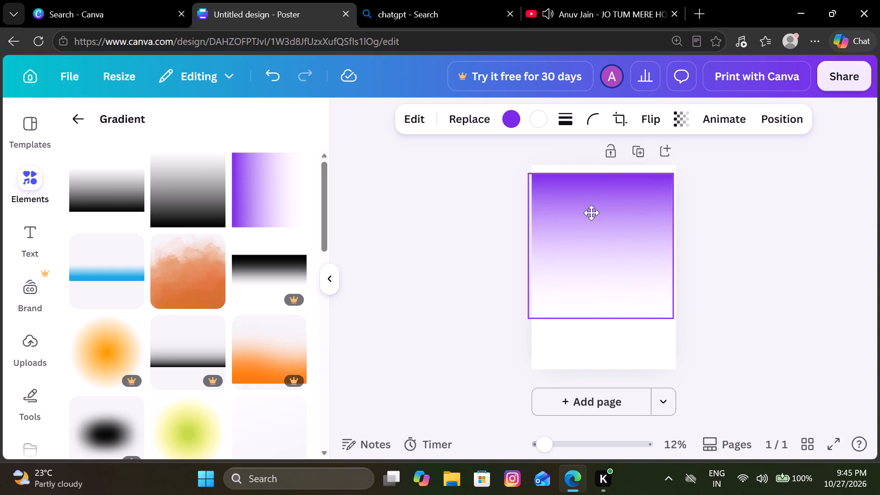
pyautogui.moveTo(591, 213); pyautogui.dragTo(591, 206)
pyautogui.click(423, 280)
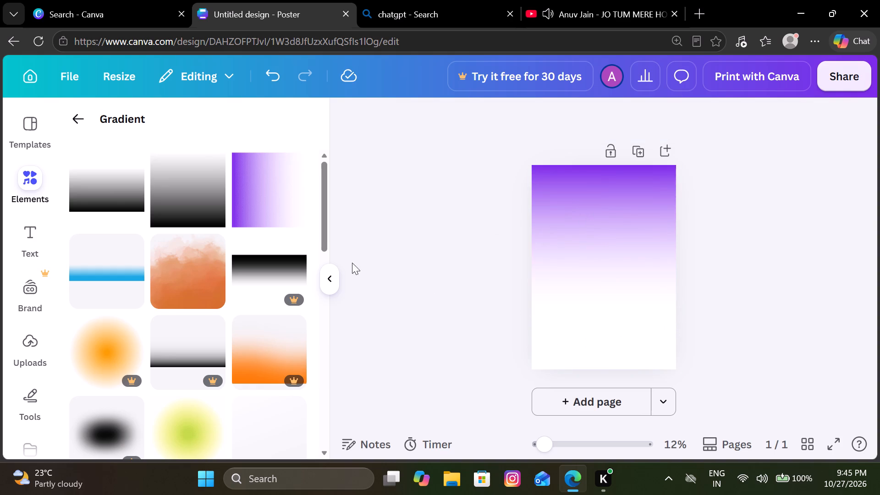
# Recolour the gradient's purple end to the default solid blue #004aad.
pyautogui.click(567, 203)
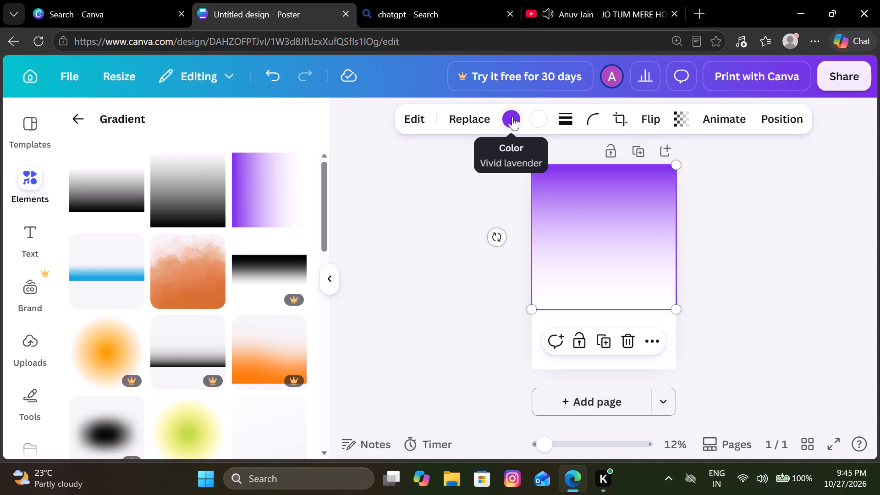
pyautogui.click(512, 116)
pyautogui.scroll(-1, 203, 290)
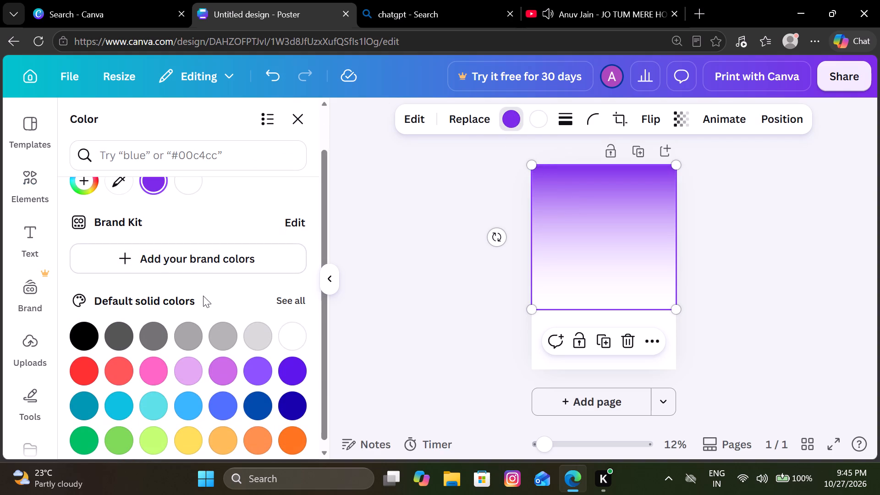
pyautogui.click(291, 370)
pyautogui.click(258, 399)
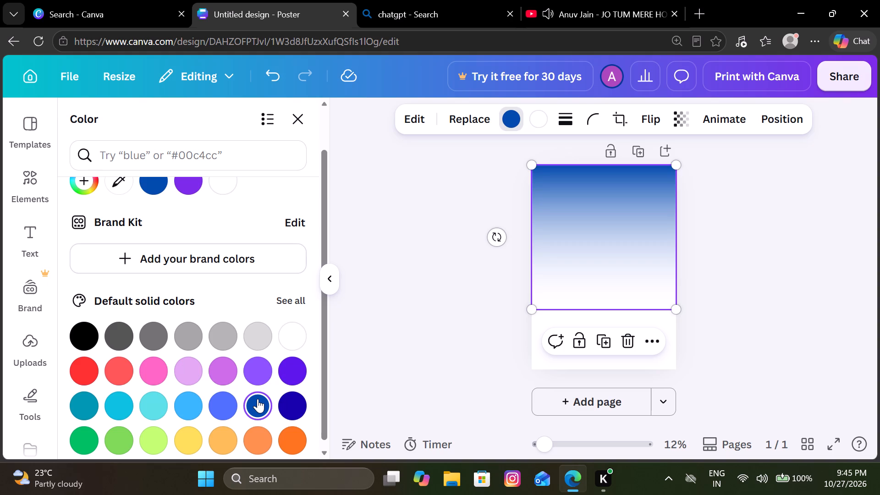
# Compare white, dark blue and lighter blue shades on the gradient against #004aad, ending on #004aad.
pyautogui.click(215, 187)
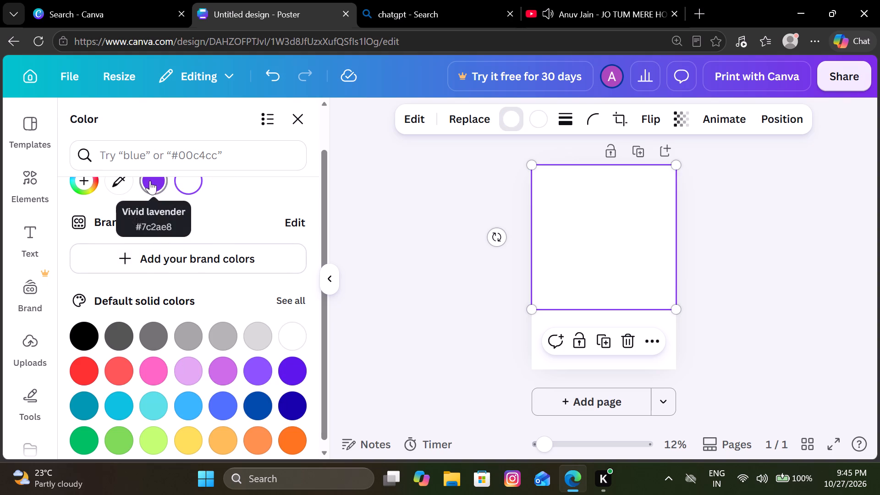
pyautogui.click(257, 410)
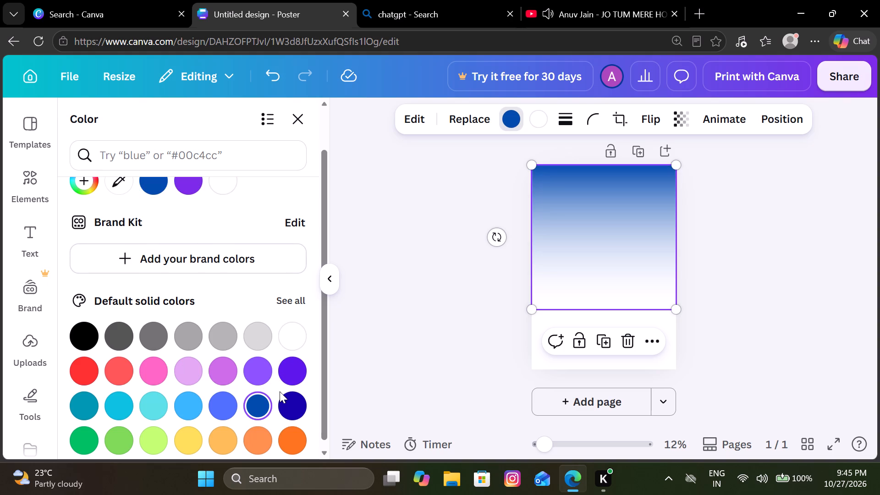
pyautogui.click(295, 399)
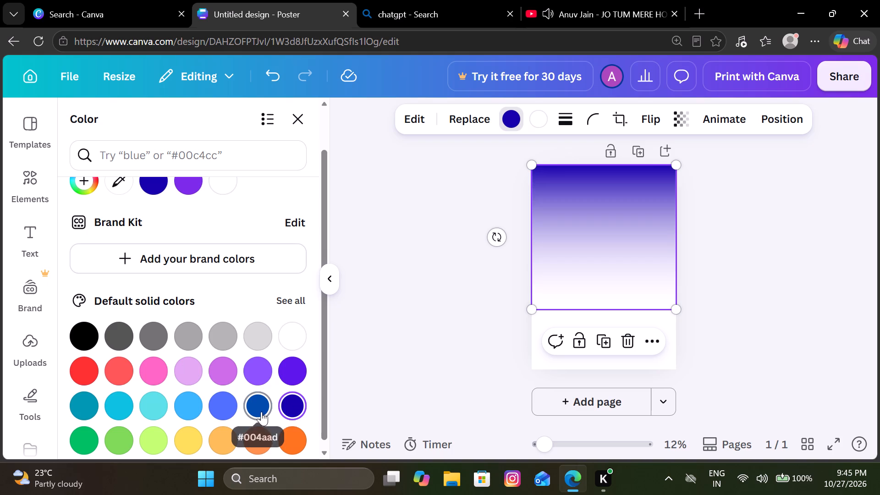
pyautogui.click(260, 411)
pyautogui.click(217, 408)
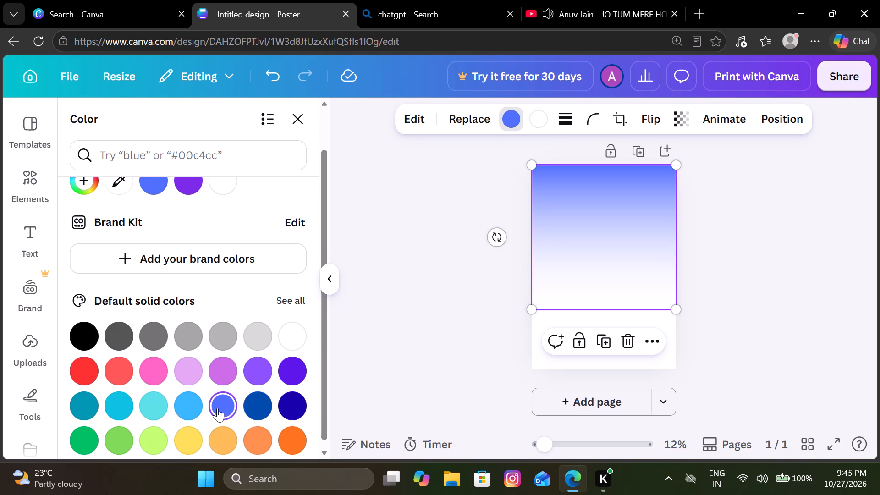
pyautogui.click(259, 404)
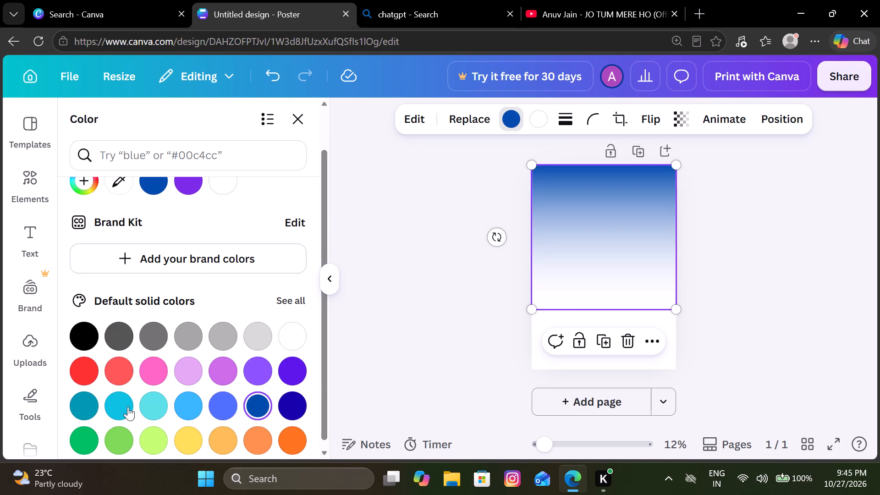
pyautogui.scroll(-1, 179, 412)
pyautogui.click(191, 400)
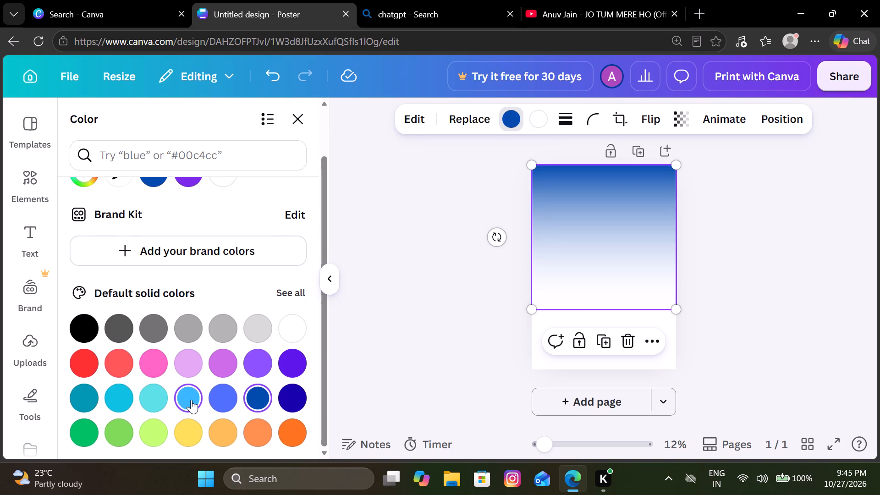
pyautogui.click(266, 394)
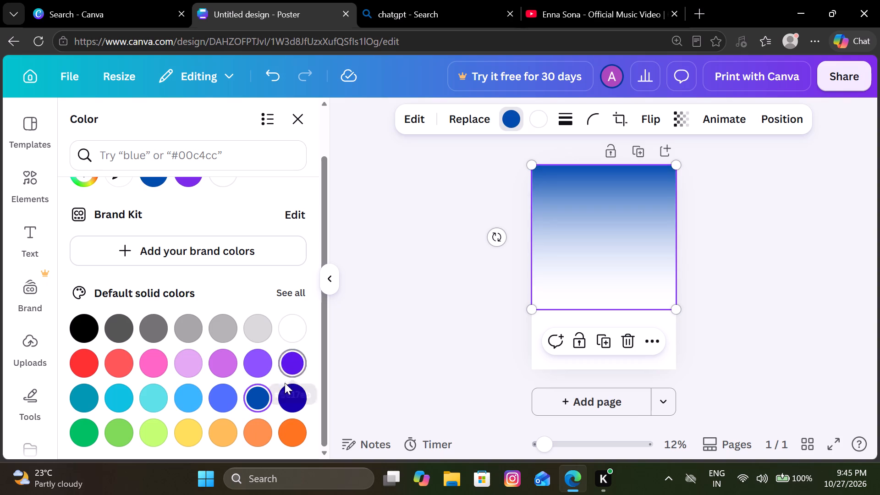
# Add a second purple-to-white gradient graphic to the poster and rotate it a quarter turn so the purple edge is on top.
pyautogui.click(392, 310)
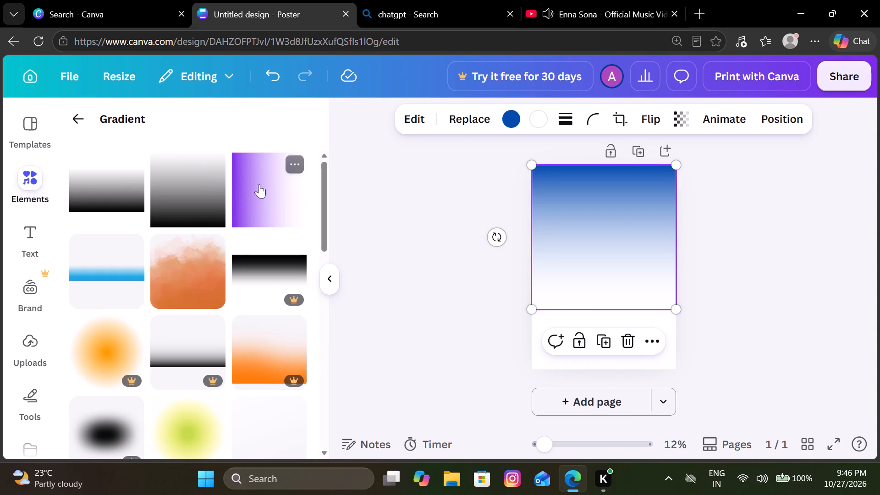
pyautogui.click(259, 184)
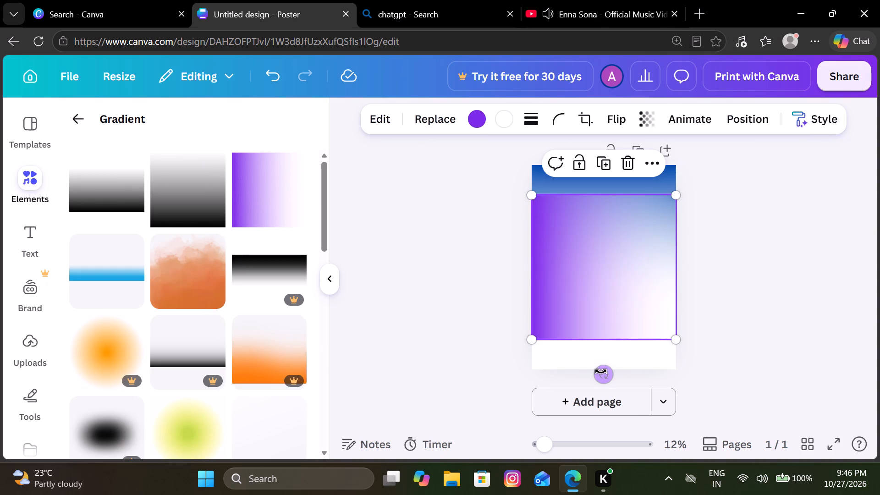
pyautogui.moveTo(602, 371); pyautogui.dragTo(515, 269)
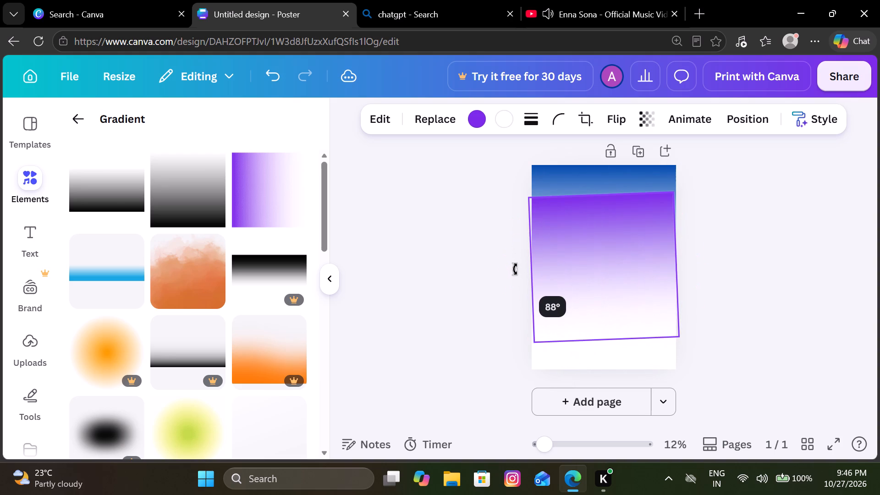
pyautogui.moveTo(515, 269); pyautogui.dragTo(515, 266)
# Enlarge the blue gradient proportionally until it reaches the bottom of the page.
pyautogui.click(592, 183)
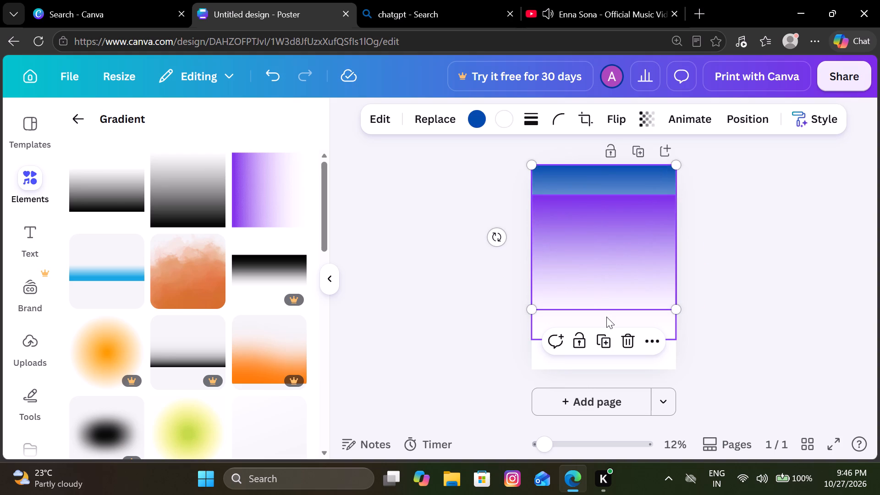
pyautogui.moveTo(675, 310); pyautogui.dragTo(698, 342)
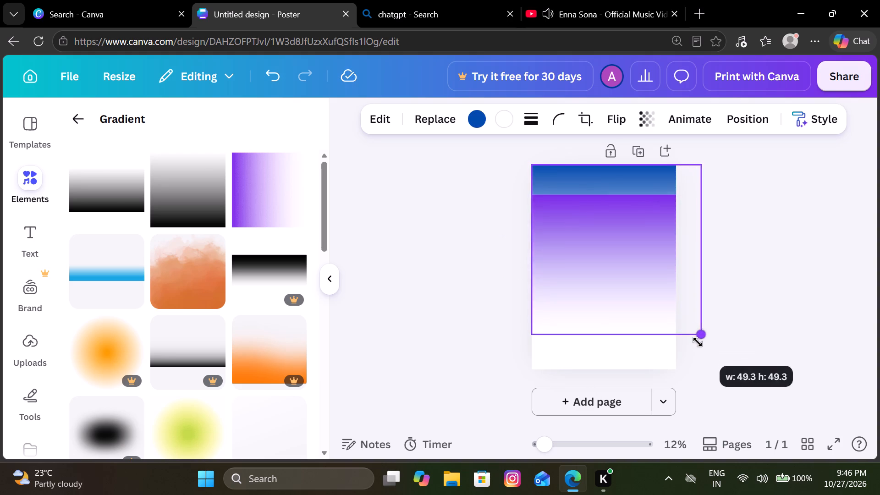
pyautogui.moveTo(698, 342); pyautogui.dragTo(731, 377)
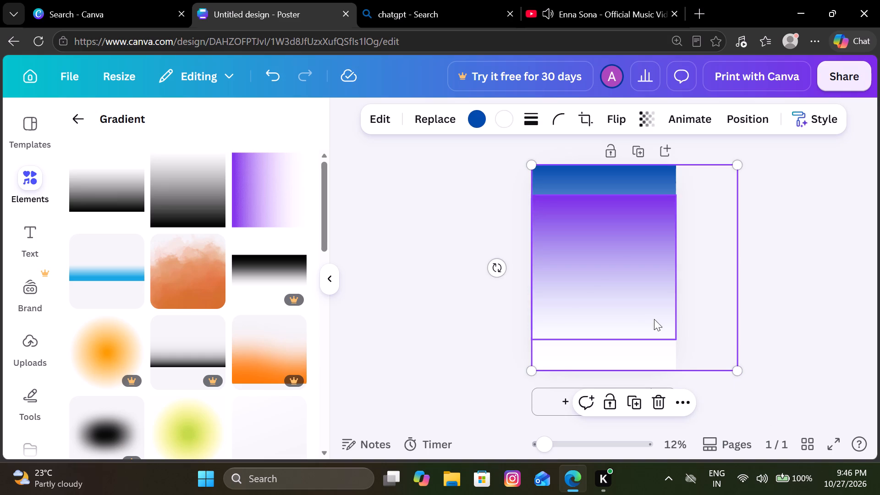
# Align the purple gradient with the page's top-left corner and enlarge it to cover the full page height.
pyautogui.moveTo(649, 315); pyautogui.dragTo(749, 302)
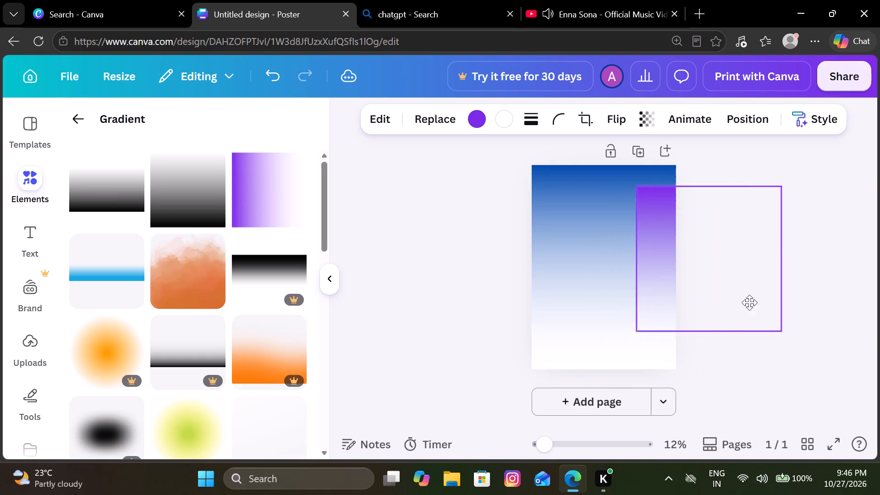
pyautogui.moveTo(749, 302); pyautogui.dragTo(649, 286)
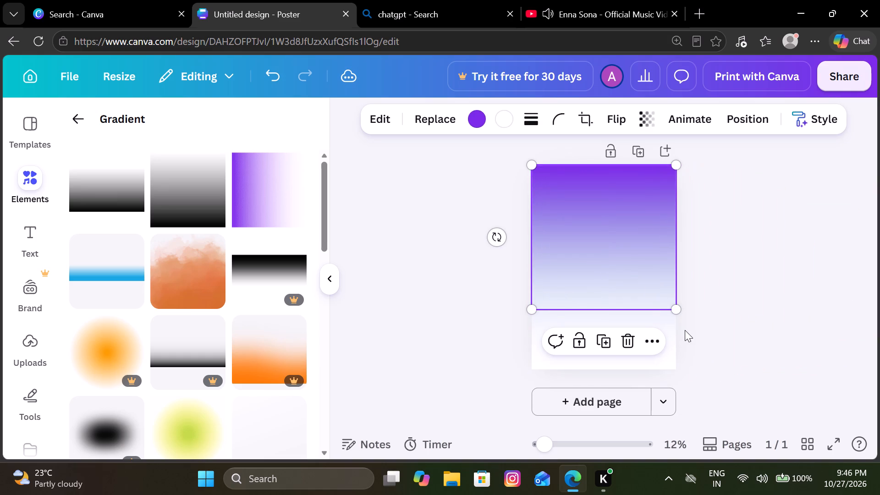
pyautogui.moveTo(676, 309); pyautogui.dragTo(722, 378)
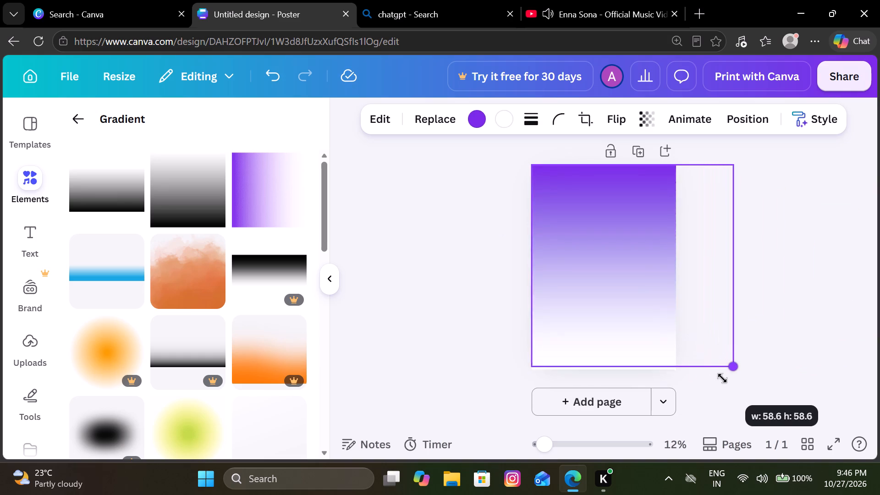
pyautogui.moveTo(722, 378); pyautogui.dragTo(726, 380)
# Recolour the front gradient's purple end to #004aad, comparing it with the lighter sky blue shade.
pyautogui.click(480, 123)
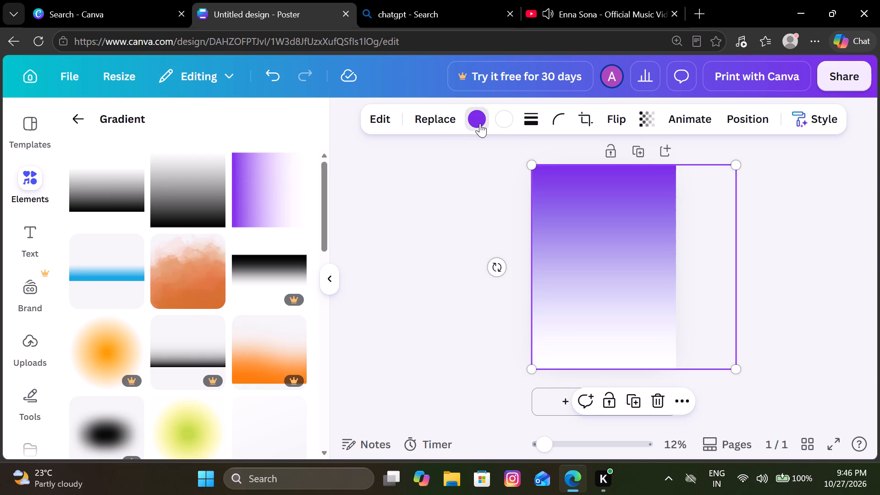
pyautogui.scroll(-1, 243, 420)
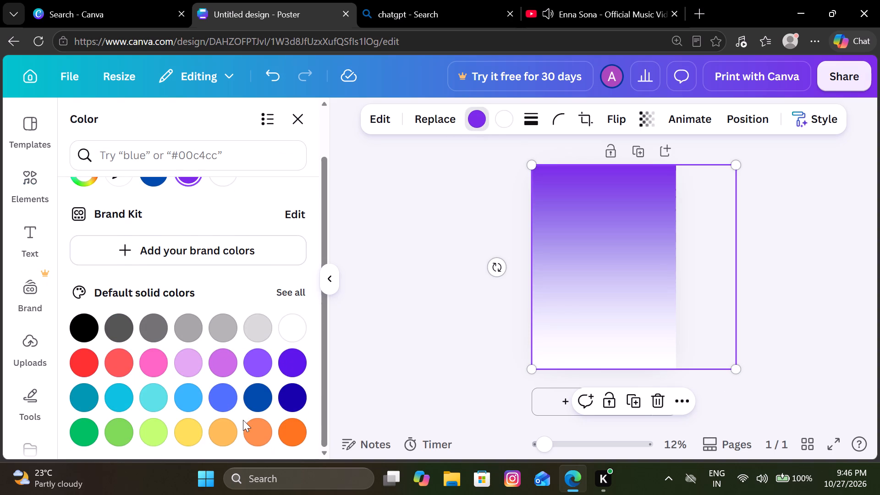
pyautogui.click(258, 396)
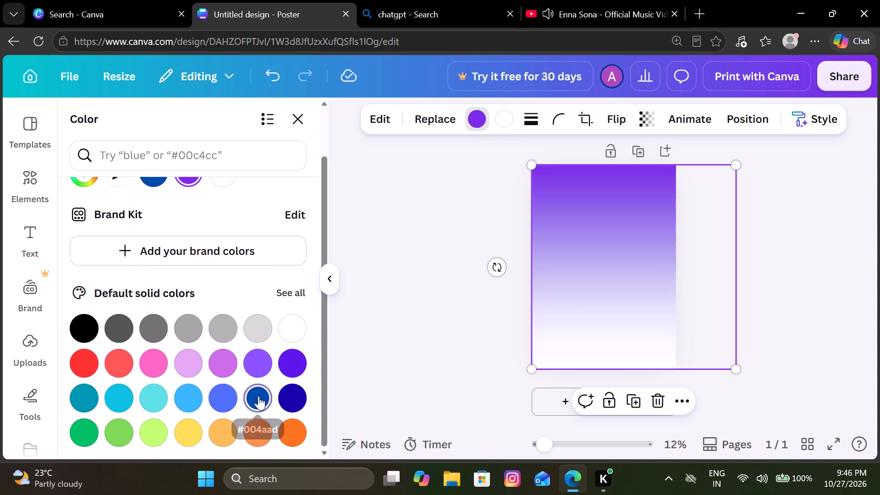
pyautogui.click(196, 396)
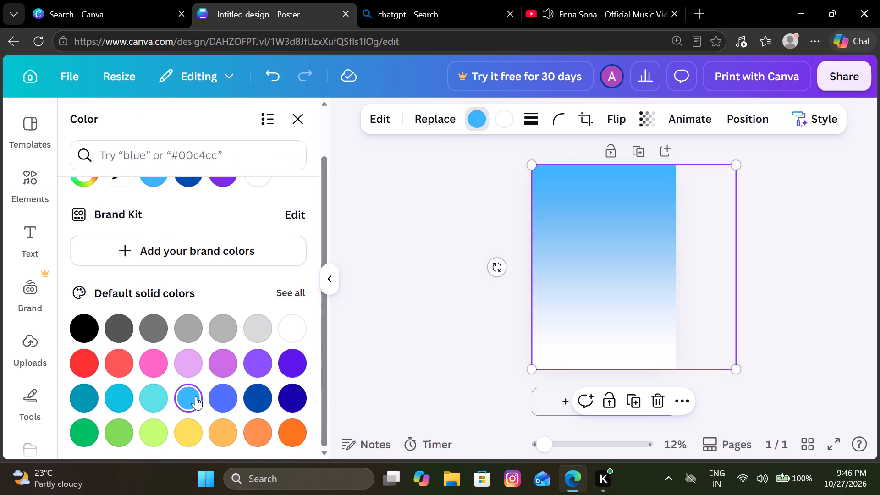
pyautogui.click(268, 400)
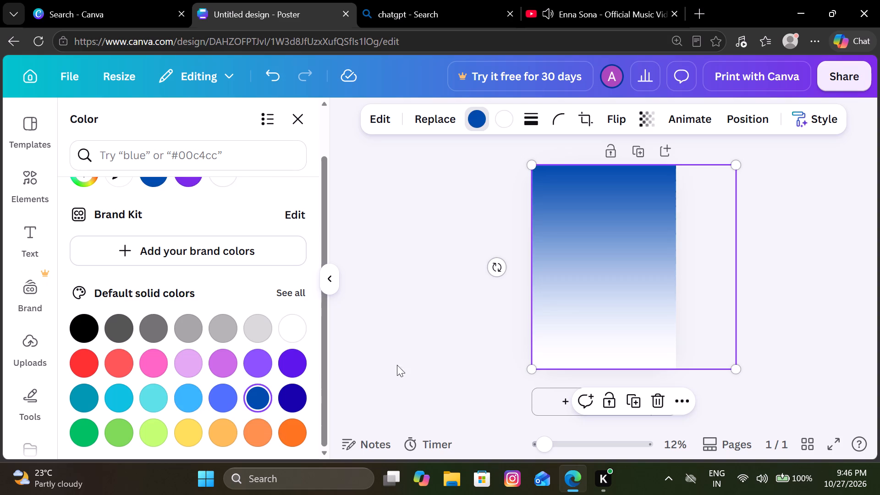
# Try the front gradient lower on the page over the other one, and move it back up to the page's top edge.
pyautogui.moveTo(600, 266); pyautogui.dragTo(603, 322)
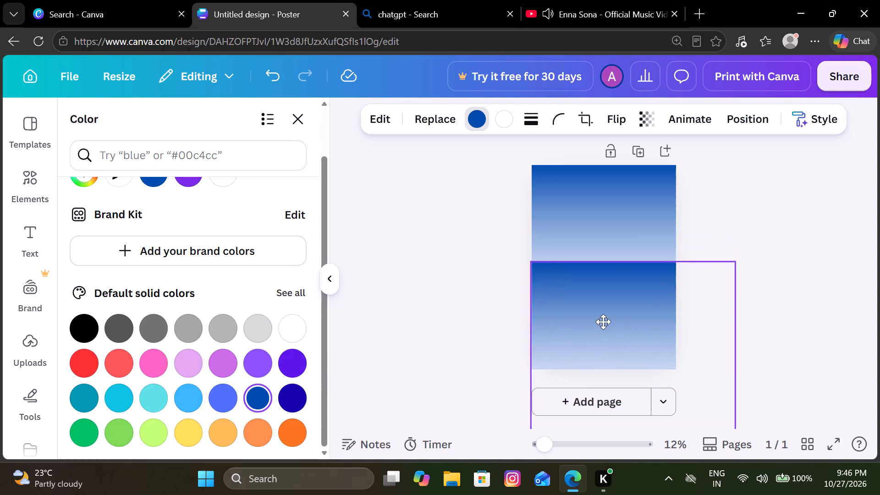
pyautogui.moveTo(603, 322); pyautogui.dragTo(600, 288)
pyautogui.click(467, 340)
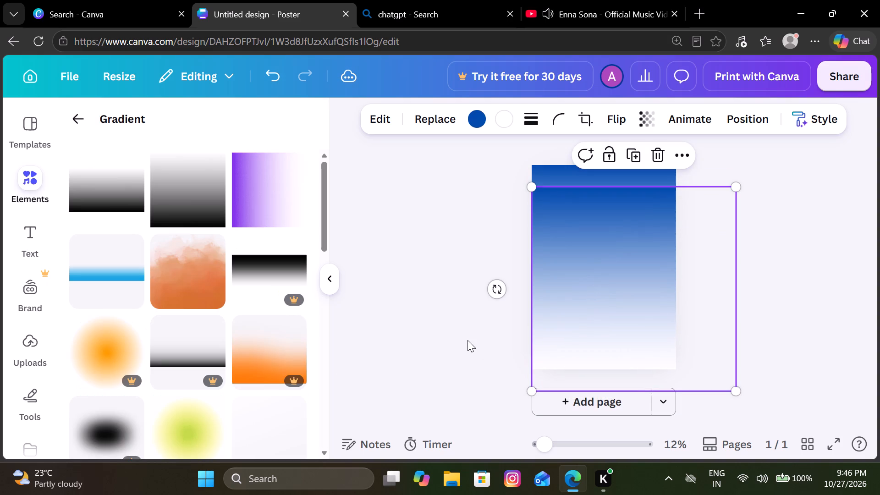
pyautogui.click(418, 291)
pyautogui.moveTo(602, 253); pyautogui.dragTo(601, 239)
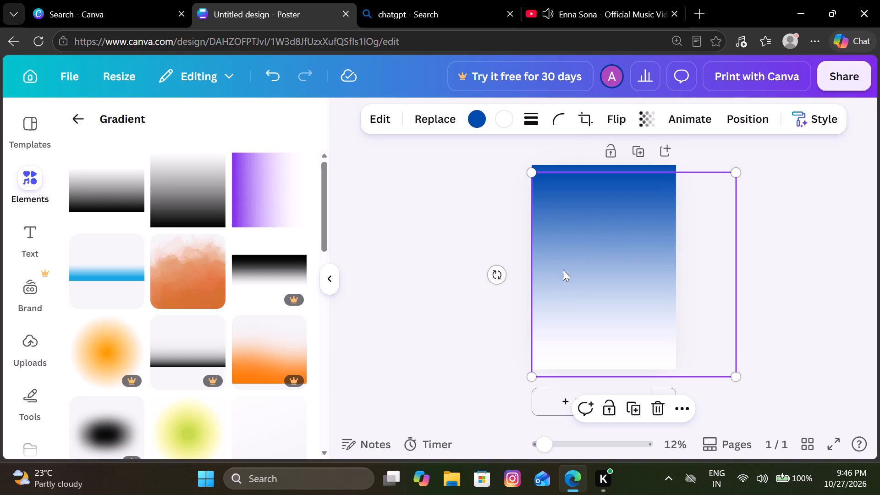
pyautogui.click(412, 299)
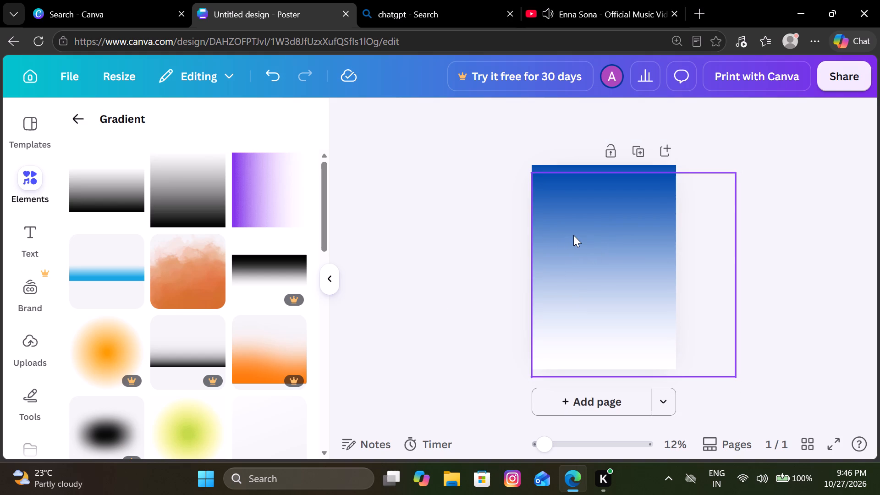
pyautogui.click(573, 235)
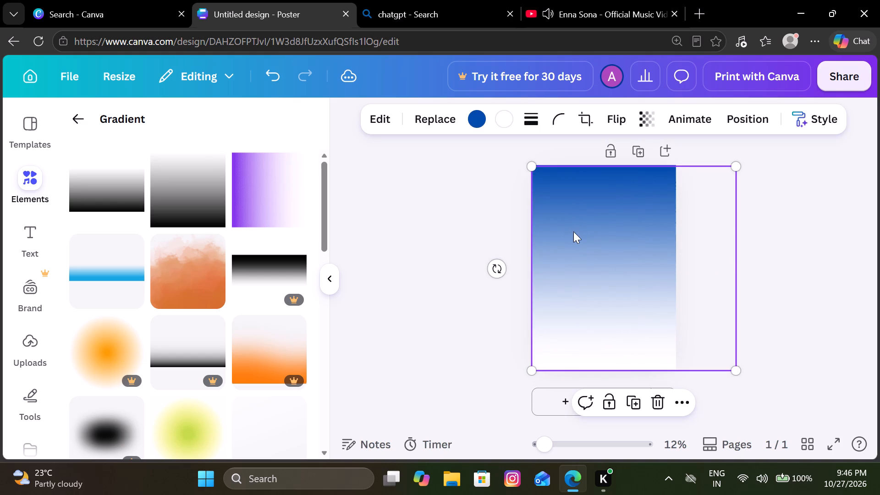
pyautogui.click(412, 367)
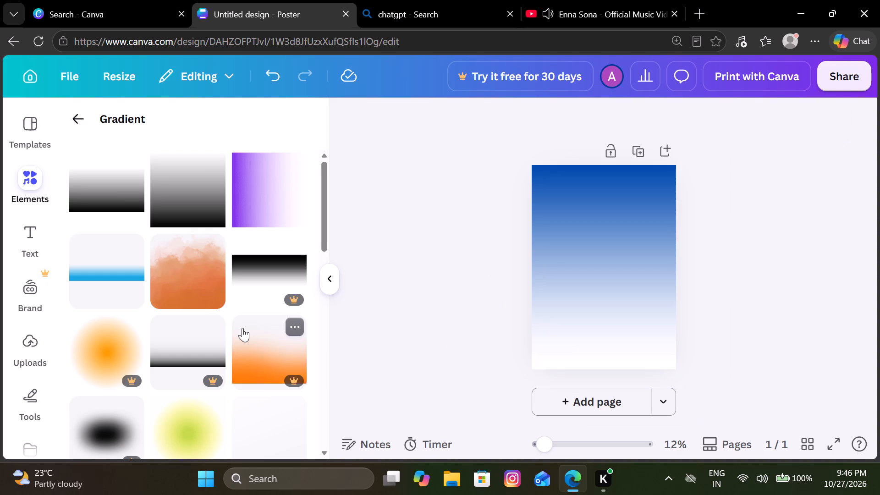
# Flip the front gradient vertically and horizontally so its blue edge lies along the bottom of the poster.
pyautogui.scroll(2, 242, 328)
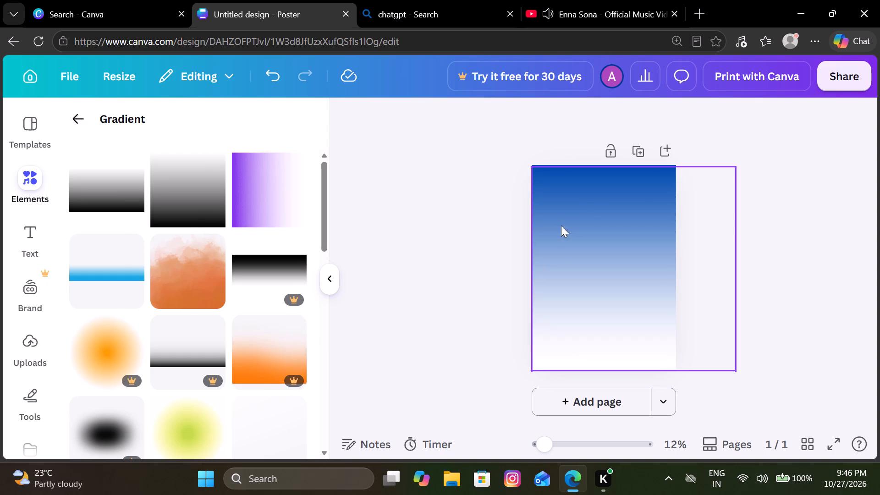
pyautogui.click(585, 214)
pyautogui.click(621, 123)
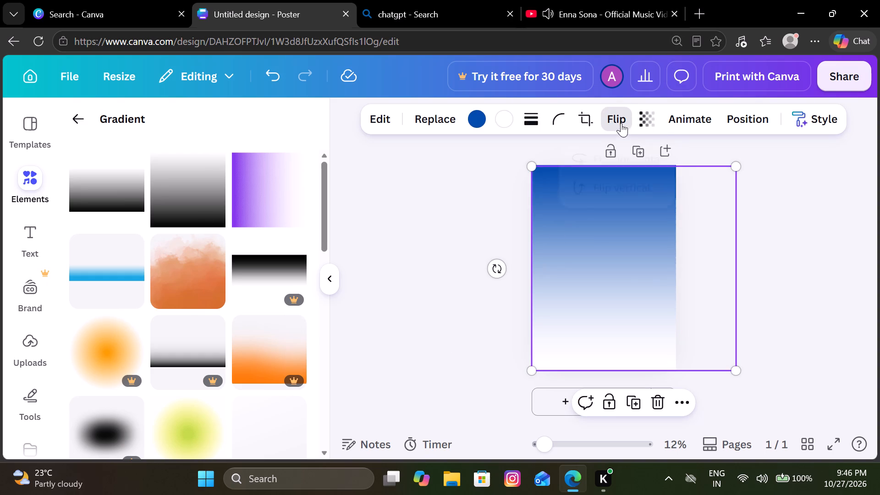
pyautogui.click(640, 191)
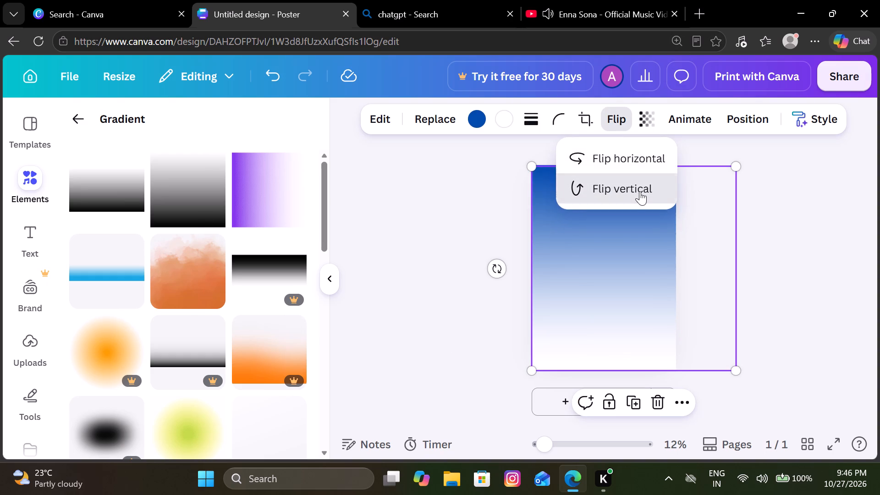
pyautogui.click(642, 157)
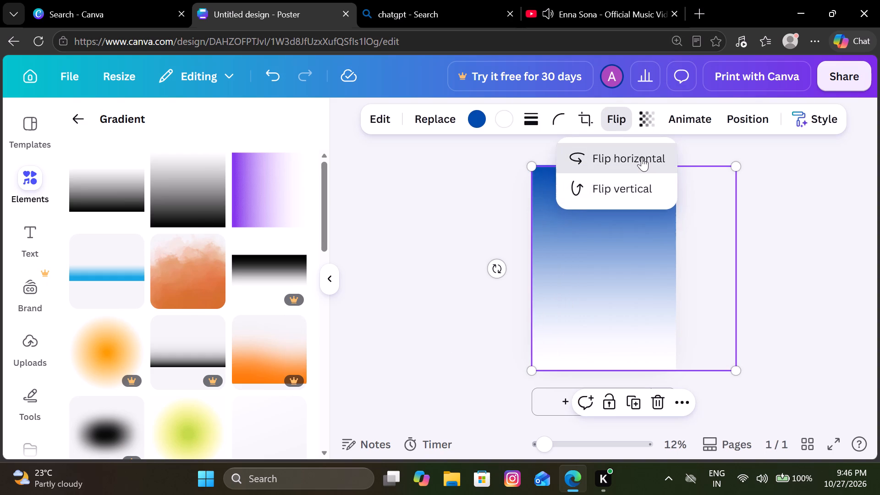
pyautogui.click(454, 222)
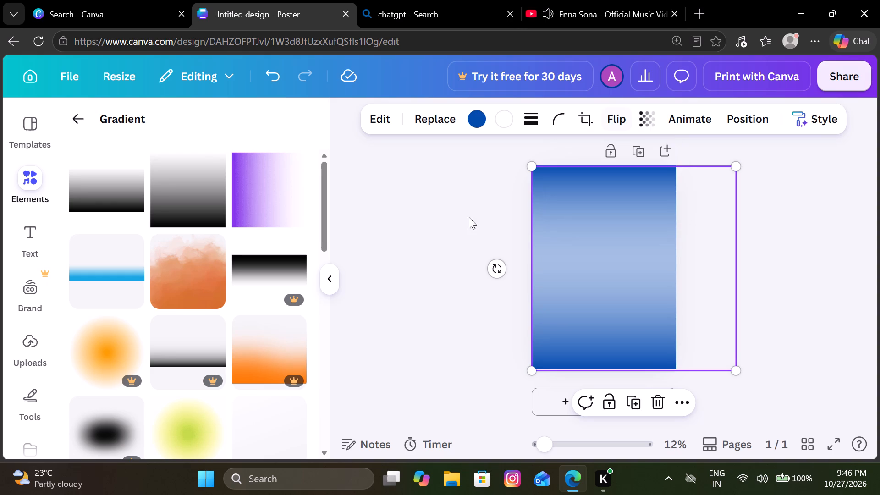
pyautogui.click(431, 352)
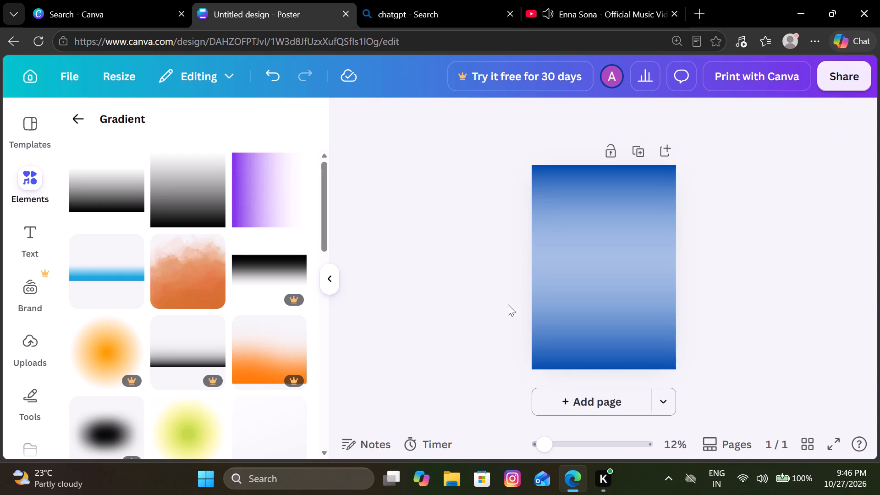
# Shrink the front gradient slightly to about 59 × 59 so its lower edge meets the page's bottom edge.
pyautogui.click(605, 229)
pyautogui.click(589, 321)
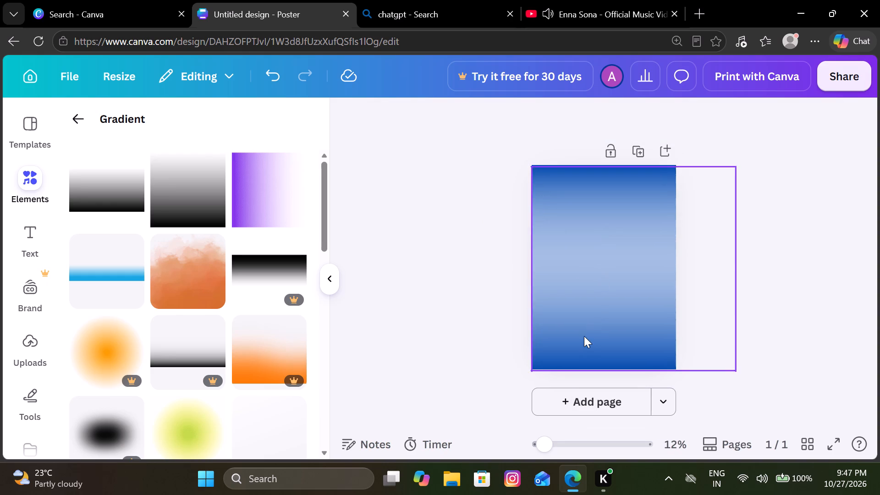
pyautogui.click(583, 341)
pyautogui.click(603, 179)
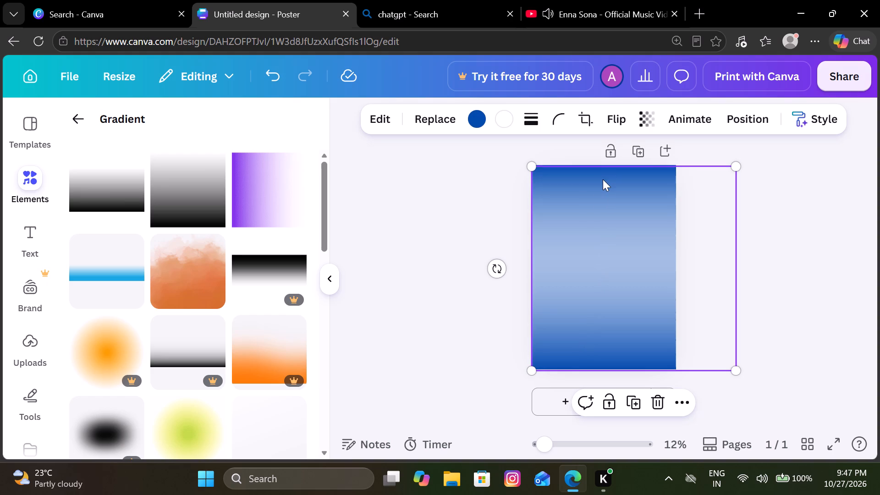
pyautogui.click(645, 197)
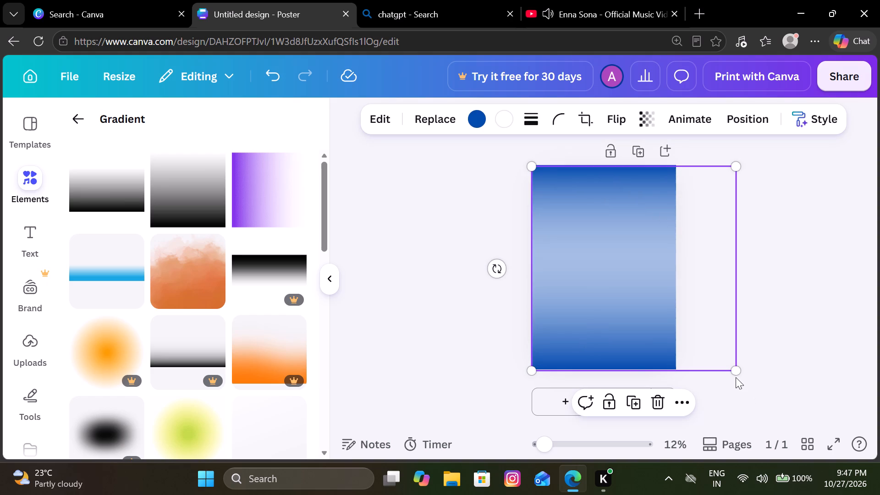
pyautogui.click(737, 374)
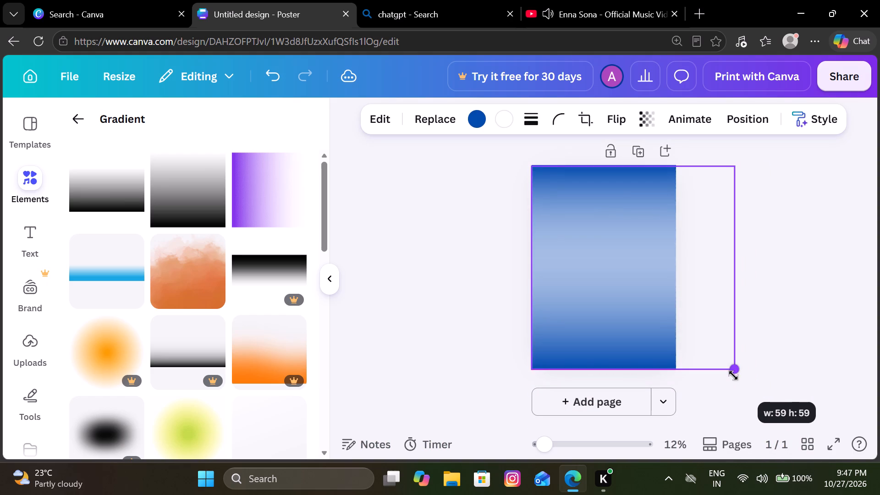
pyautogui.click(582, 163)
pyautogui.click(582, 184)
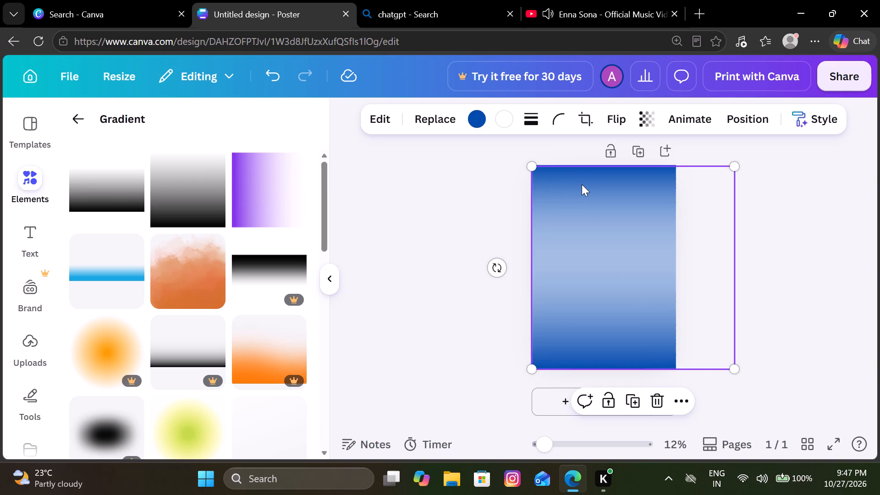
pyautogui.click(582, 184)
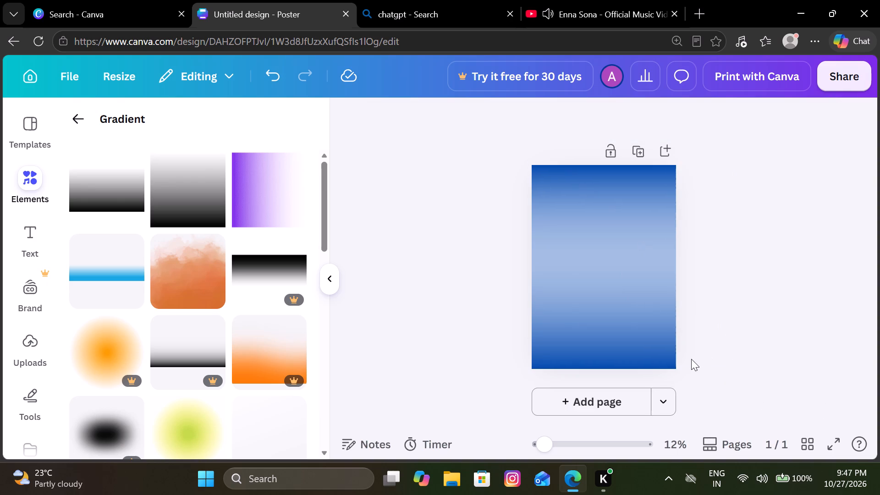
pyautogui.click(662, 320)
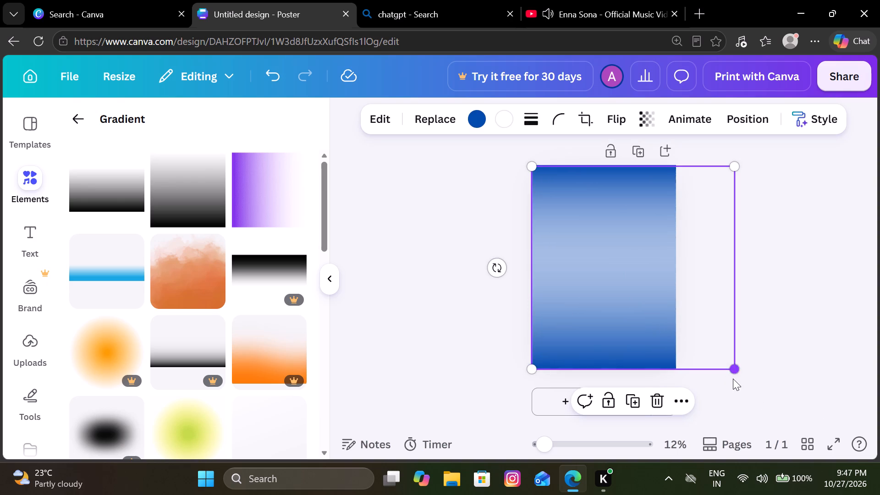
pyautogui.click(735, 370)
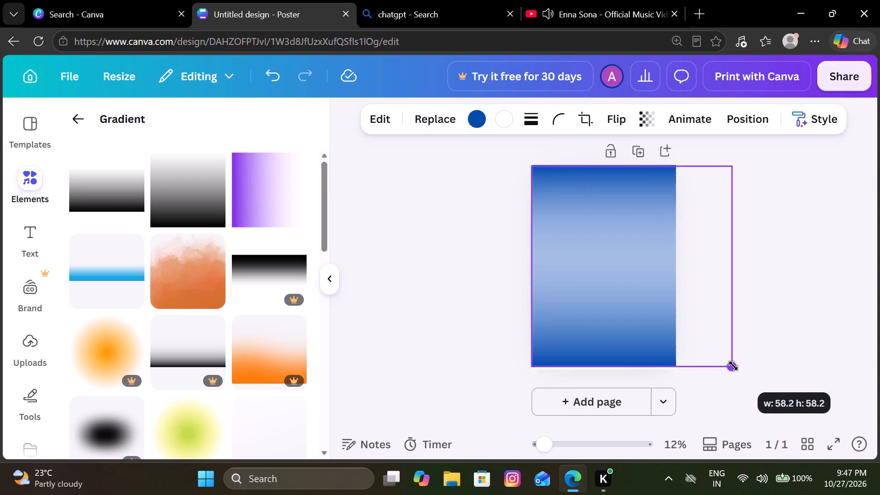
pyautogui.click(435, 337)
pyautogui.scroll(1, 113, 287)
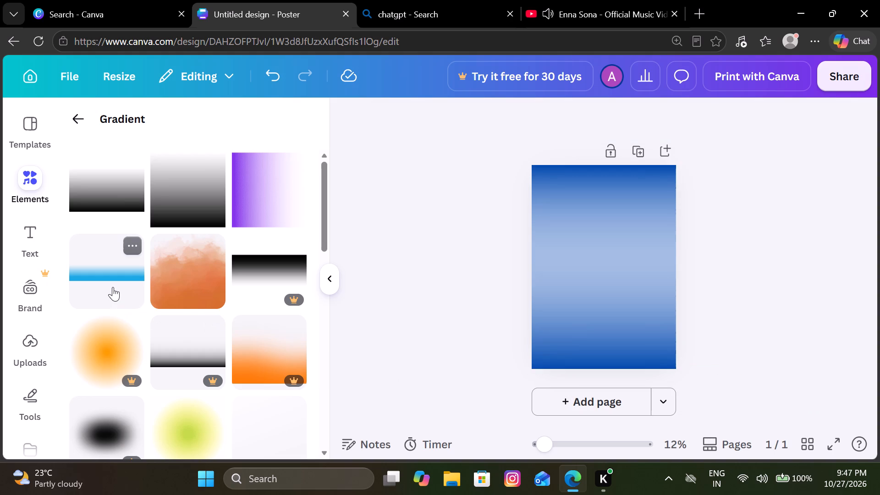
# Add the blue horizontal-band gradient, enlarge it well beyond the page width, and align it with the page's bottom-left corner.
pyautogui.click(113, 287)
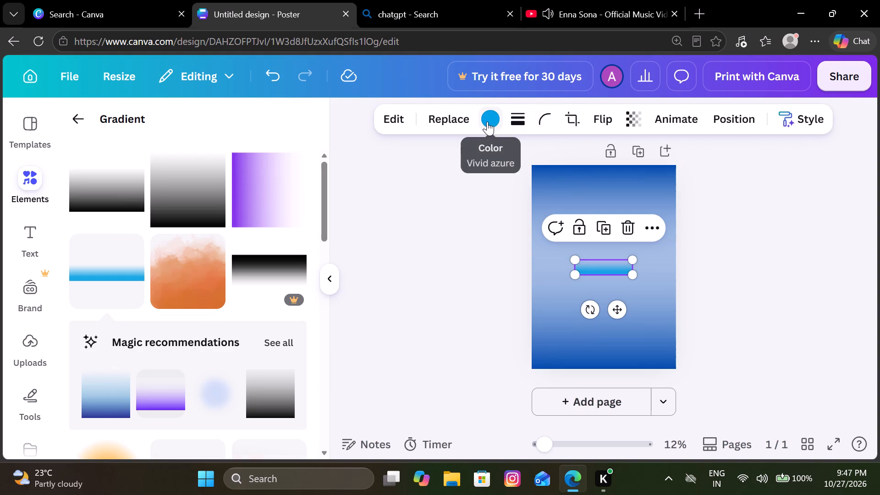
pyautogui.moveTo(630, 275); pyautogui.dragTo(669, 307)
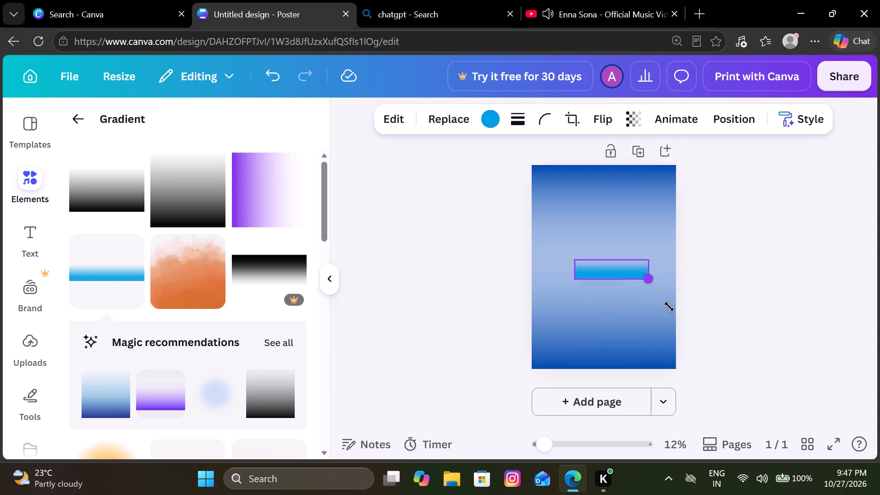
pyautogui.moveTo(669, 307); pyautogui.dragTo(851, 475)
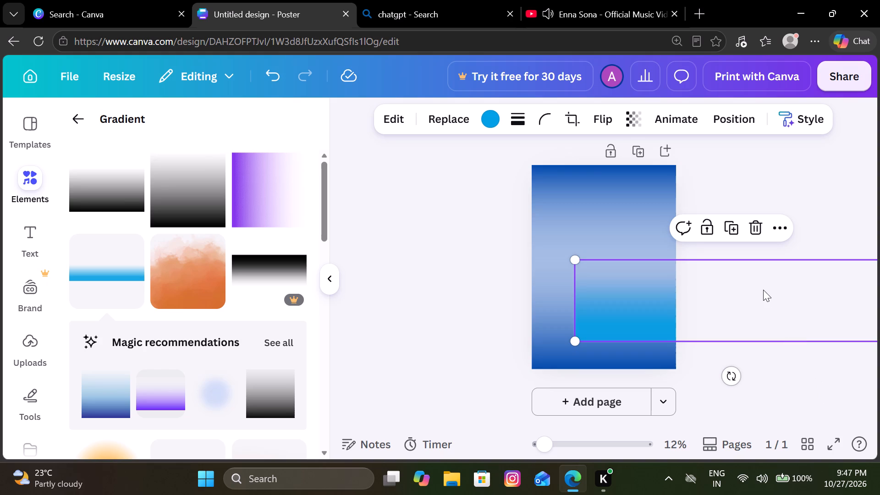
pyautogui.moveTo(763, 290); pyautogui.dragTo(720, 318)
# Recolour the new bottom gradient to #004aad.
pyautogui.click(494, 110)
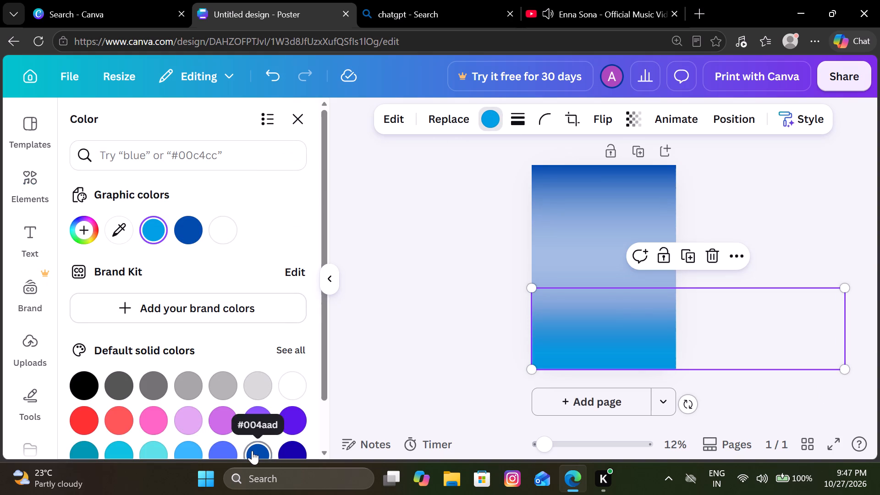
pyautogui.click(252, 451)
pyautogui.scroll(-1, 243, 393)
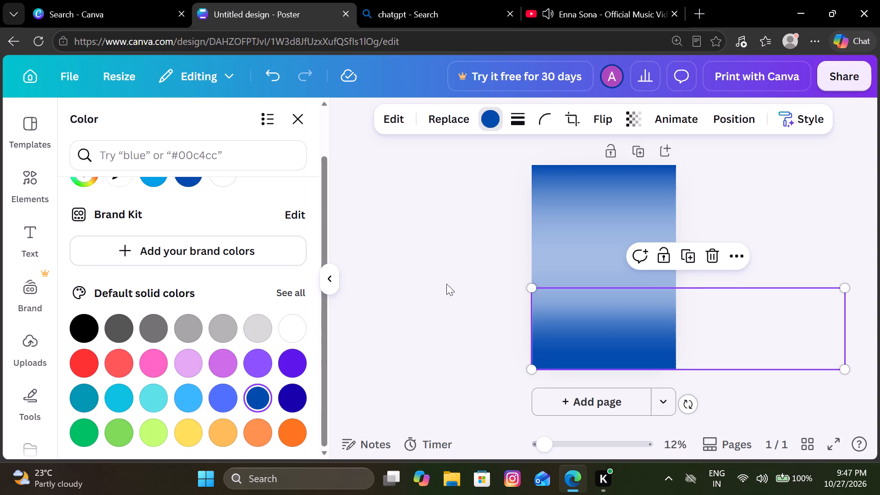
# Enlarge the bottom gradient from its upper-left corner so it extends past the page's left edge and fades near mid-page.
pyautogui.moveTo(530, 286); pyautogui.dragTo(446, 170)
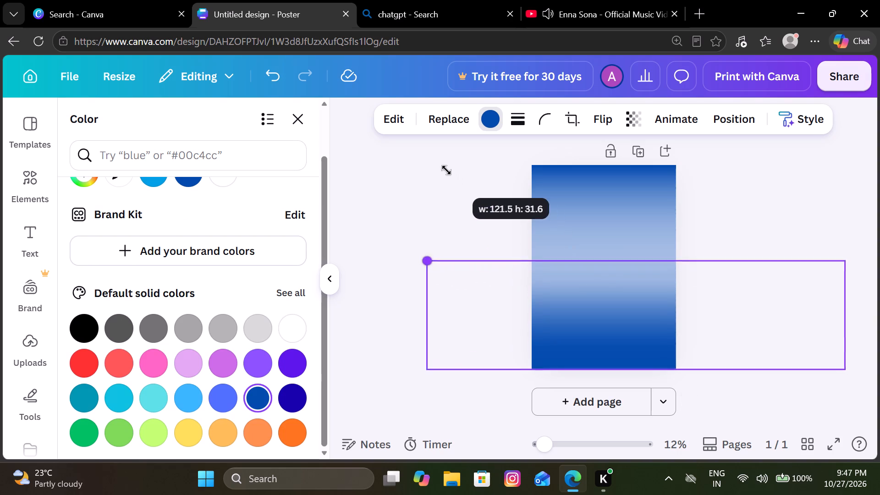
pyautogui.moveTo(446, 170); pyautogui.dragTo(410, 124)
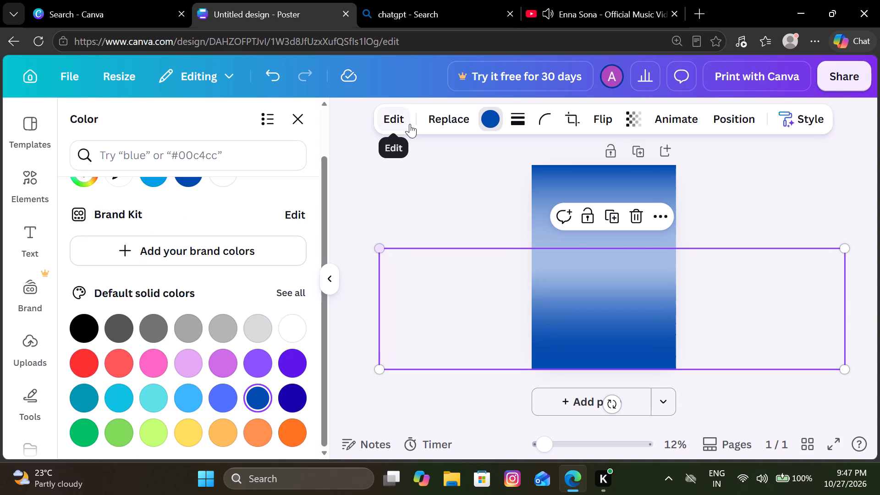
pyautogui.click(437, 238)
pyautogui.click(452, 175)
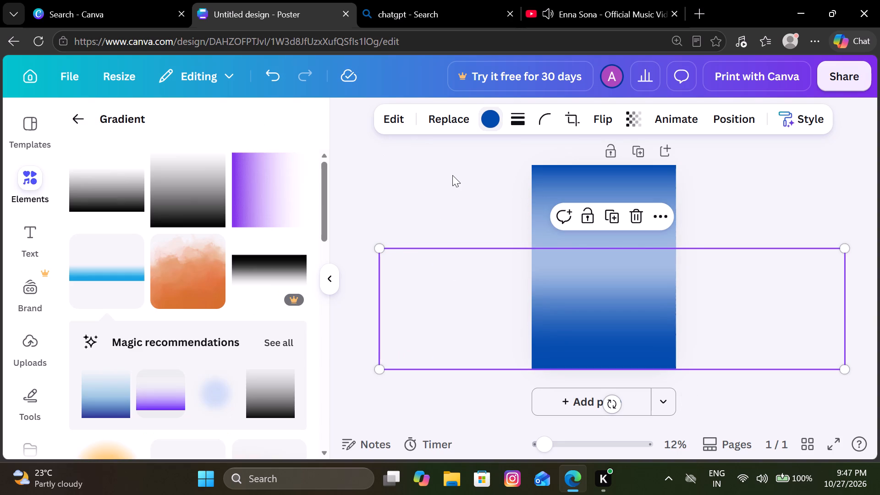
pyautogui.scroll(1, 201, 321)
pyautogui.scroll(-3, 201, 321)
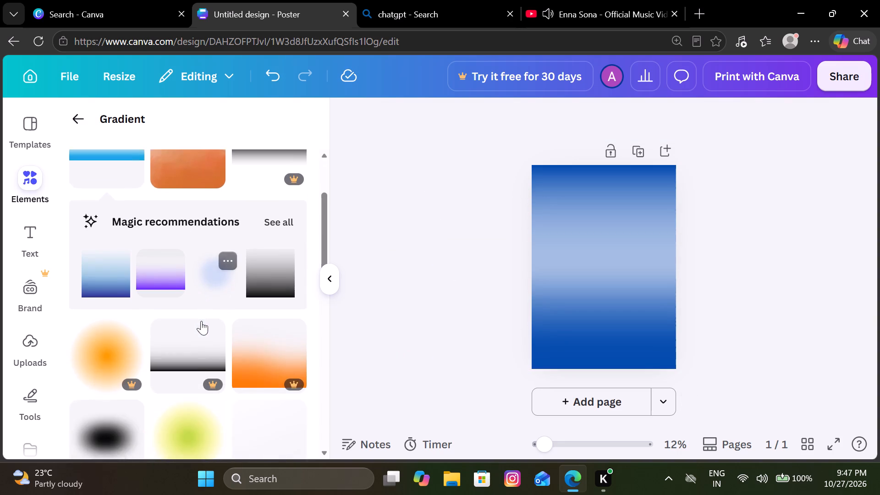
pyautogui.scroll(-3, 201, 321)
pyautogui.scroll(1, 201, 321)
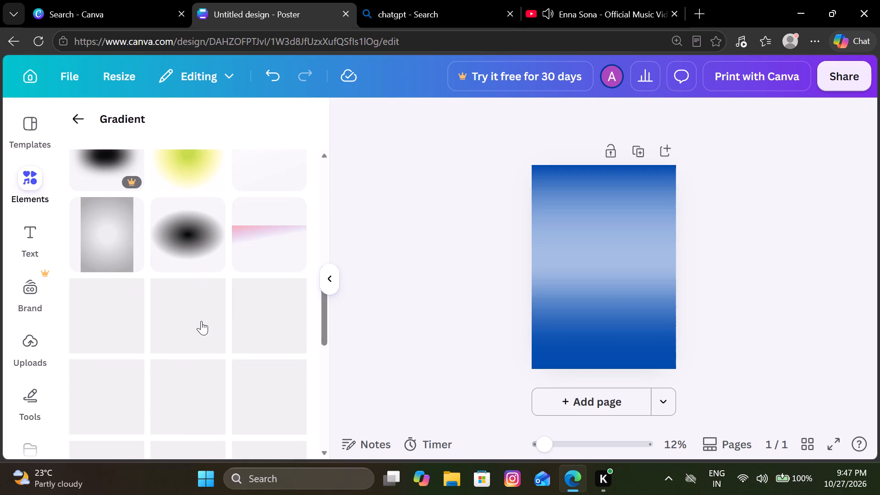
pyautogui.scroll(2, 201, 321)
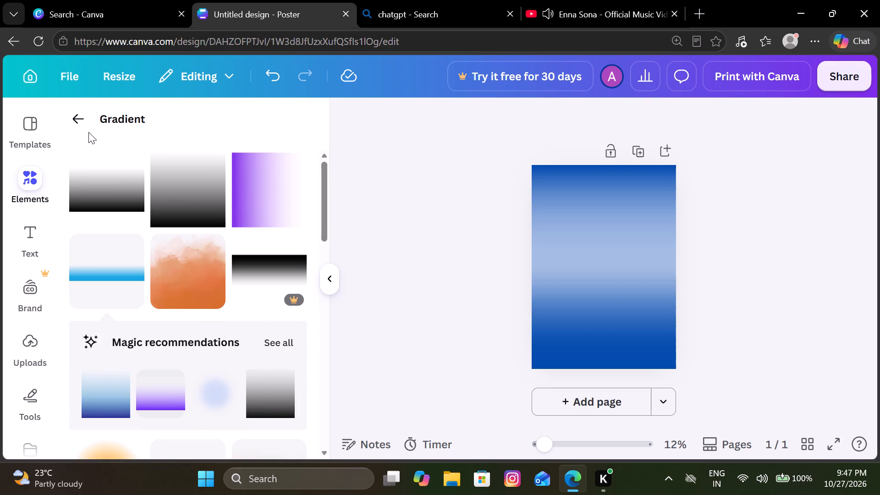
# Return to the general graphics collection and search it for "MOUNTAIN SHADOW".
pyautogui.click(72, 112)
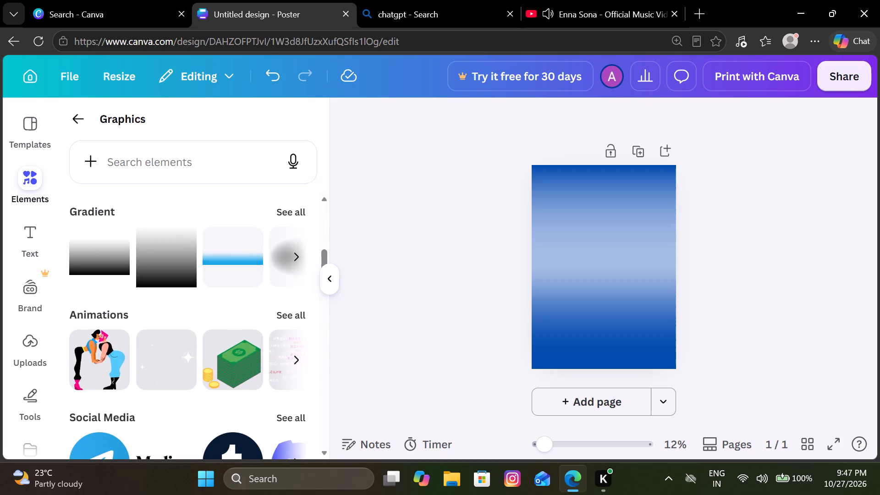
pyautogui.click(132, 168)
pyautogui.write('MOUNTAIN SHADOW')
pyautogui.click(285, 200)
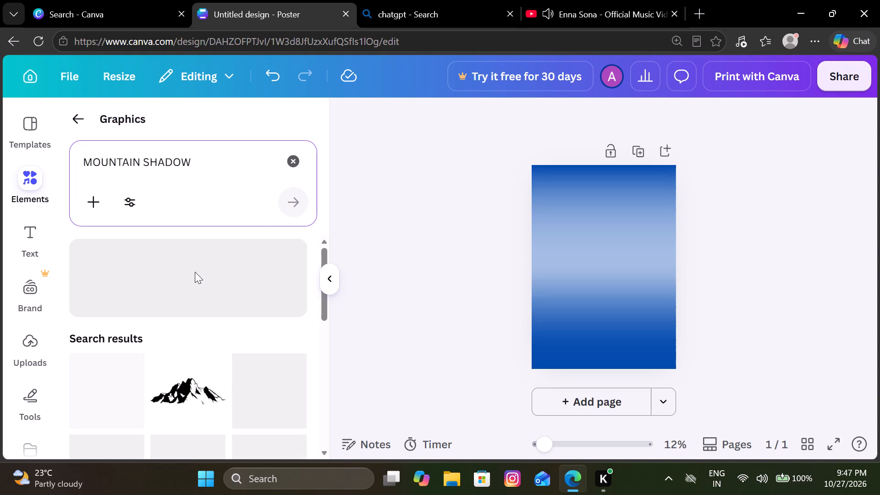
# Look through the mountain shadow search results for a mountain graphic that suits the blue background.
pyautogui.scroll(-2, 195, 272)
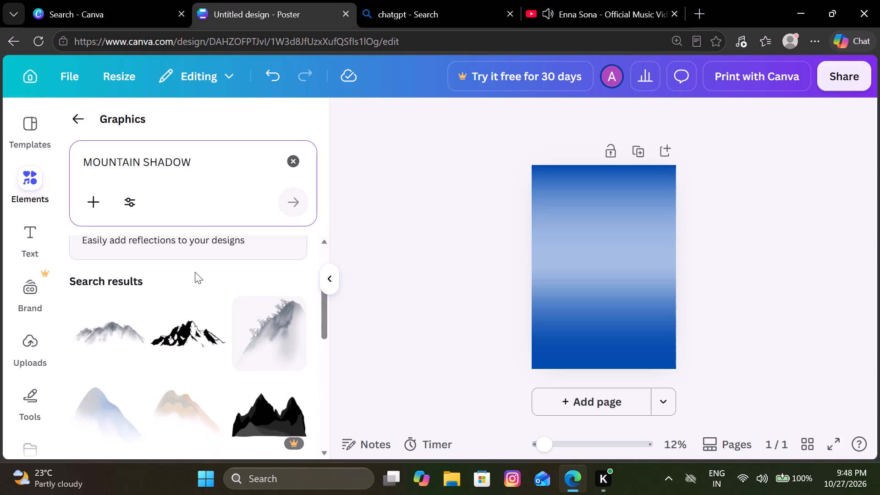
pyautogui.scroll(-2, 195, 272)
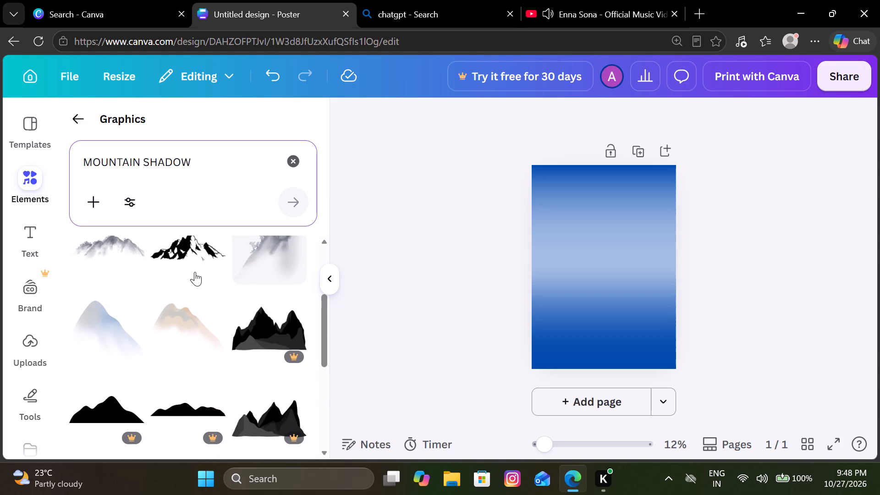
pyautogui.scroll(-3, 195, 272)
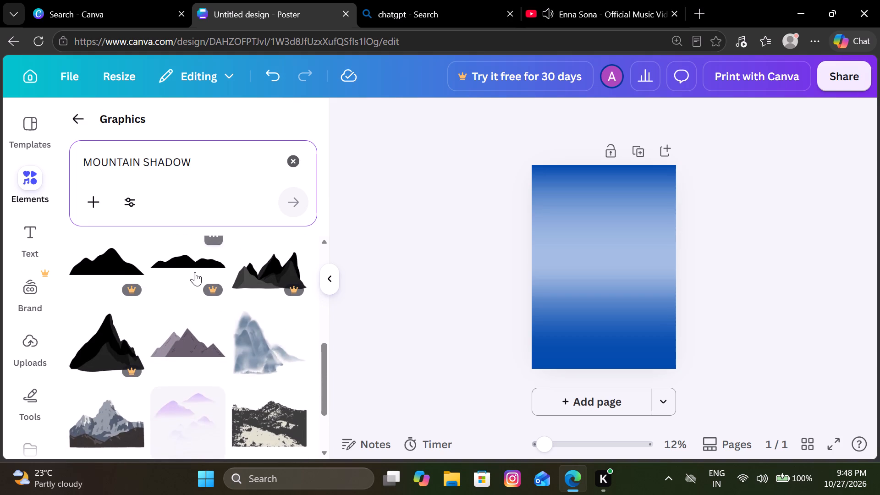
pyautogui.scroll(-2, 195, 272)
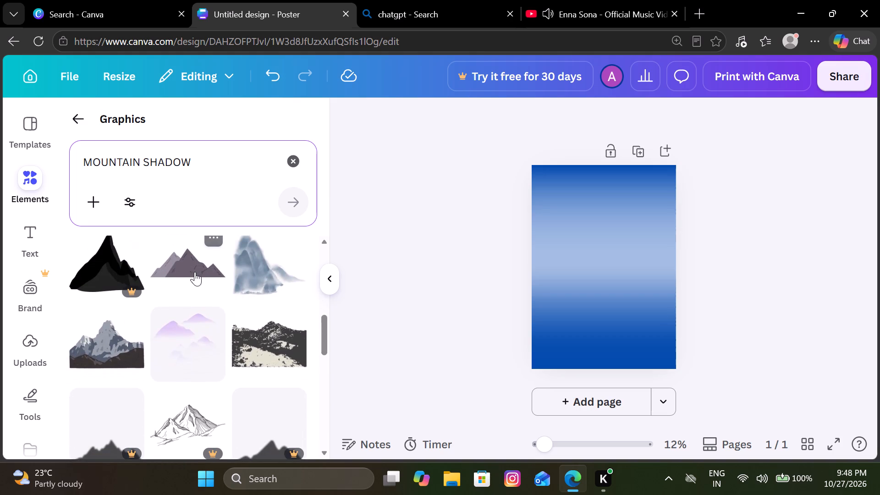
pyautogui.scroll(-2, 195, 272)
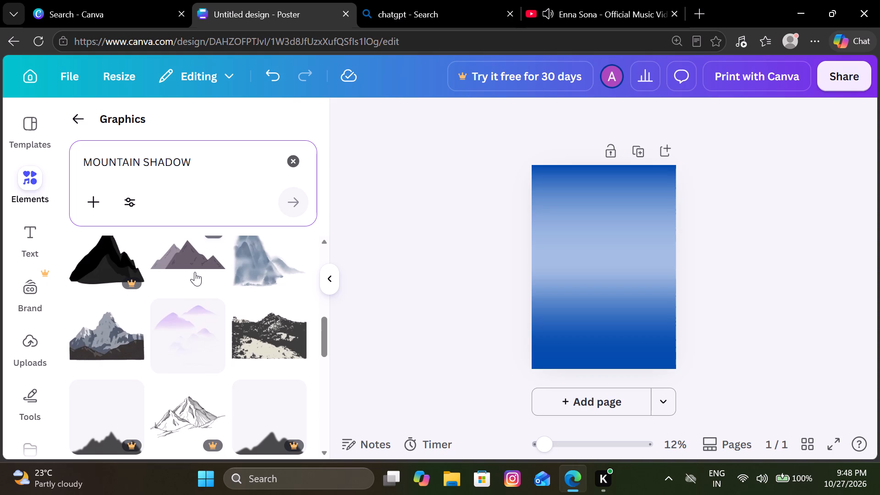
pyautogui.scroll(-3, 195, 272)
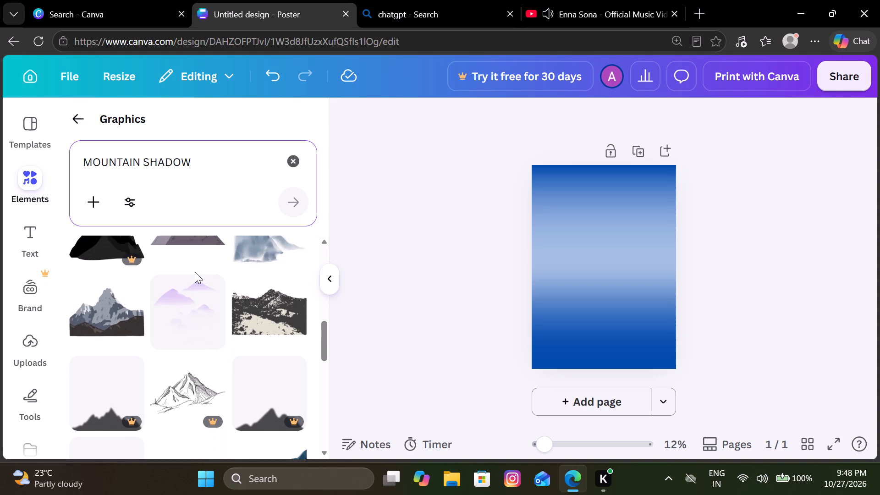
pyautogui.scroll(-2, 195, 272)
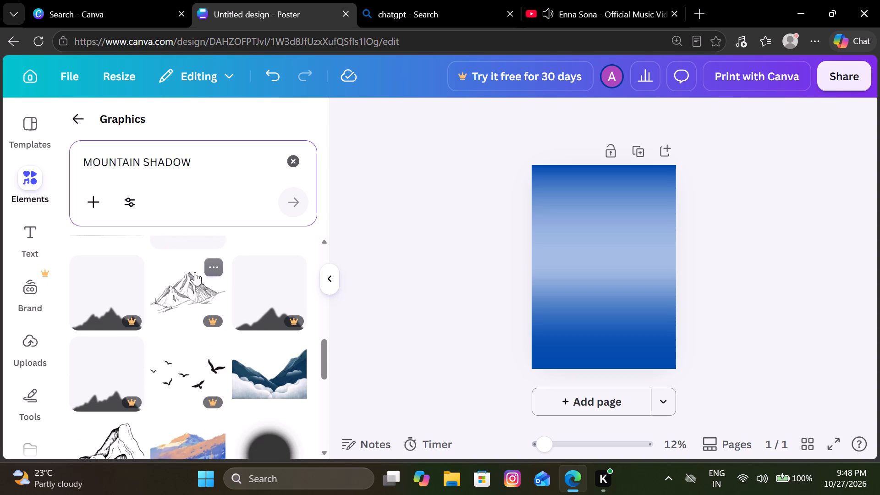
pyautogui.scroll(-3, 195, 272)
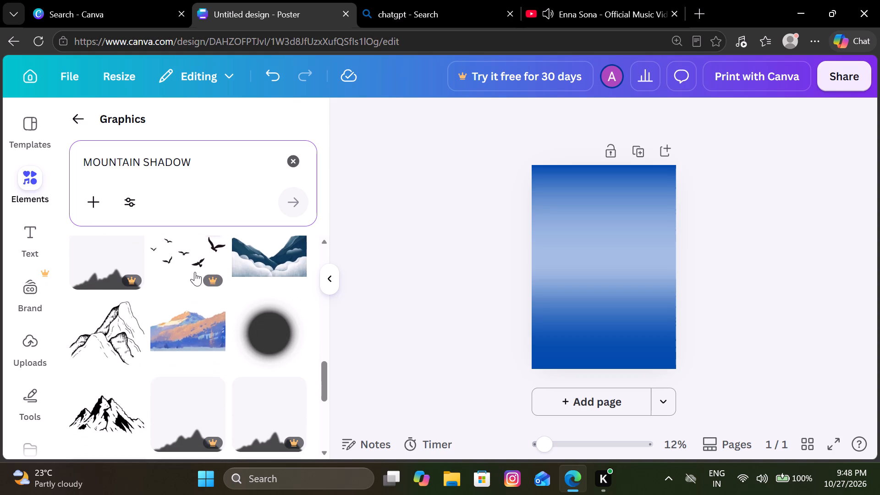
pyautogui.scroll(-3, 195, 272)
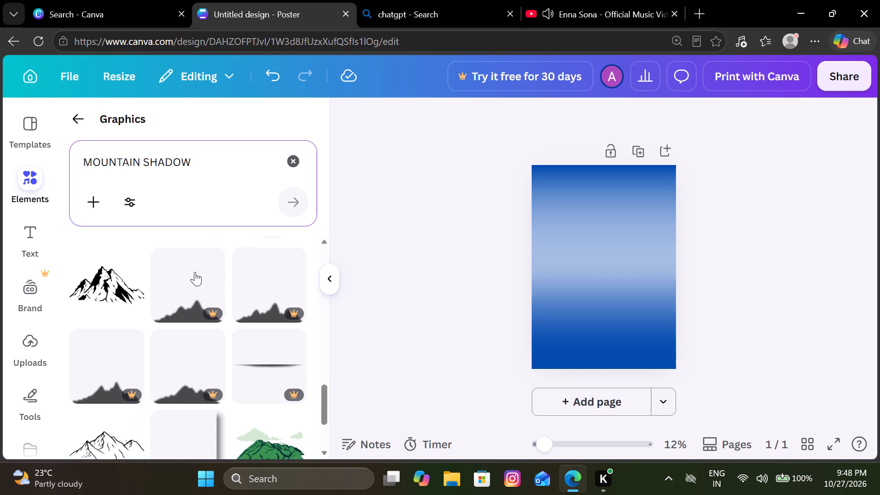
pyautogui.scroll(-3, 195, 272)
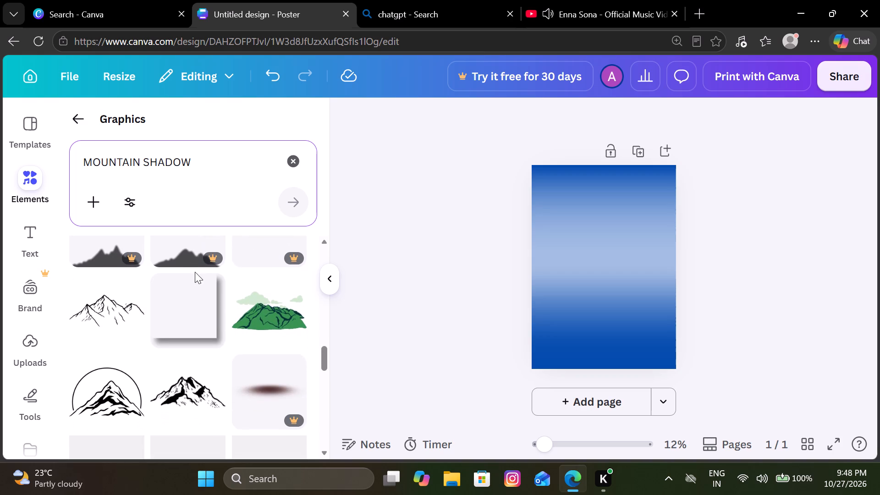
pyautogui.scroll(-8, 195, 272)
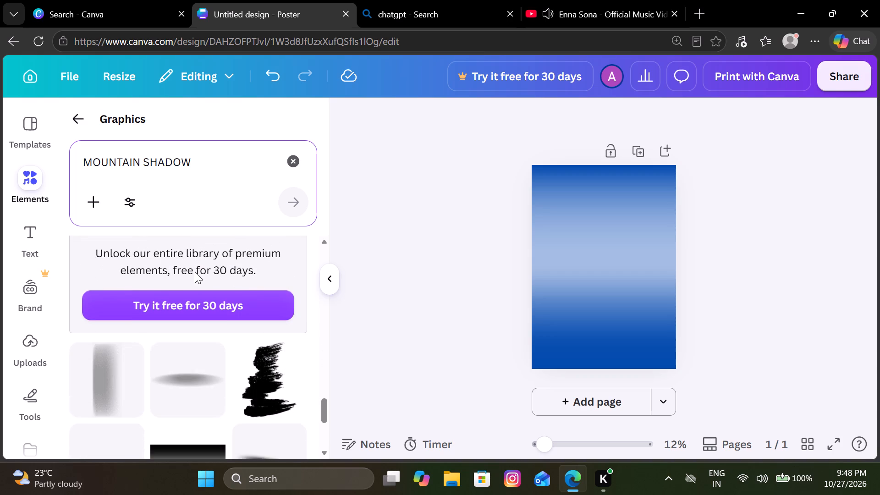
pyautogui.scroll(-4, 195, 272)
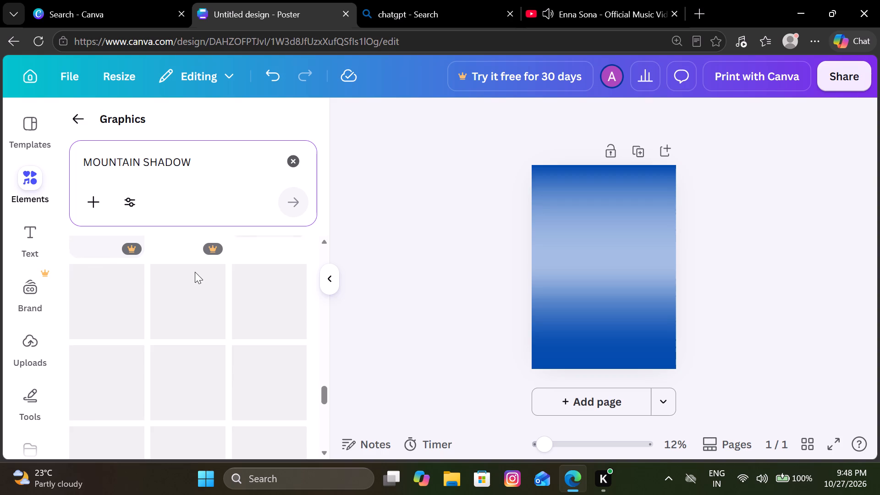
pyautogui.scroll(6, 195, 272)
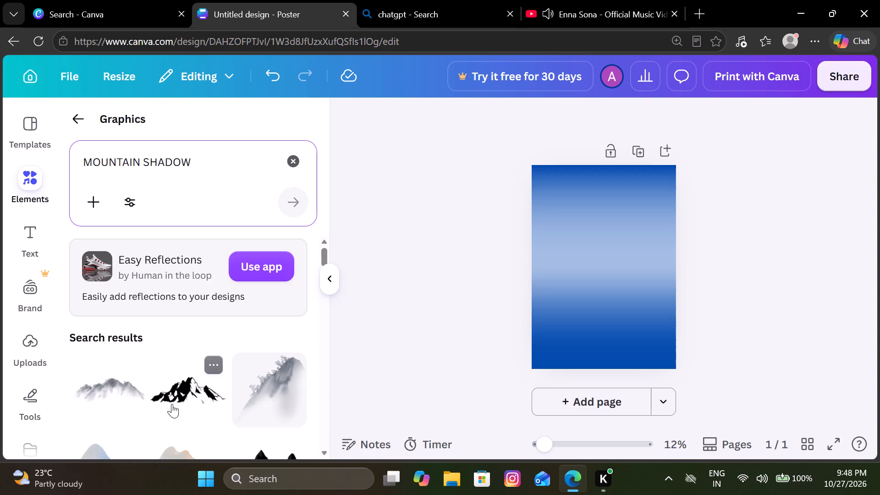
# Add the black rugged mountain silhouette to the poster and enlarge it to about twice its inserted size.
pyautogui.click(180, 398)
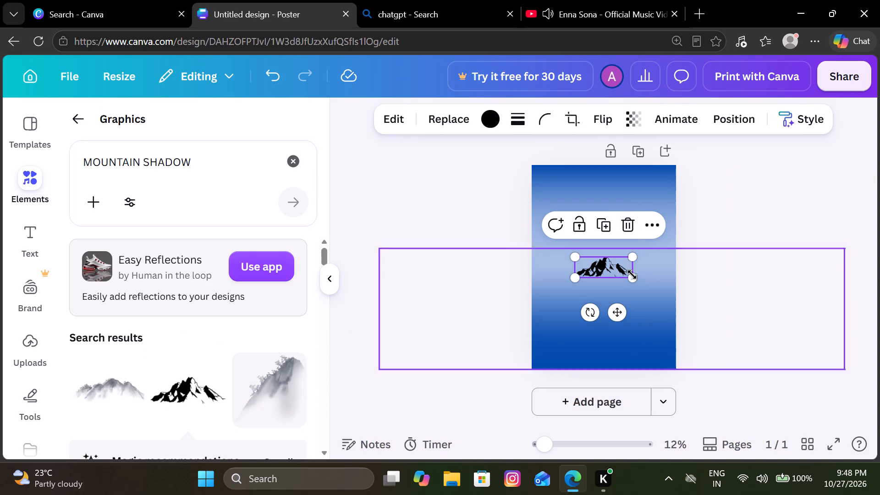
pyautogui.moveTo(632, 279); pyautogui.dragTo(693, 301)
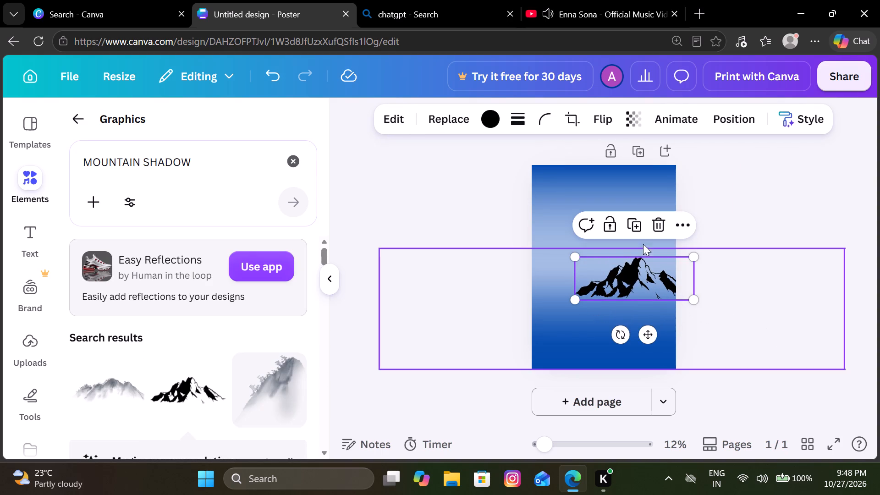
# Rotate the mountain graphic upside down and move it so most of it runs off the page's left edge, just below mid-height.
pyautogui.moveTo(624, 339); pyautogui.dragTo(628, 228)
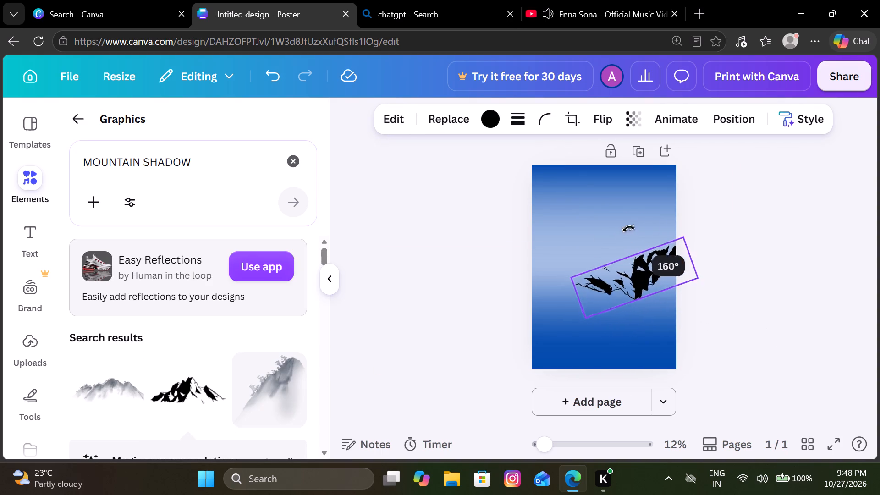
pyautogui.moveTo(628, 228); pyautogui.dragTo(644, 237)
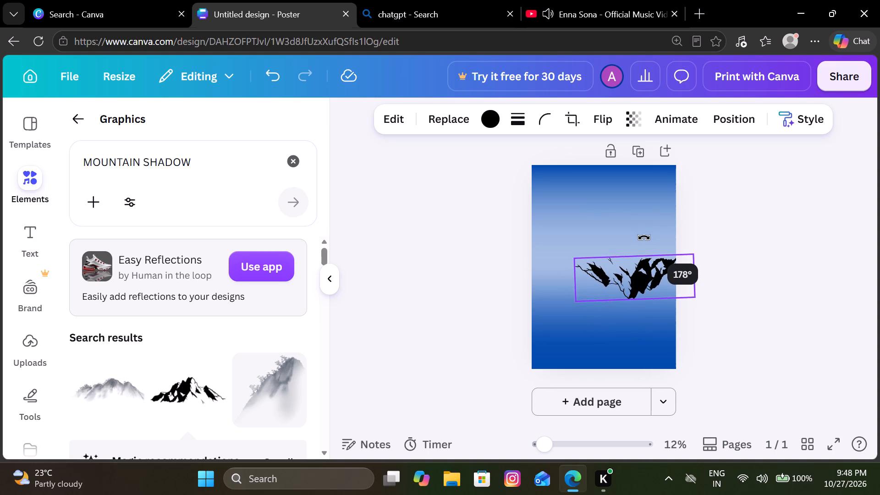
pyautogui.moveTo(644, 237); pyautogui.dragTo(645, 239)
pyautogui.moveTo(632, 267); pyautogui.dragTo(599, 279)
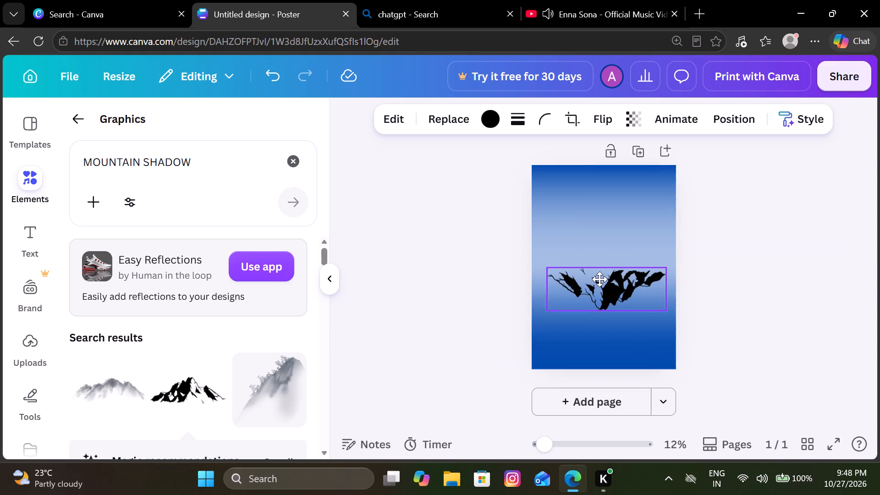
pyautogui.moveTo(599, 279); pyautogui.dragTo(582, 279)
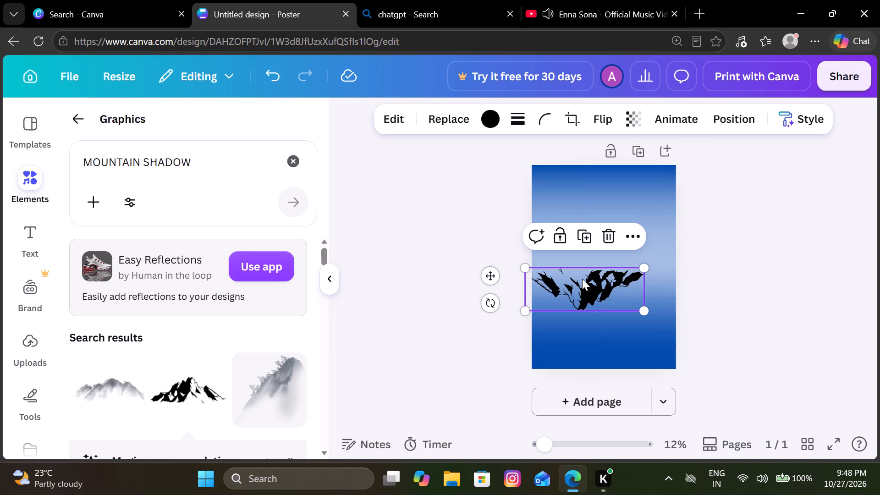
pyautogui.click(582, 279)
pyautogui.moveTo(582, 279); pyautogui.dragTo(515, 285)
pyautogui.click(561, 300)
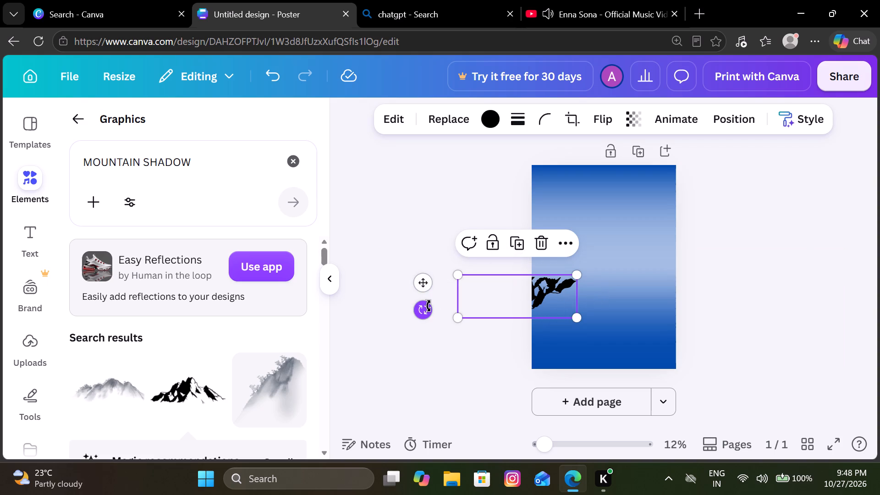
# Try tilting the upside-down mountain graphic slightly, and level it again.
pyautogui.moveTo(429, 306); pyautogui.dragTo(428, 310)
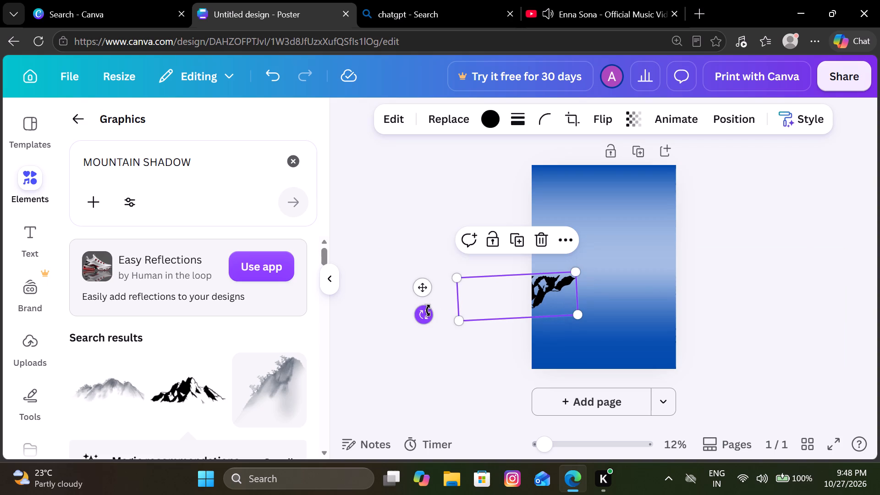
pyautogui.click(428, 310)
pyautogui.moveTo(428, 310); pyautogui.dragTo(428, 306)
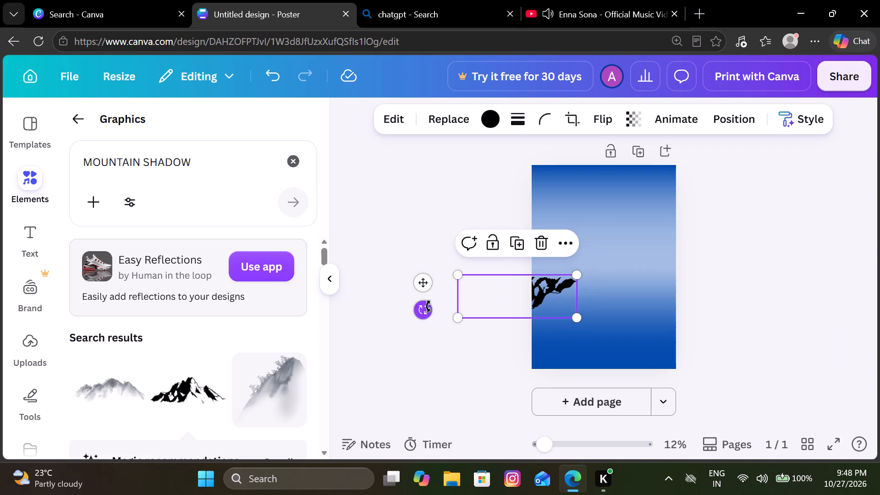
# Enlarge the upside-down mountain graphic and reposition it against the page's left edge so its tip ends slightly past the page's centre.
pyautogui.moveTo(573, 313); pyautogui.dragTo(585, 319)
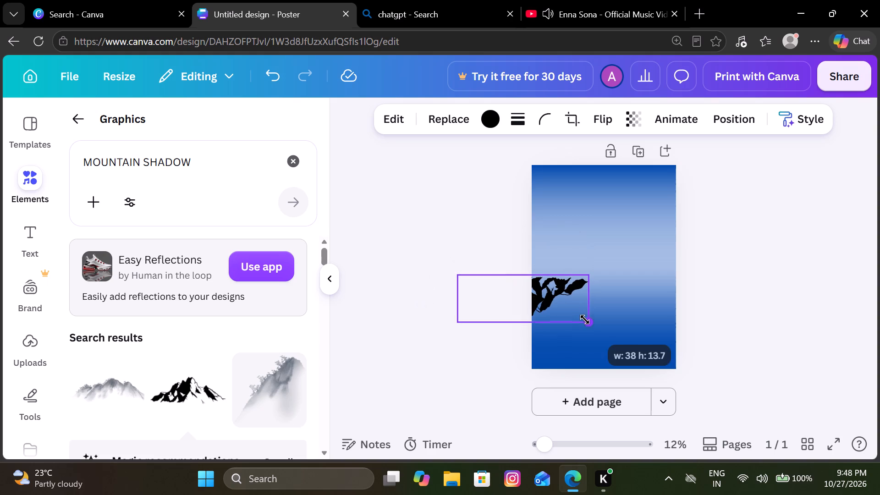
pyautogui.moveTo(585, 319); pyautogui.dragTo(600, 327)
pyautogui.click(574, 297)
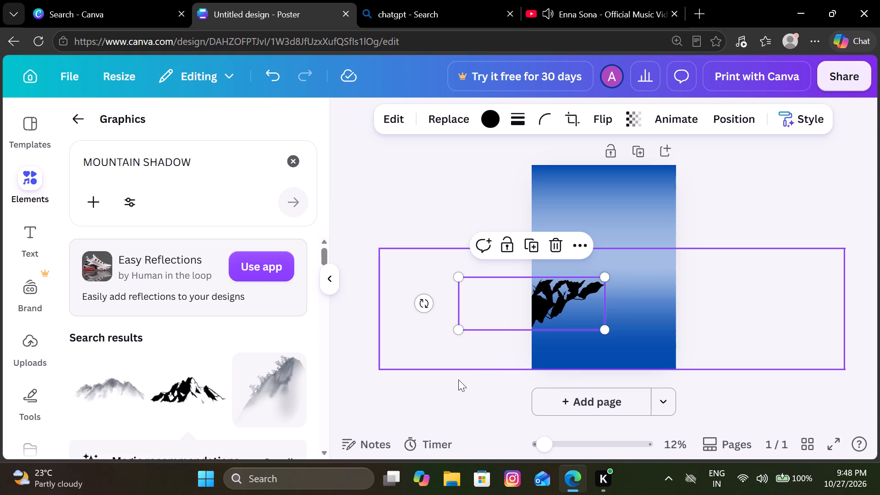
pyautogui.click(458, 379)
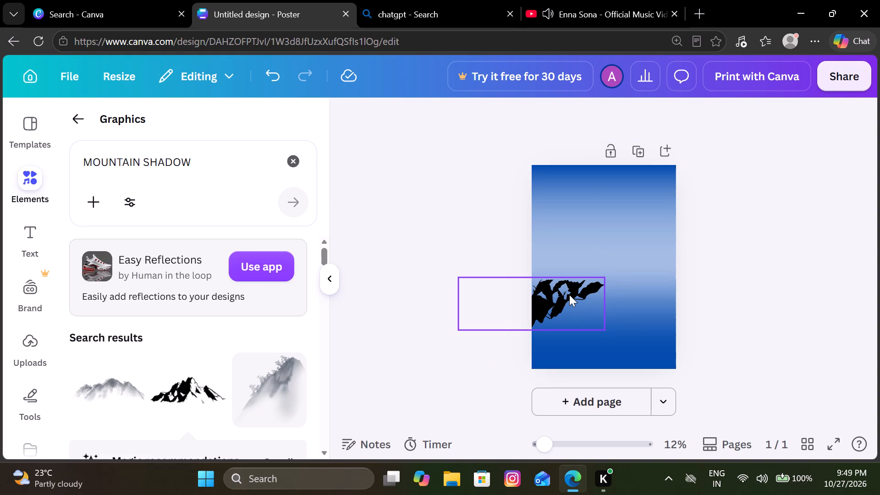
pyautogui.click(445, 350)
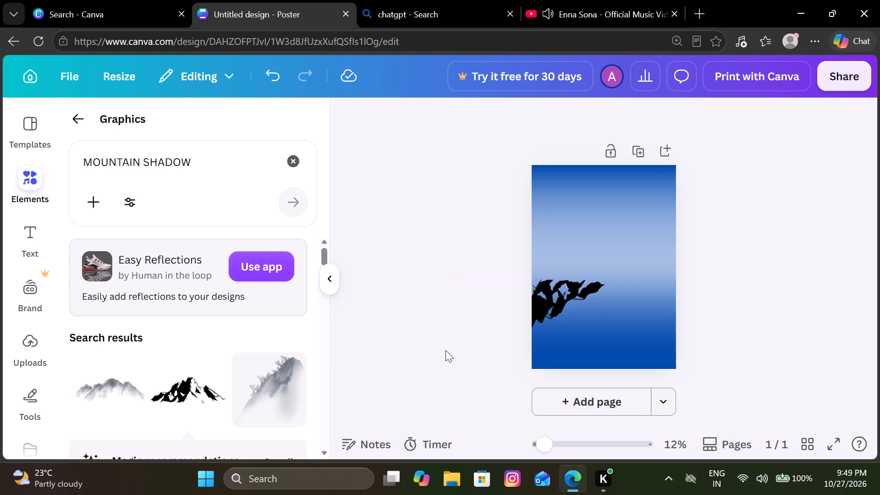
pyautogui.click(596, 320)
pyautogui.moveTo(601, 325); pyautogui.dragTo(618, 330)
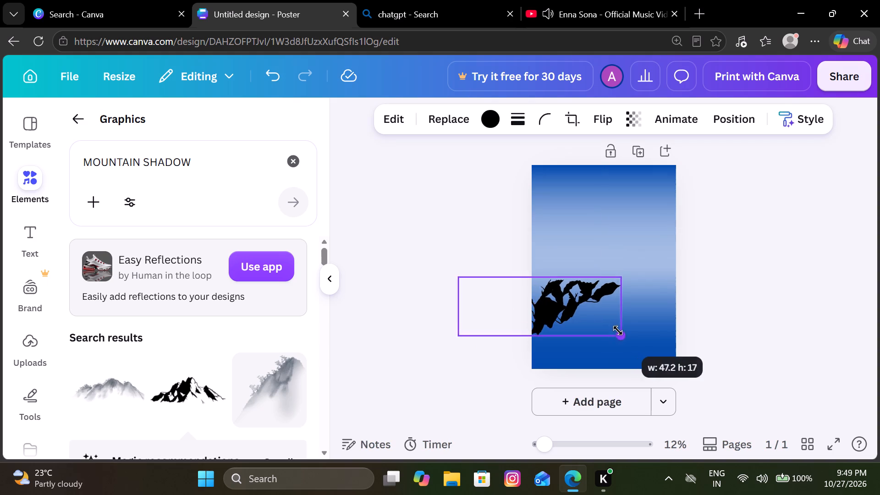
pyautogui.moveTo(618, 330); pyautogui.dragTo(628, 338)
pyautogui.moveTo(594, 308); pyautogui.dragTo(583, 311)
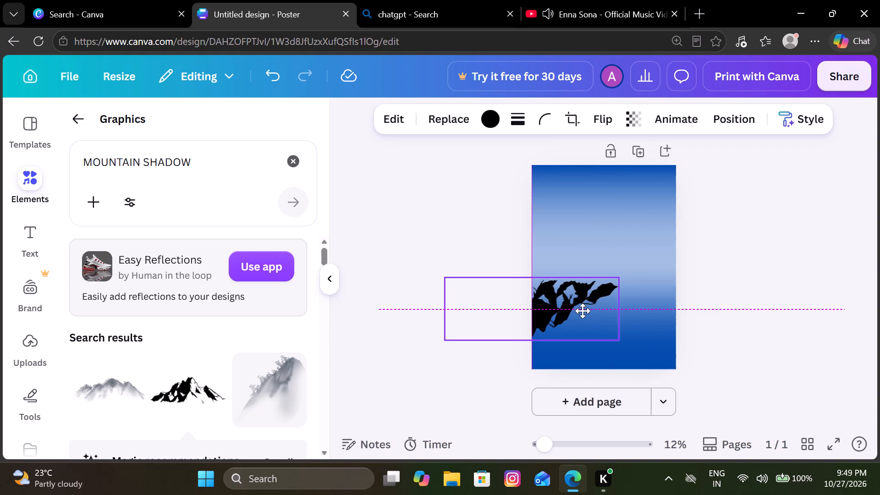
pyautogui.moveTo(583, 311); pyautogui.dragTo(581, 303)
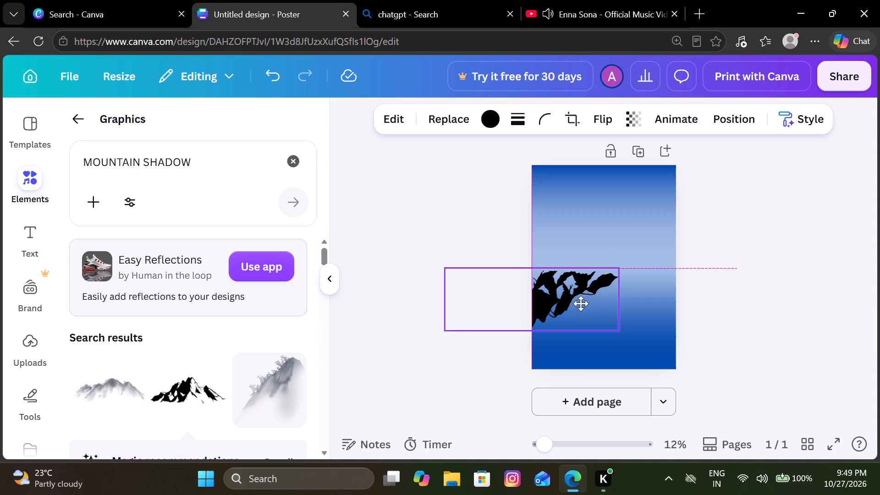
pyautogui.moveTo(581, 303); pyautogui.dragTo(581, 307)
pyautogui.click(481, 393)
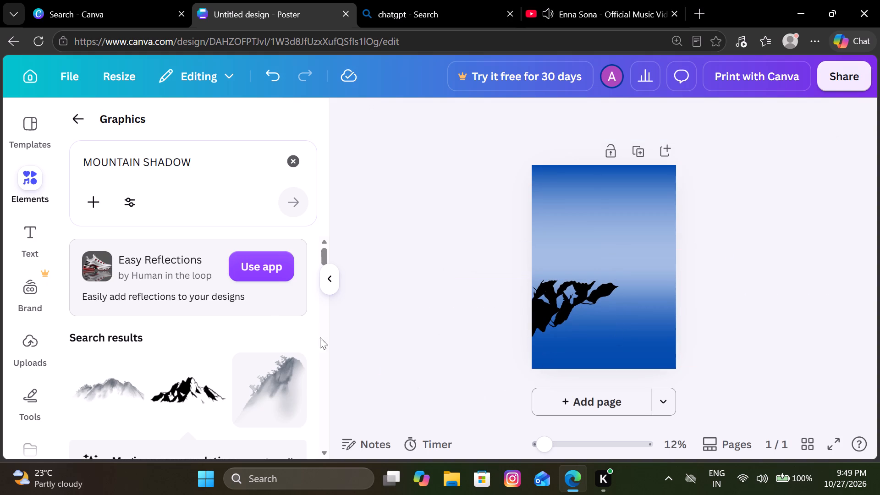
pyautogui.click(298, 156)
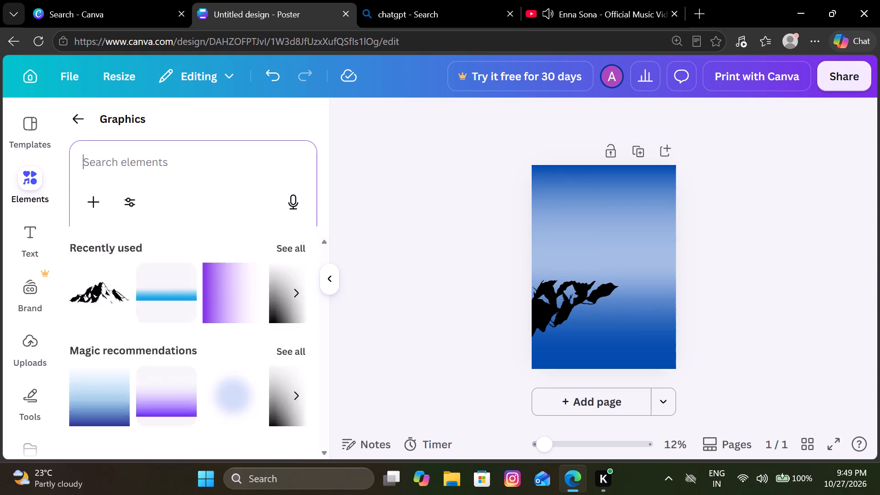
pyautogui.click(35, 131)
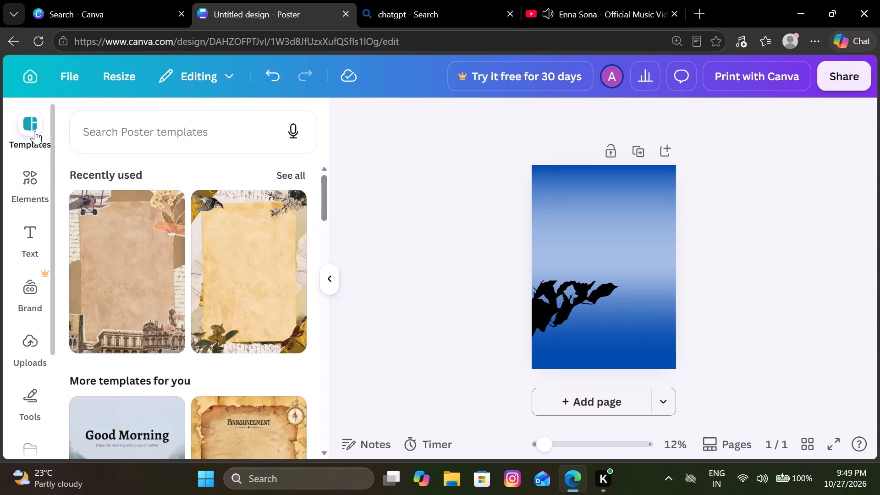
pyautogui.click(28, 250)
# Draw a straight horizontal black line about 25 long from the page's left edge along the flat top of the mountain silhouette.
pyautogui.click(31, 397)
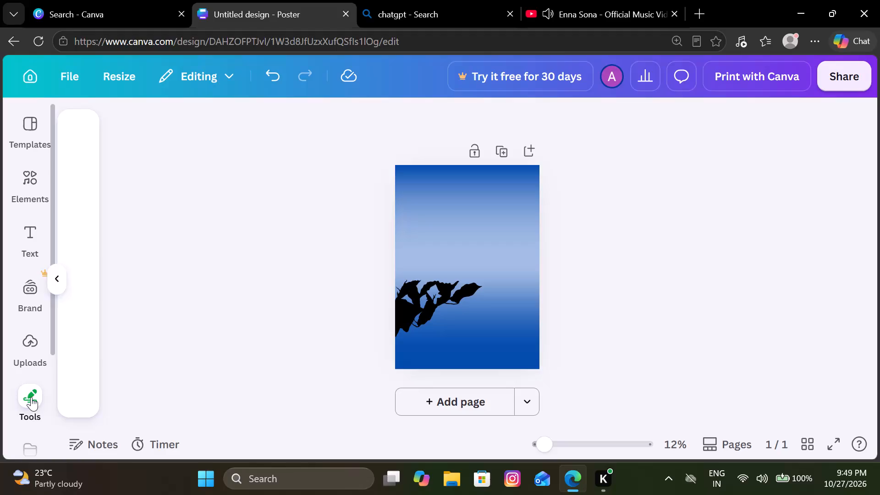
pyautogui.click(74, 178)
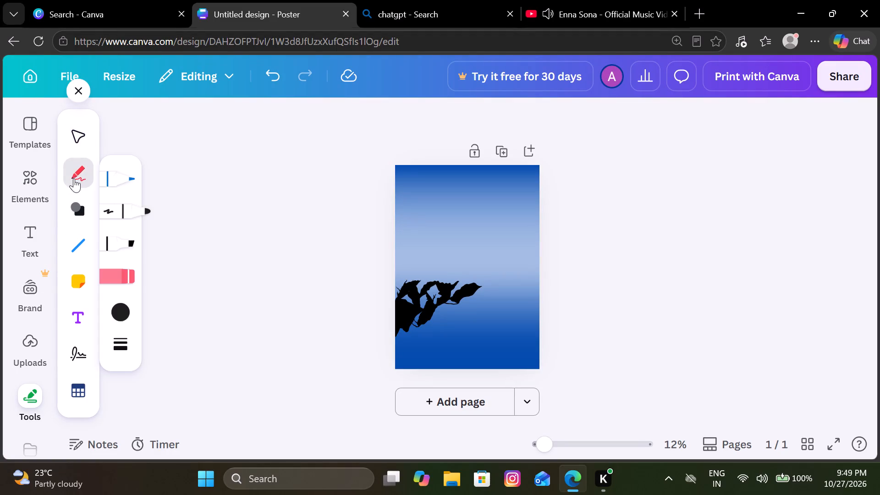
pyautogui.moveTo(137, 202); pyautogui.dragTo(281, 276)
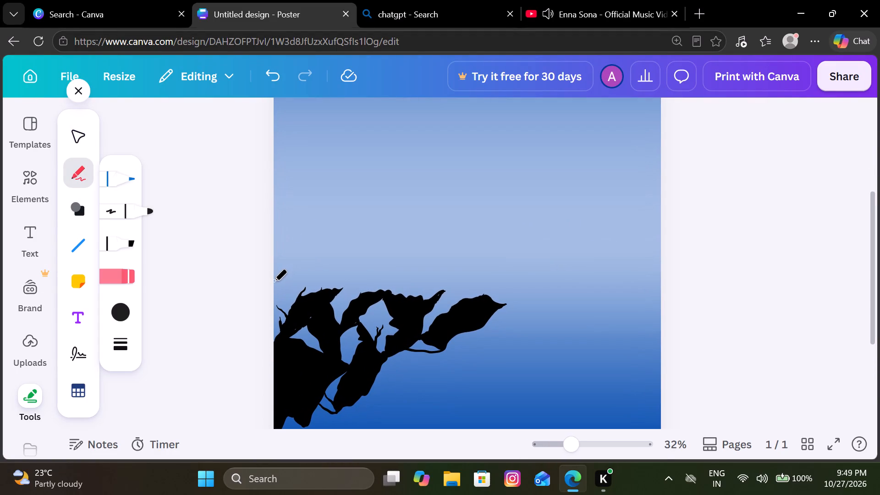
pyautogui.click(121, 339)
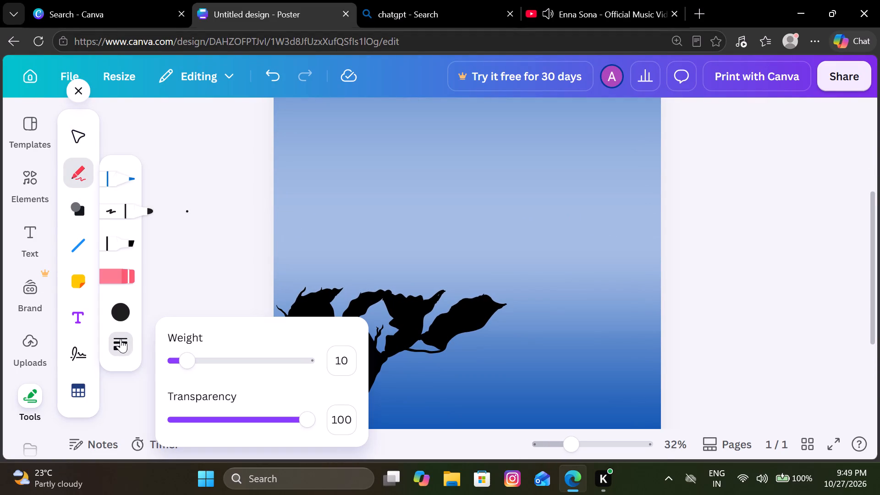
pyautogui.click(79, 239)
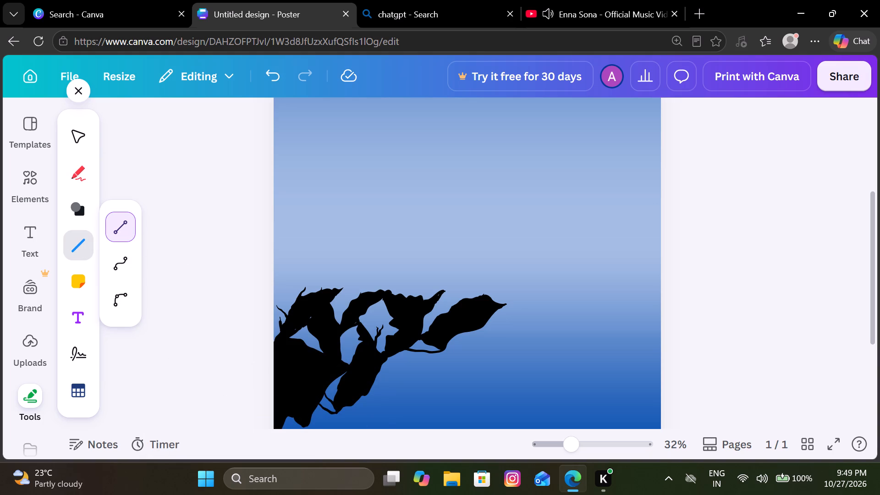
pyautogui.click(273, 287)
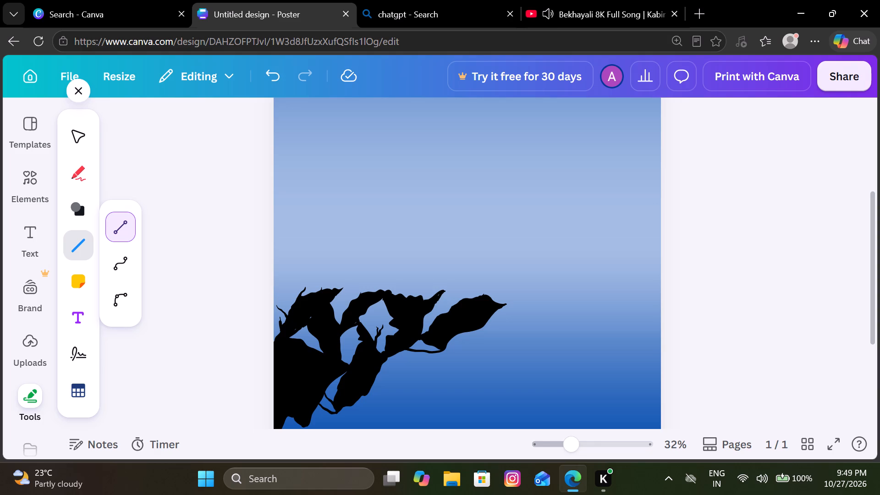
pyautogui.moveTo(275, 290); pyautogui.dragTo(314, 287)
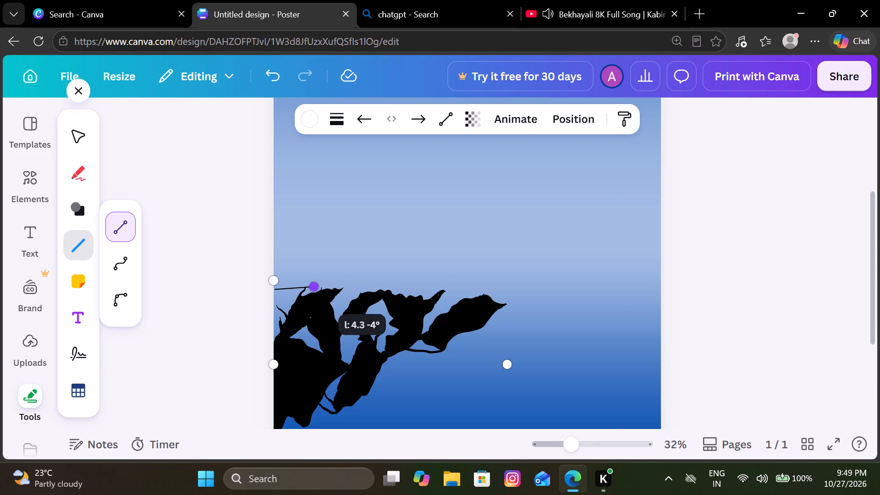
pyautogui.moveTo(314, 287); pyautogui.dragTo(500, 287)
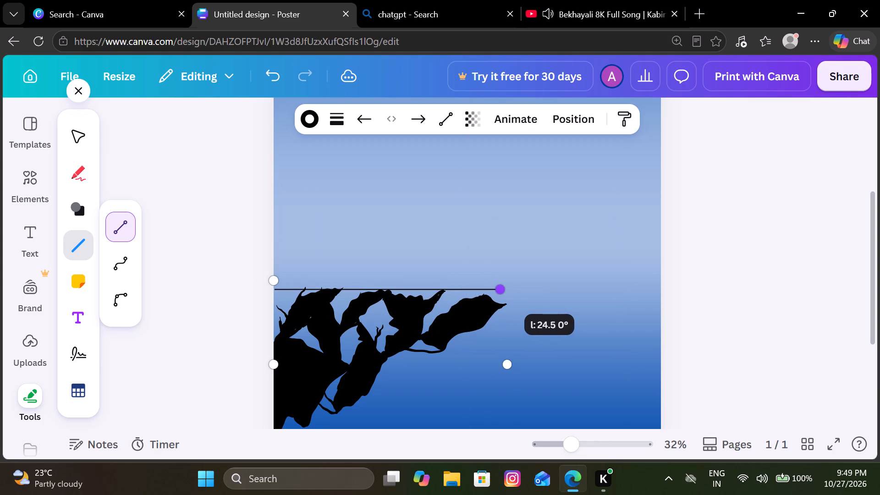
pyautogui.moveTo(500, 287); pyautogui.dragTo(504, 287)
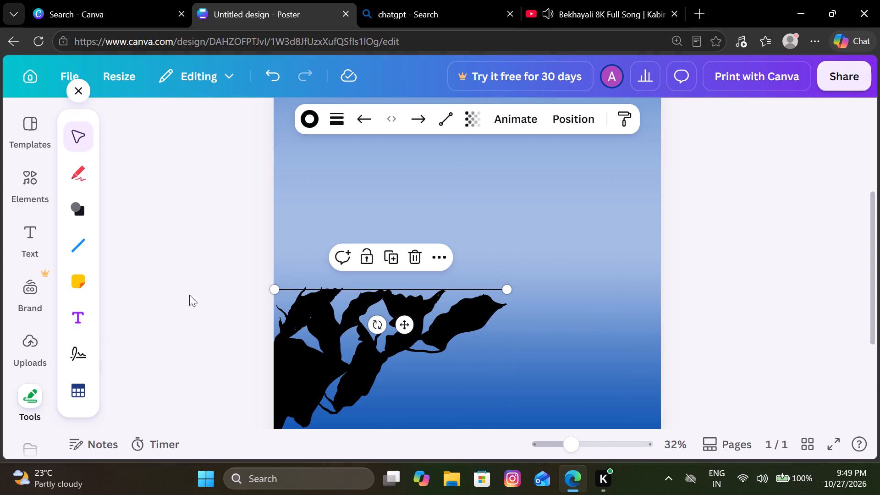
pyautogui.click(173, 302)
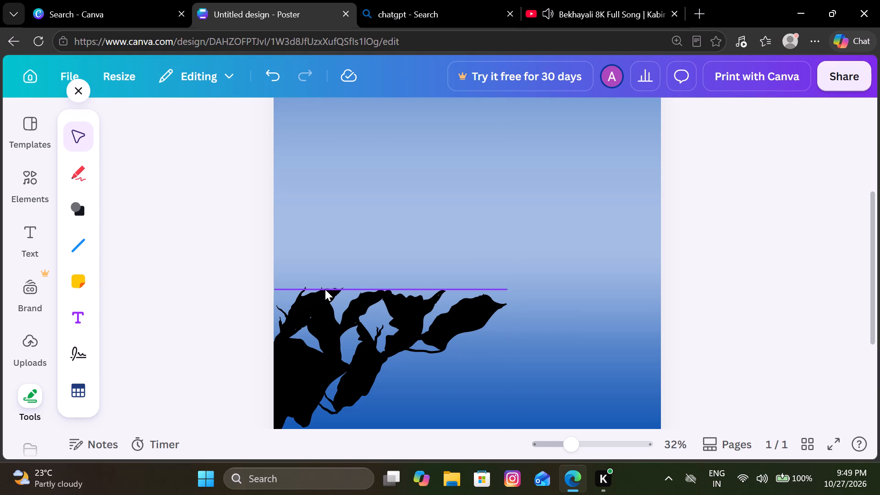
pyautogui.click(234, 286)
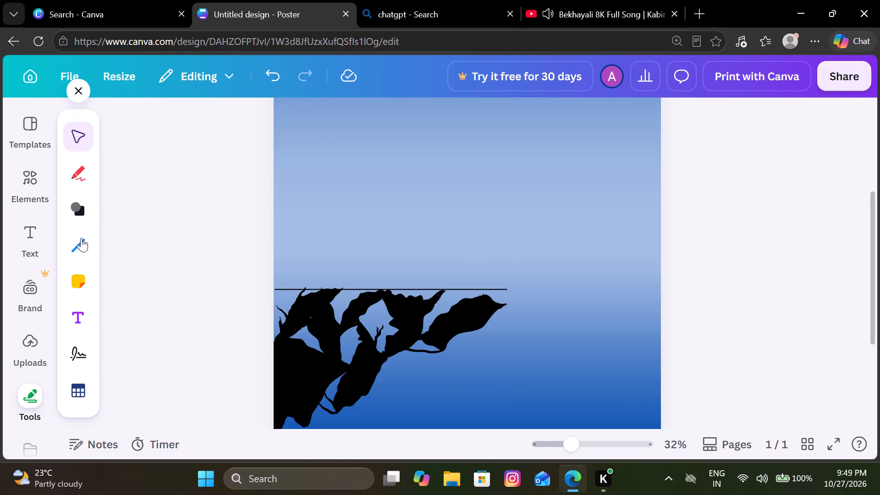
# Draw a small freehand black marker outline from the silhouette's outer tip up and back to the end of the line.
pyautogui.click(82, 185)
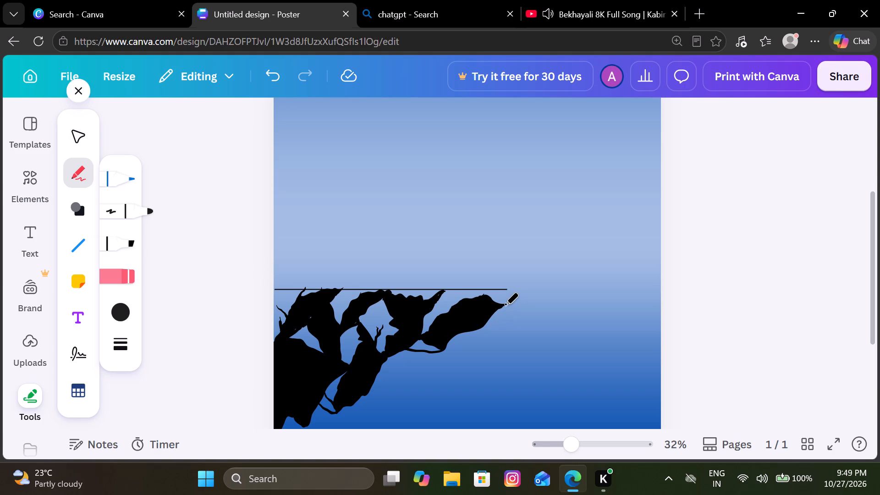
pyautogui.moveTo(506, 304); pyautogui.dragTo(518, 290)
pyautogui.moveTo(518, 290); pyautogui.dragTo(506, 289)
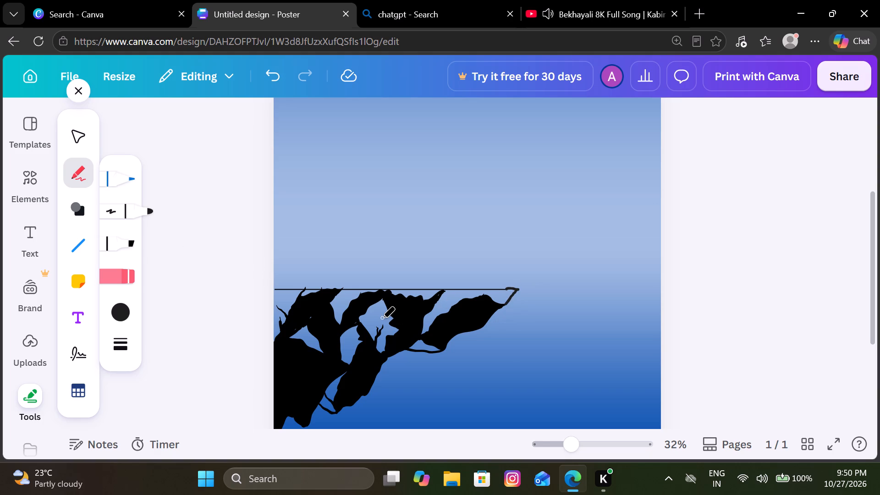
# Draw a second horizontal line about 26 long, just above the first, from the freehand corner to the page's left edge.
pyautogui.click(79, 249)
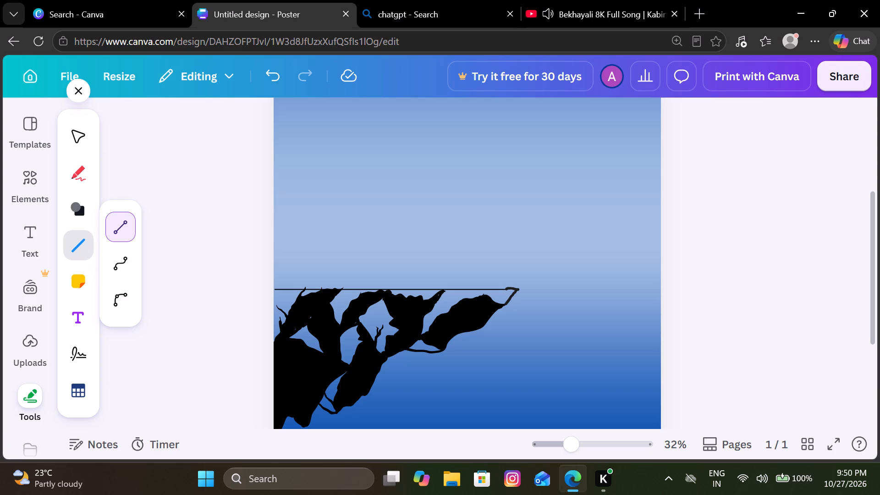
pyautogui.moveTo(273, 289); pyautogui.dragTo(287, 292)
pyautogui.moveTo(287, 292); pyautogui.dragTo(408, 291)
pyautogui.moveTo(517, 288); pyautogui.dragTo(302, 282)
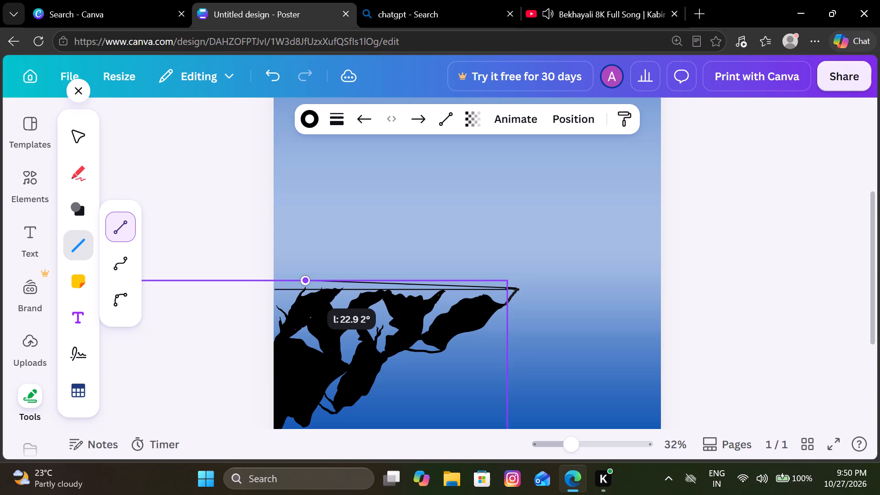
pyautogui.moveTo(302, 282); pyautogui.dragTo(273, 290)
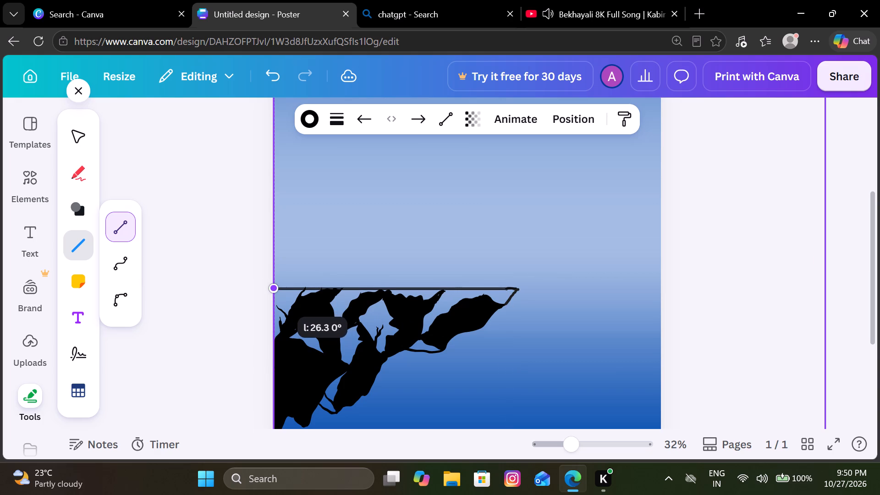
pyautogui.moveTo(273, 290); pyautogui.dragTo(277, 287)
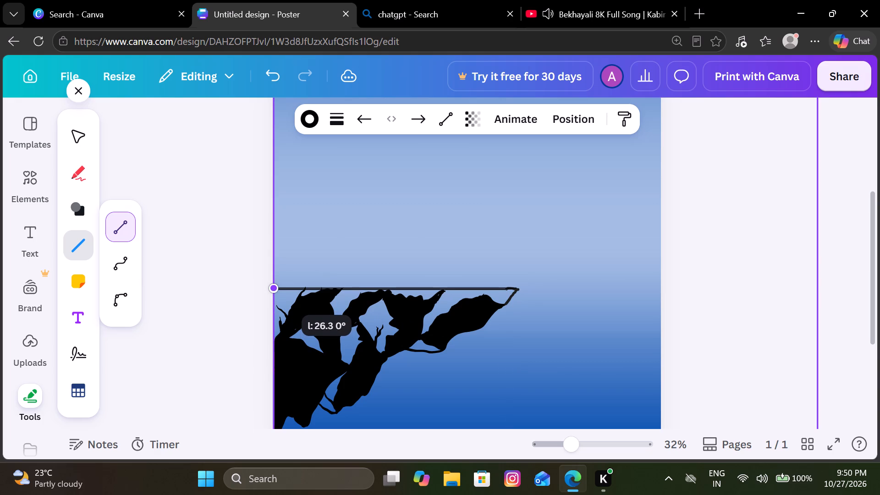
pyautogui.moveTo(277, 287); pyautogui.dragTo(277, 287)
pyautogui.click(242, 295)
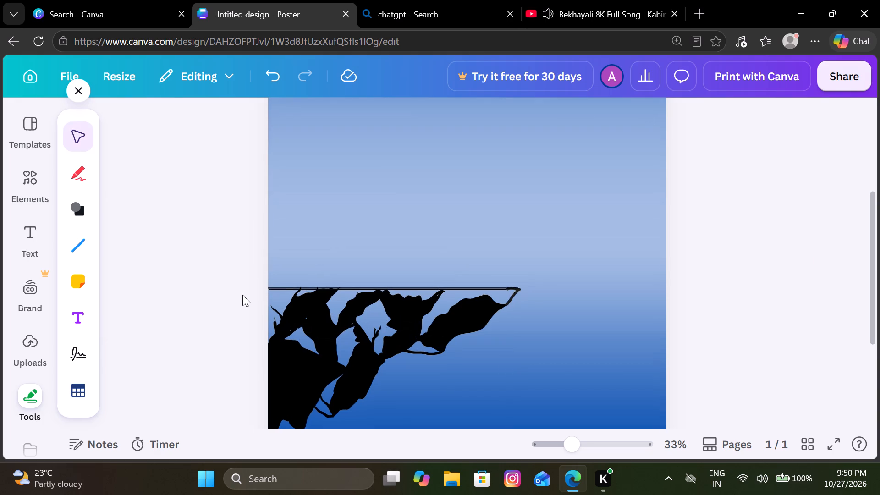
# Draw a third horizontal line about 25 long in the gap between the two lines, ending at the page's left edge.
pyautogui.click(115, 269)
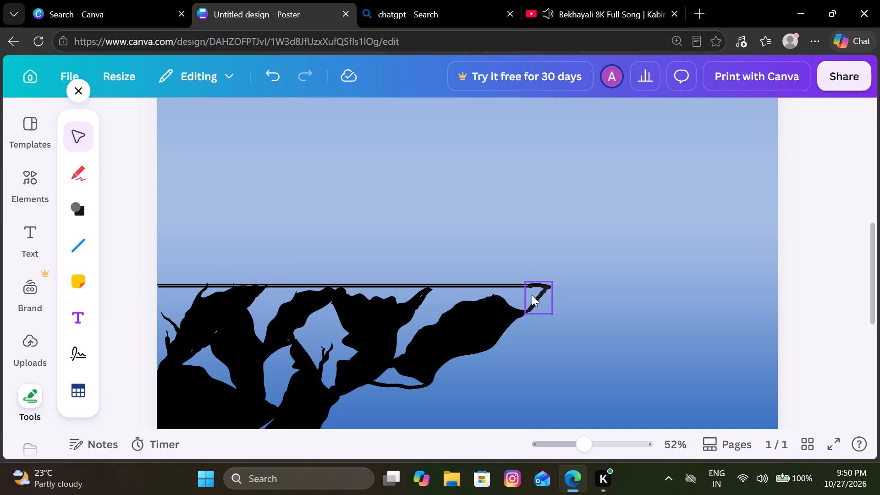
pyautogui.click(77, 246)
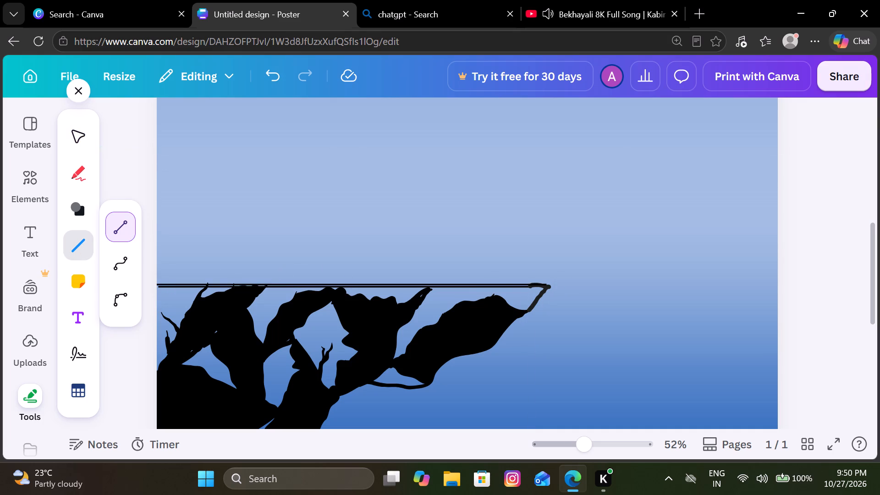
pyautogui.moveTo(529, 286); pyautogui.dragTo(173, 284)
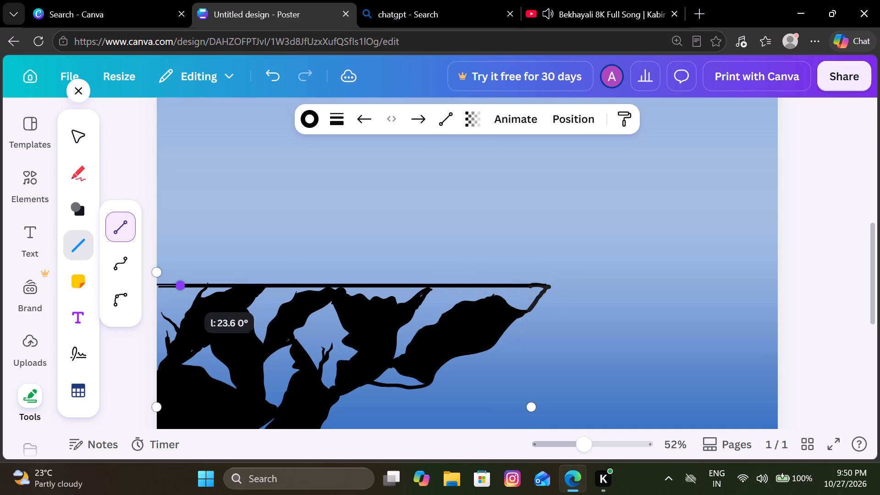
pyautogui.moveTo(173, 284); pyautogui.dragTo(153, 285)
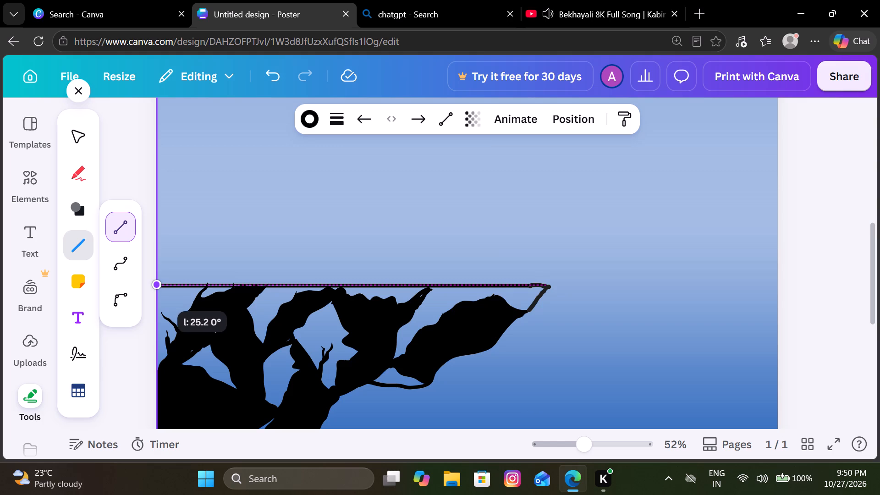
# Readjust the free end of the third horizontal line to the page's left edge, keeping it level at about 25 long.
pyautogui.moveTo(153, 285); pyautogui.dragTo(149, 288)
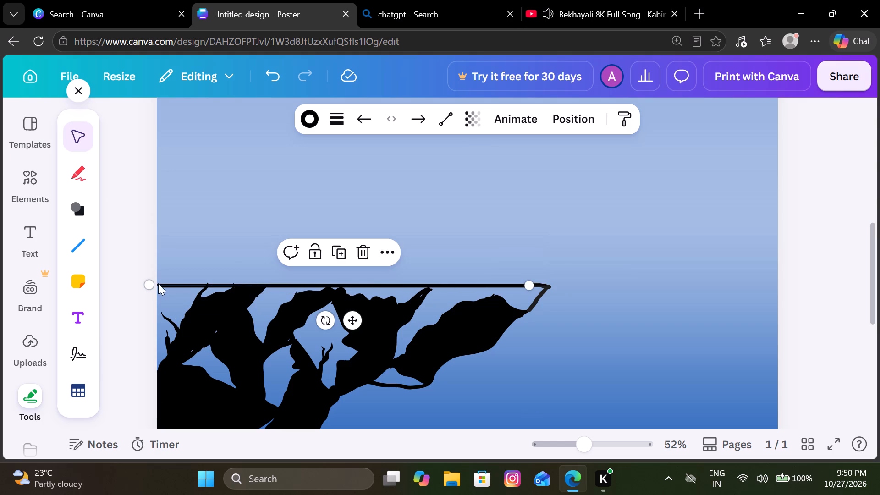
pyautogui.moveTo(154, 284); pyautogui.dragTo(217, 311)
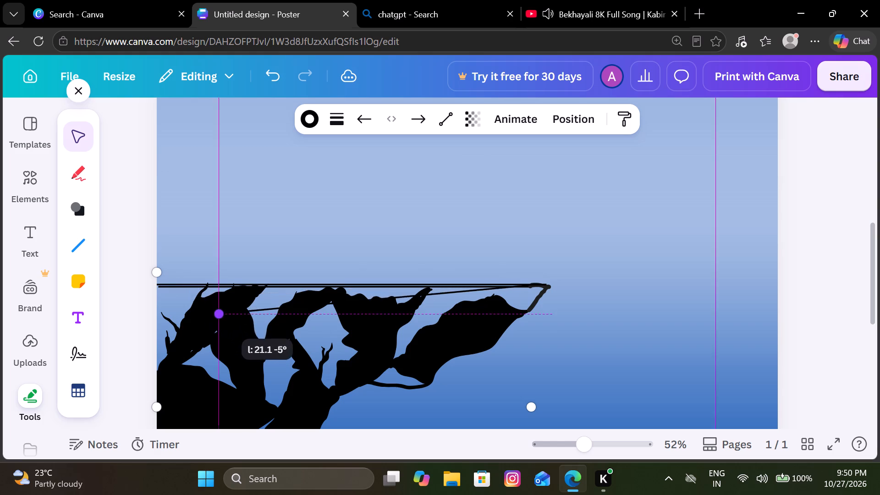
pyautogui.moveTo(217, 311); pyautogui.dragTo(142, 289)
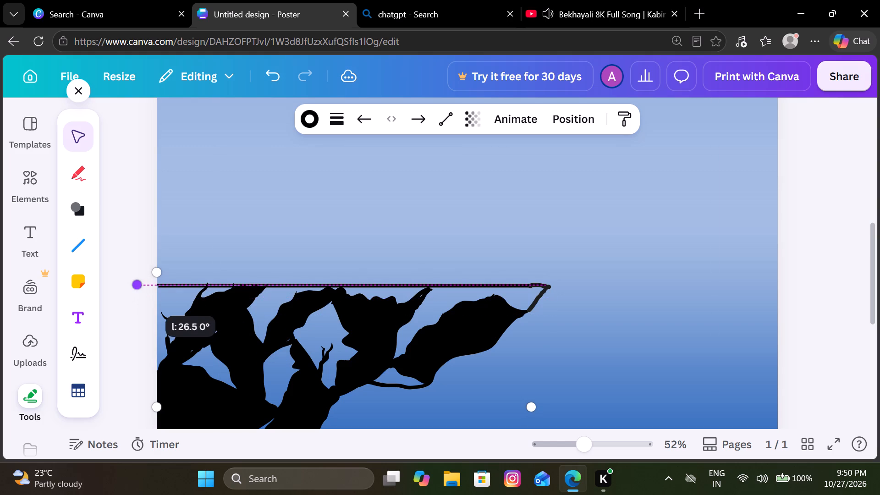
pyautogui.moveTo(142, 289); pyautogui.dragTo(143, 291)
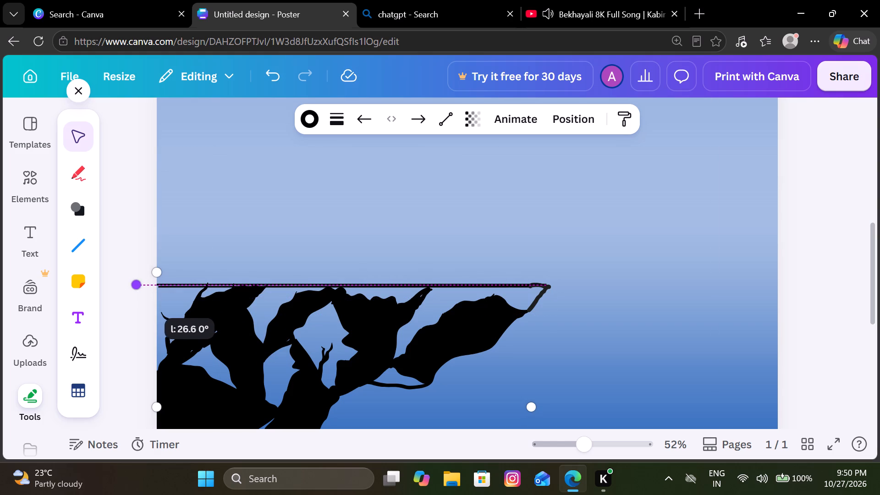
pyautogui.moveTo(143, 291); pyautogui.dragTo(160, 291)
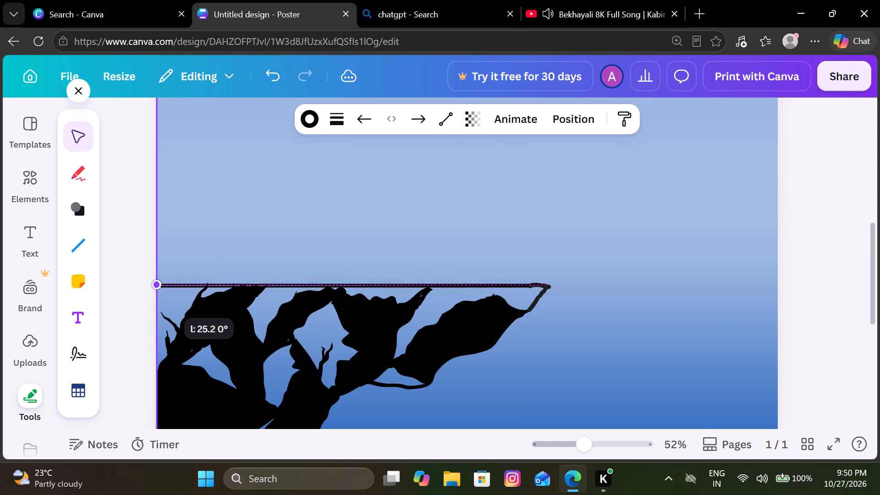
pyautogui.moveTo(160, 291); pyautogui.dragTo(160, 290)
pyautogui.click(150, 295)
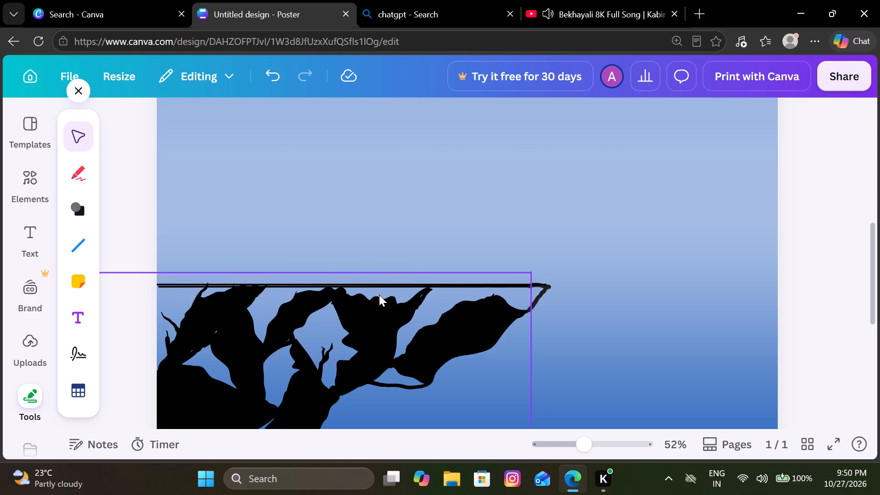
# Draw a fourth horizontal line about 13 long from the page's left edge, filling the thin gap between the flat-top lines.
pyautogui.hscroll(3, 149, 326)
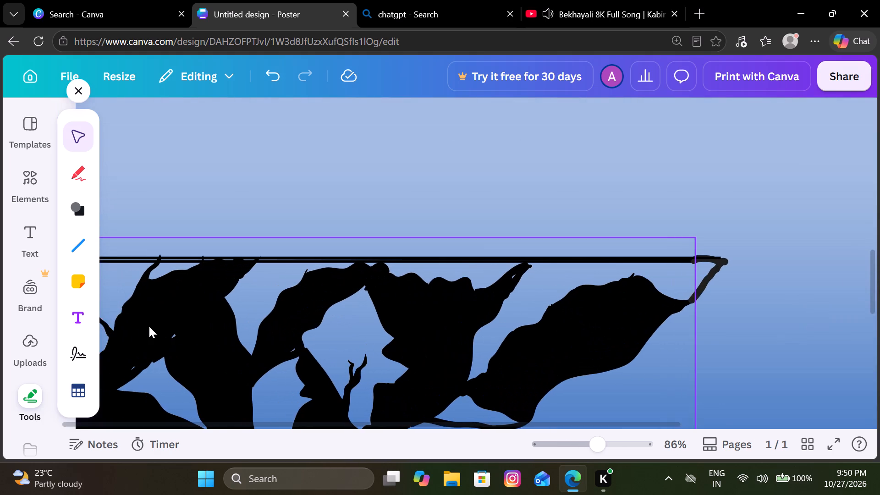
pyautogui.hscroll(6, 149, 326)
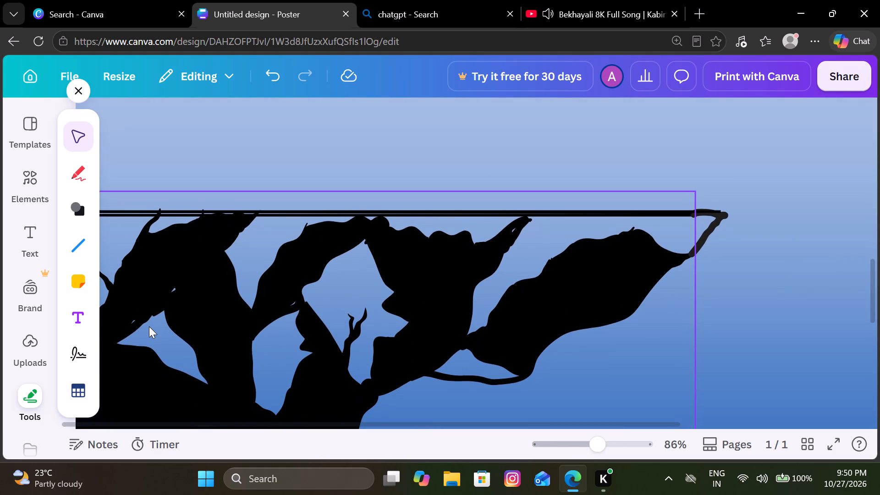
pyautogui.hscroll(3, 149, 326)
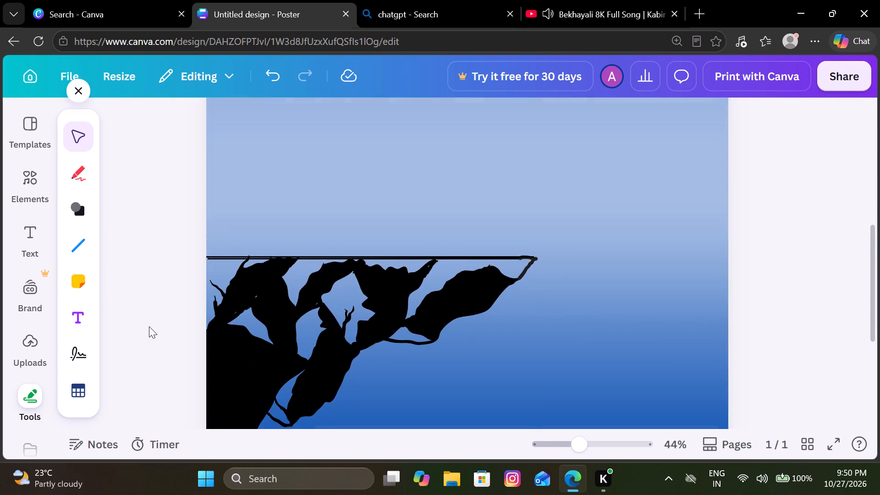
pyautogui.scroll(-1, 149, 326)
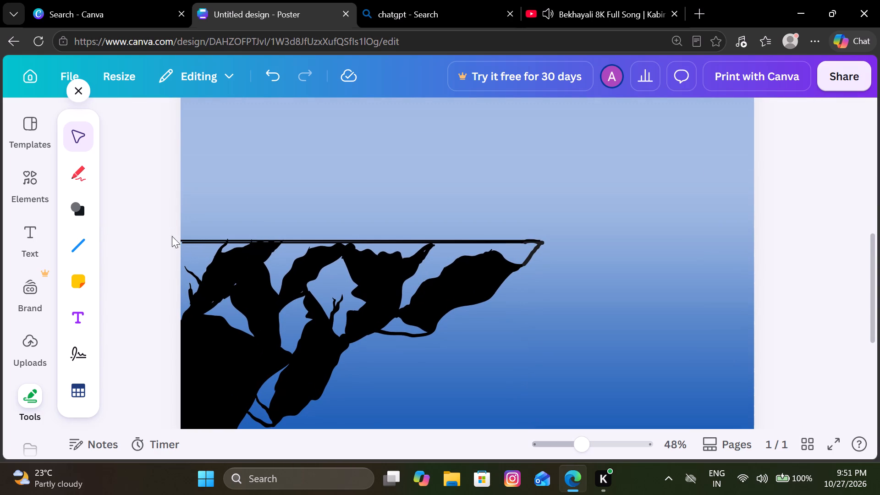
pyautogui.click(70, 243)
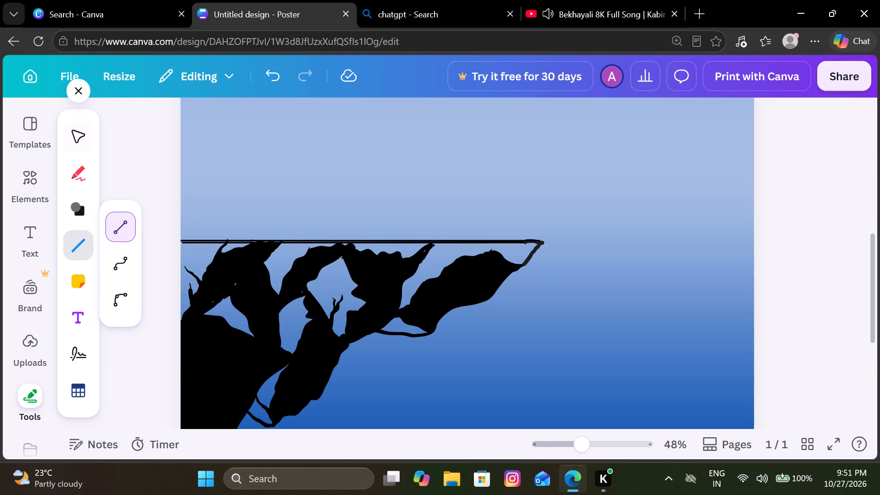
pyautogui.moveTo(181, 242); pyautogui.dragTo(238, 239)
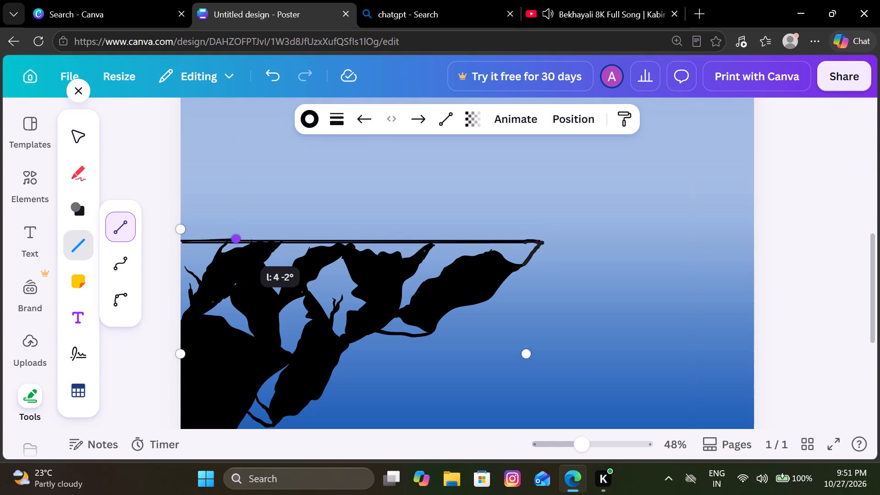
pyautogui.moveTo(238, 239); pyautogui.dragTo(333, 243)
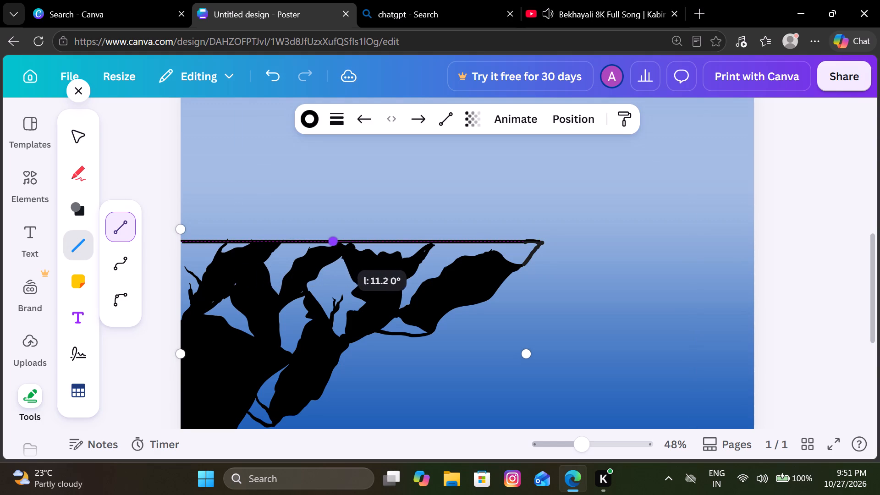
pyautogui.moveTo(333, 243); pyautogui.dragTo(357, 247)
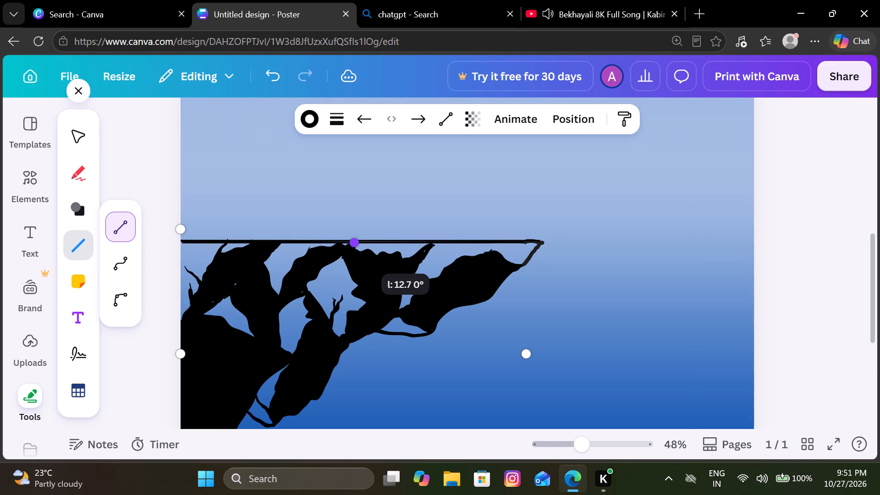
pyautogui.moveTo(357, 247); pyautogui.dragTo(357, 244)
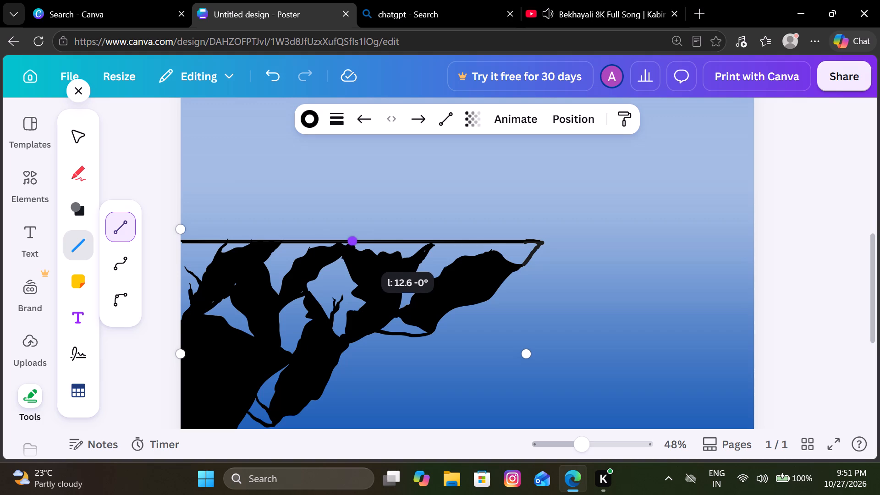
pyautogui.moveTo(357, 244); pyautogui.dragTo(357, 245)
pyautogui.click(126, 306)
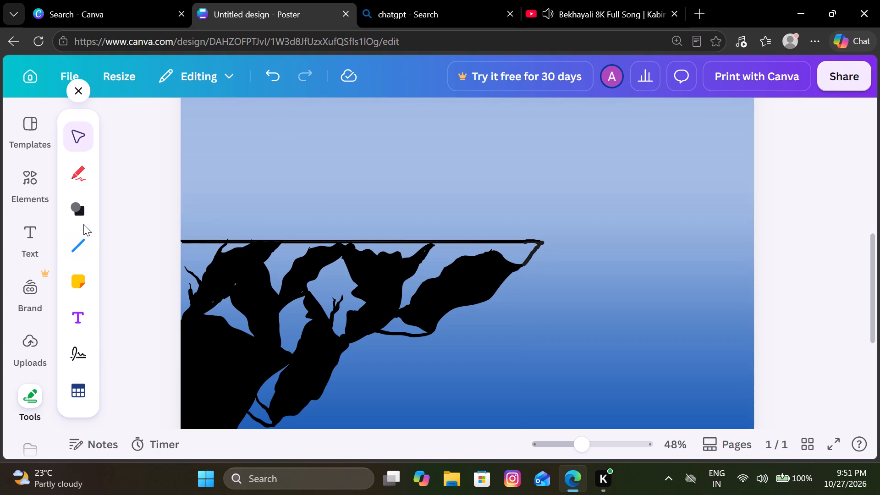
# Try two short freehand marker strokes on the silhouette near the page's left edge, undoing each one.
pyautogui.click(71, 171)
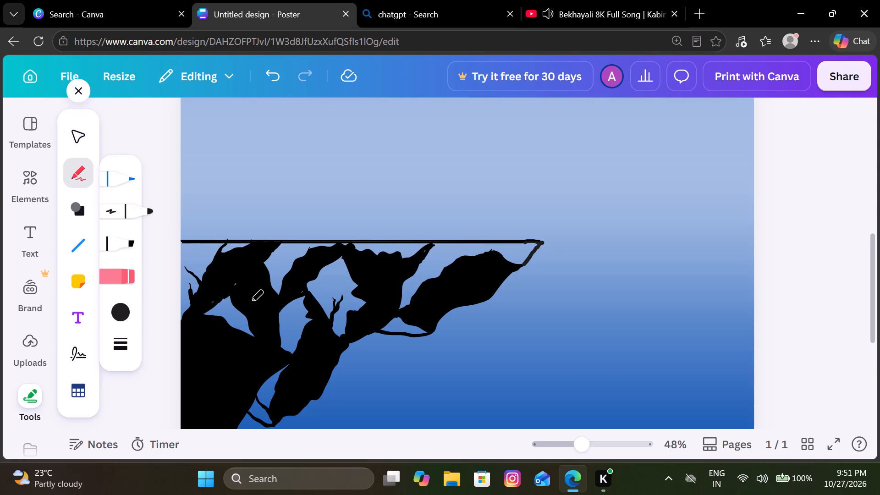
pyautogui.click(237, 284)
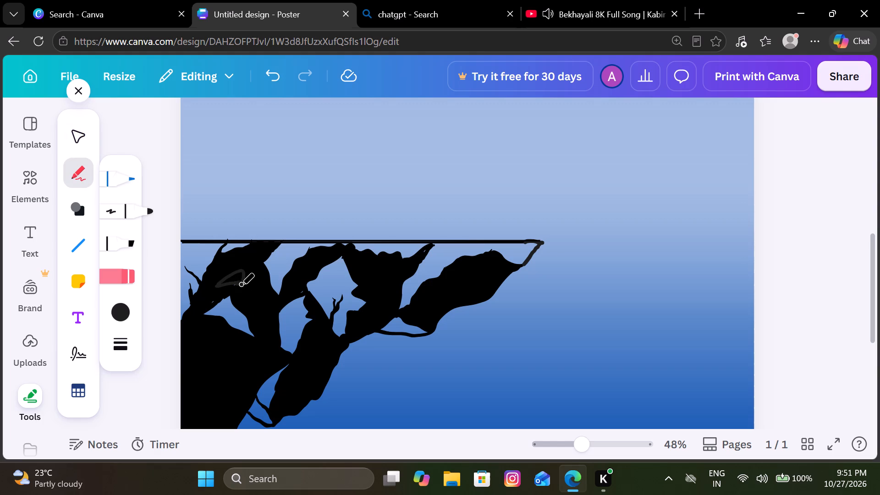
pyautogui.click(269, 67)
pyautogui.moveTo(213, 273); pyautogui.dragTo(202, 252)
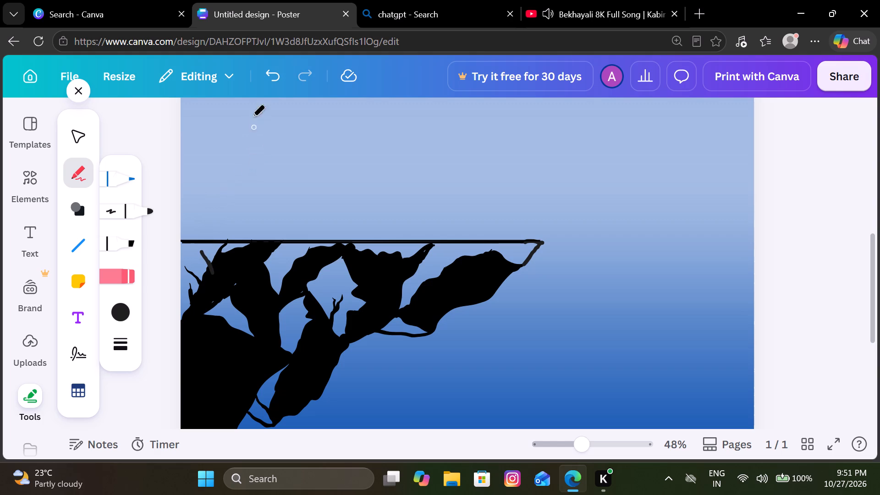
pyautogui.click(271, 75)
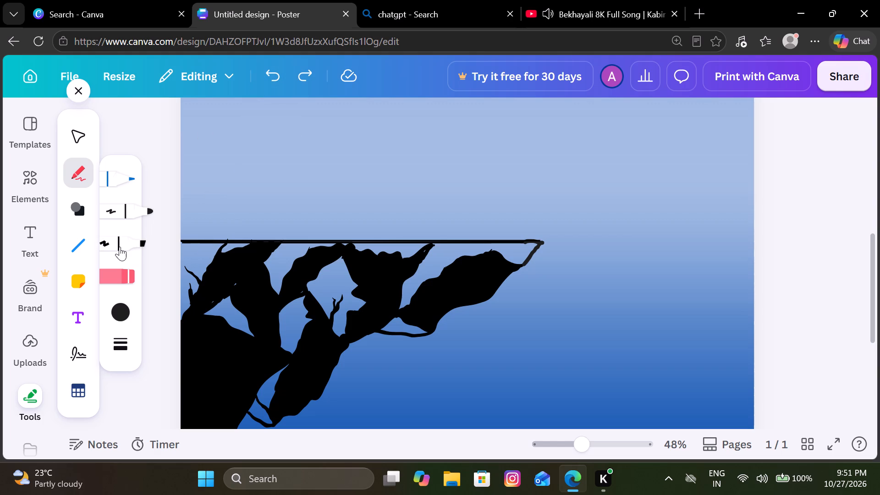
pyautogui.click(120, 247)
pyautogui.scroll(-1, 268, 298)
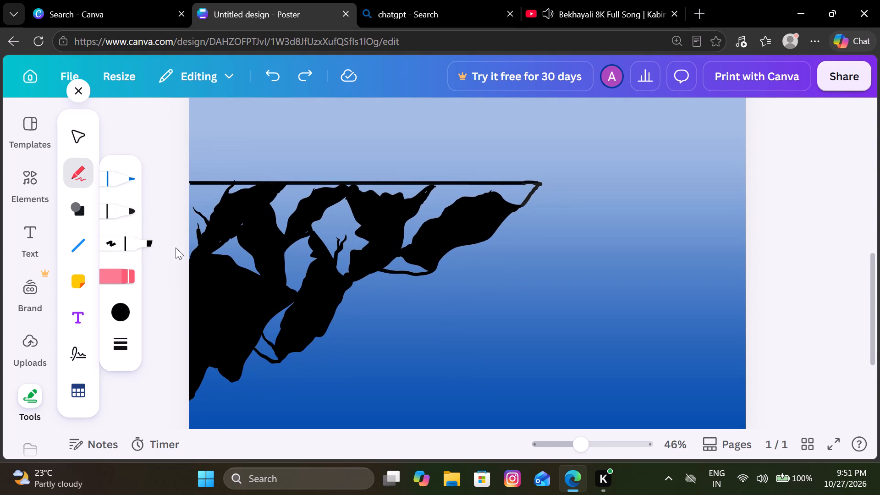
# Draw a freehand black marker curve from the underside of the silhouette's outer lobe down to its lower central branch.
pyautogui.click(119, 204)
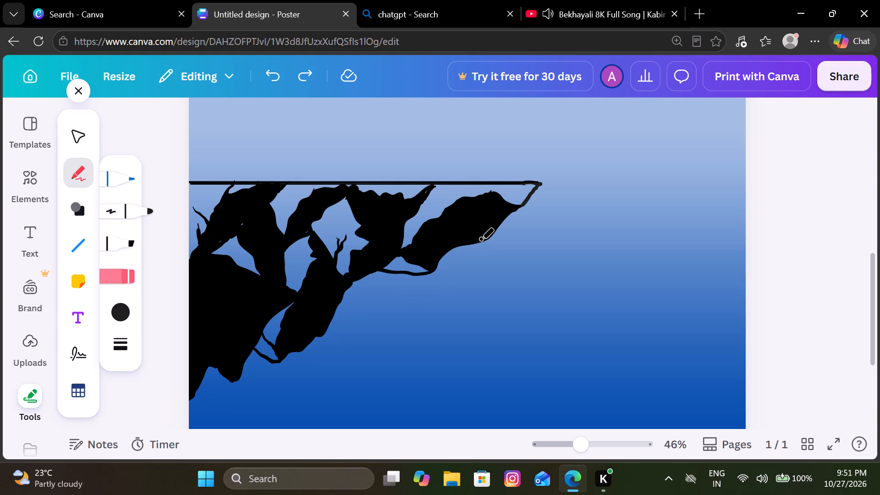
pyautogui.moveTo(481, 239); pyautogui.dragTo(324, 319)
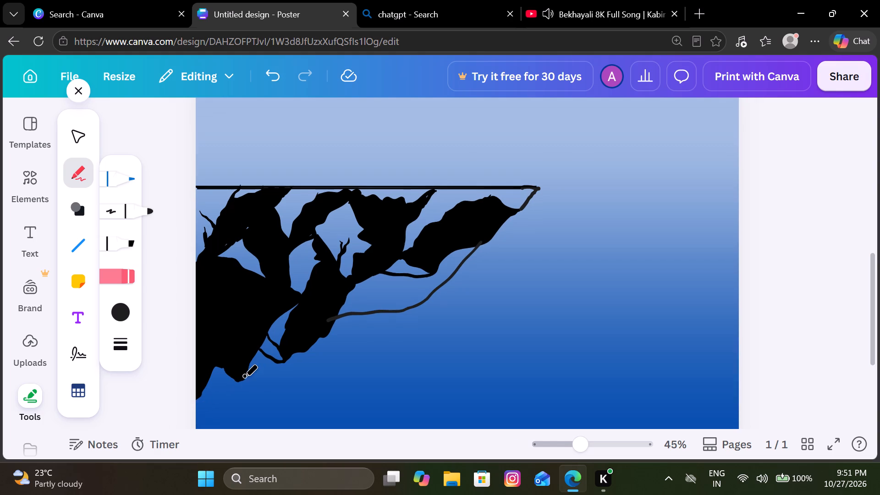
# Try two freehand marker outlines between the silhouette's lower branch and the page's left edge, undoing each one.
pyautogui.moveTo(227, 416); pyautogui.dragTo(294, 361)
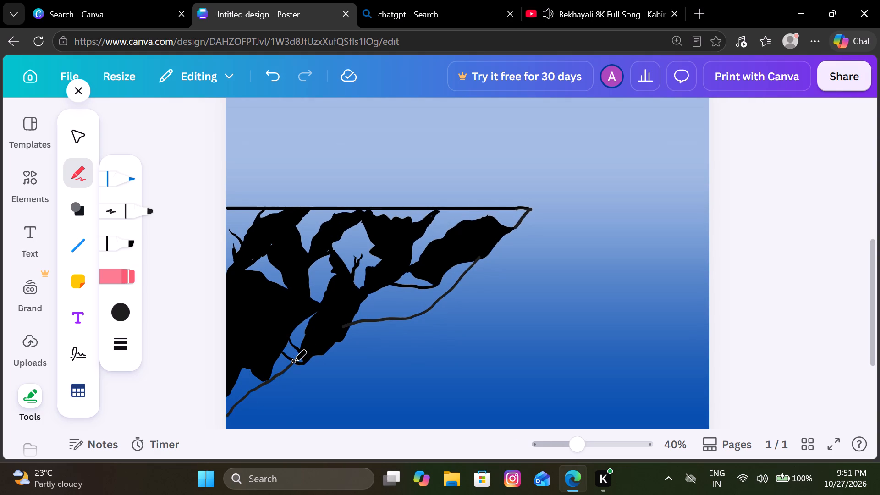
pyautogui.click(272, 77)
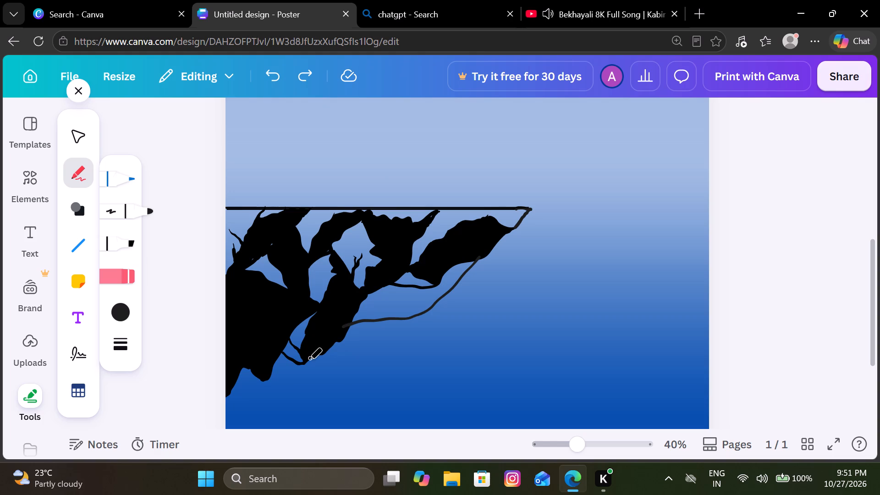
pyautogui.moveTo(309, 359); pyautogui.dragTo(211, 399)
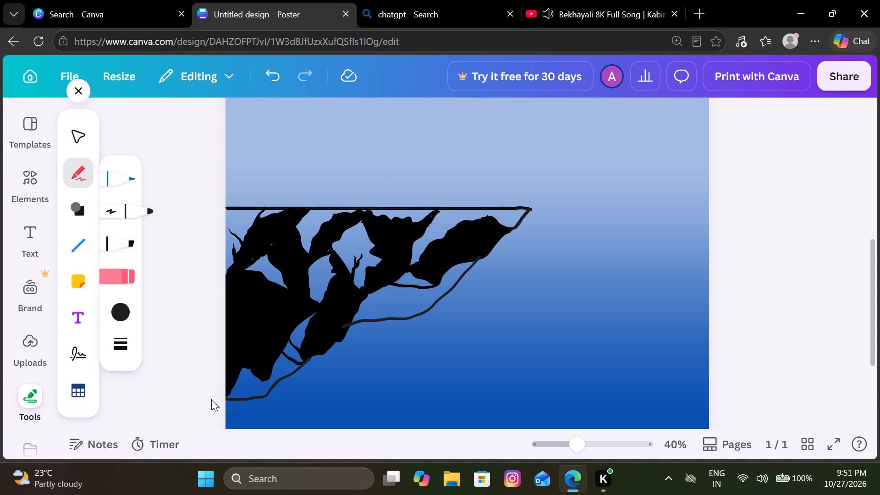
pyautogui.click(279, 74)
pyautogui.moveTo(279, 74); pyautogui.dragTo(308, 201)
# Draw a freehand black marker curve from the tip of the silhouette's lower branch down to the page's left edge.
pyautogui.scroll(-1, 308, 201)
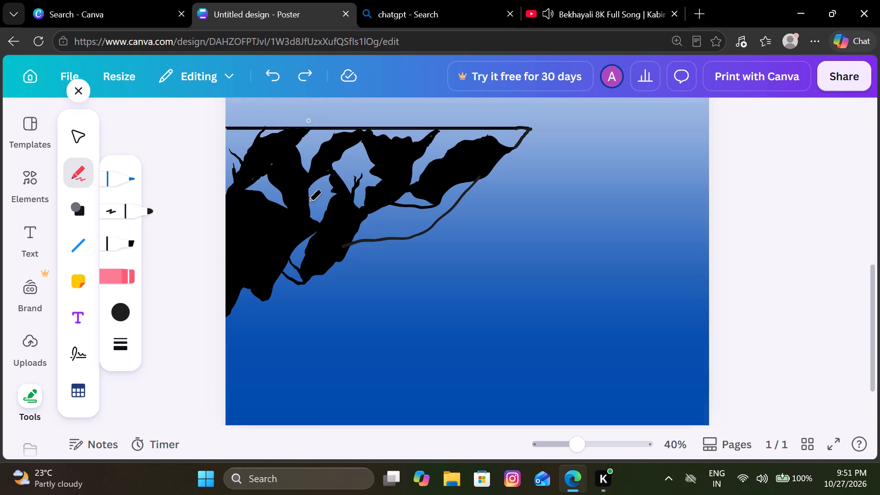
pyautogui.scroll(-1, 308, 201)
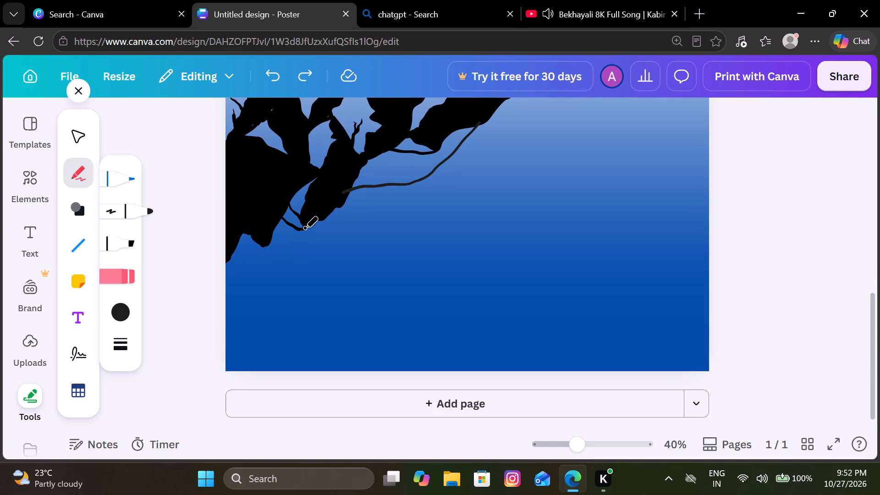
pyautogui.moveTo(306, 228); pyautogui.dragTo(207, 277)
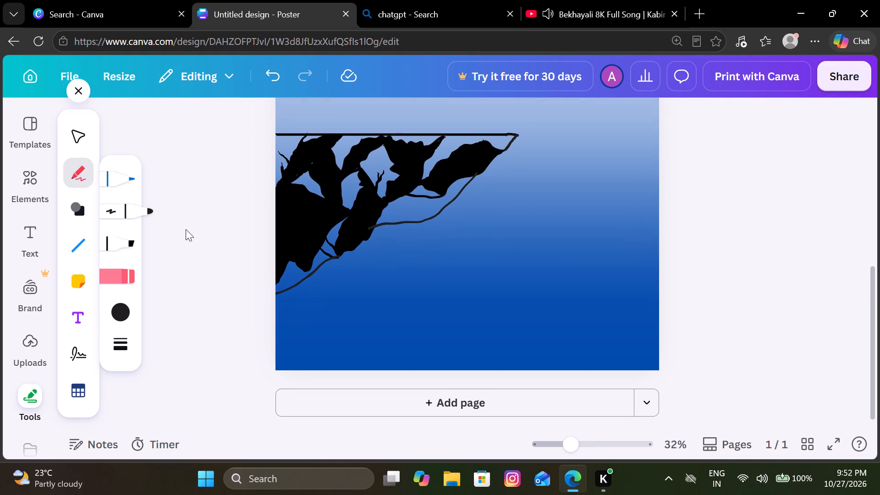
# Switch the drawing tool from the marker to the black highlighter.
pyautogui.click(117, 237)
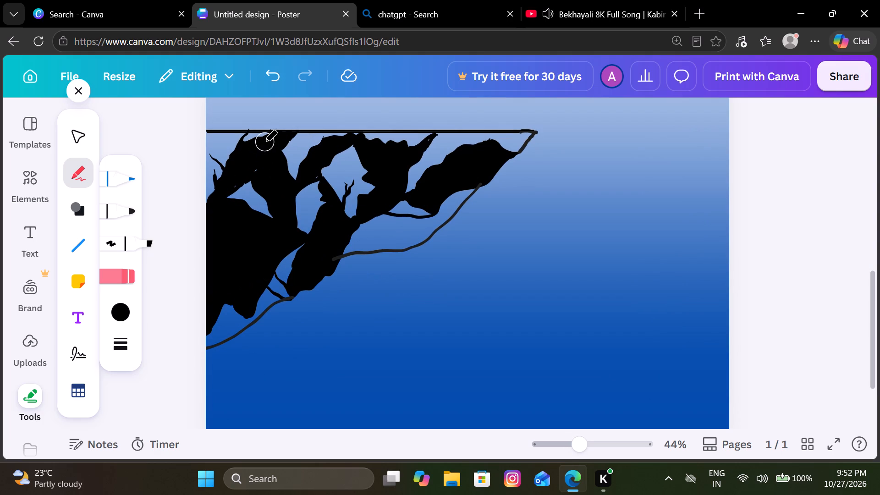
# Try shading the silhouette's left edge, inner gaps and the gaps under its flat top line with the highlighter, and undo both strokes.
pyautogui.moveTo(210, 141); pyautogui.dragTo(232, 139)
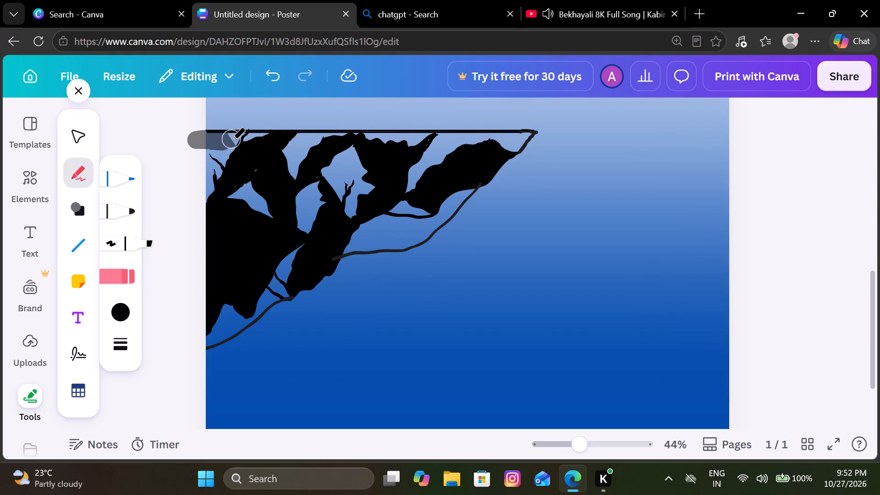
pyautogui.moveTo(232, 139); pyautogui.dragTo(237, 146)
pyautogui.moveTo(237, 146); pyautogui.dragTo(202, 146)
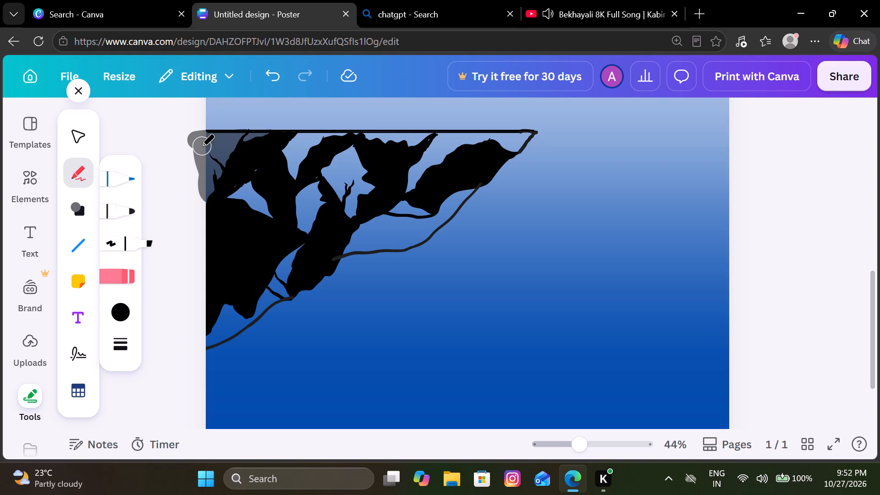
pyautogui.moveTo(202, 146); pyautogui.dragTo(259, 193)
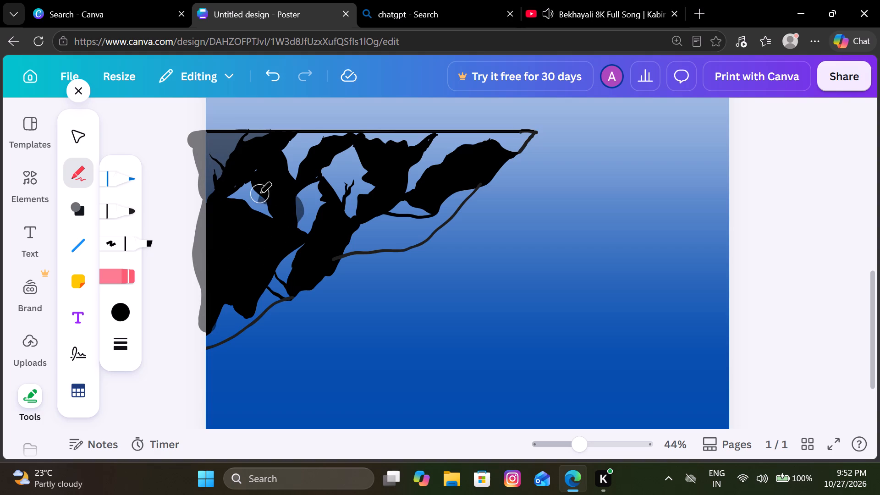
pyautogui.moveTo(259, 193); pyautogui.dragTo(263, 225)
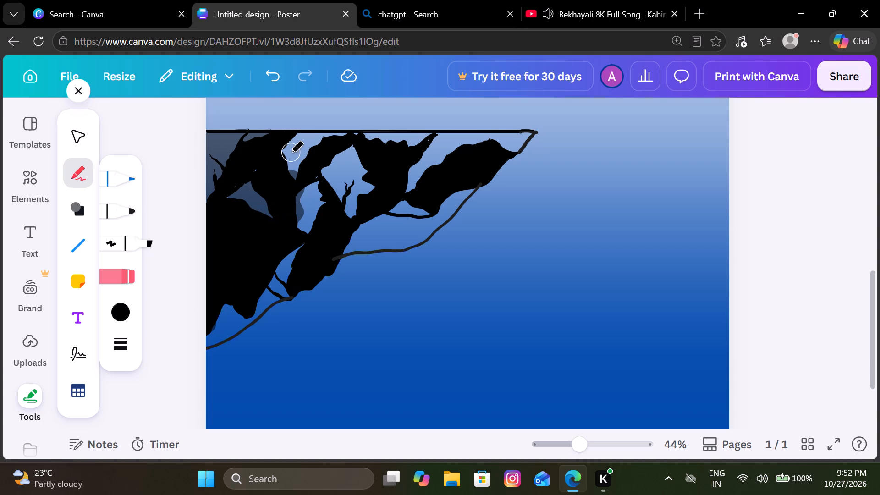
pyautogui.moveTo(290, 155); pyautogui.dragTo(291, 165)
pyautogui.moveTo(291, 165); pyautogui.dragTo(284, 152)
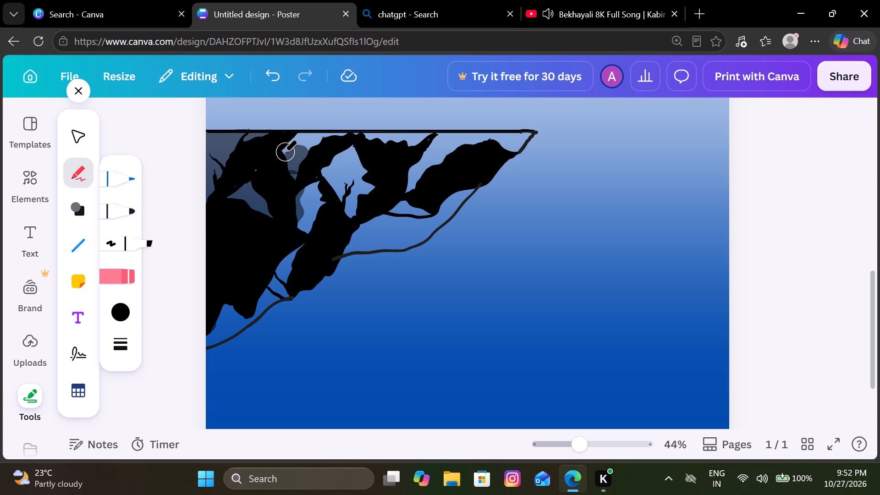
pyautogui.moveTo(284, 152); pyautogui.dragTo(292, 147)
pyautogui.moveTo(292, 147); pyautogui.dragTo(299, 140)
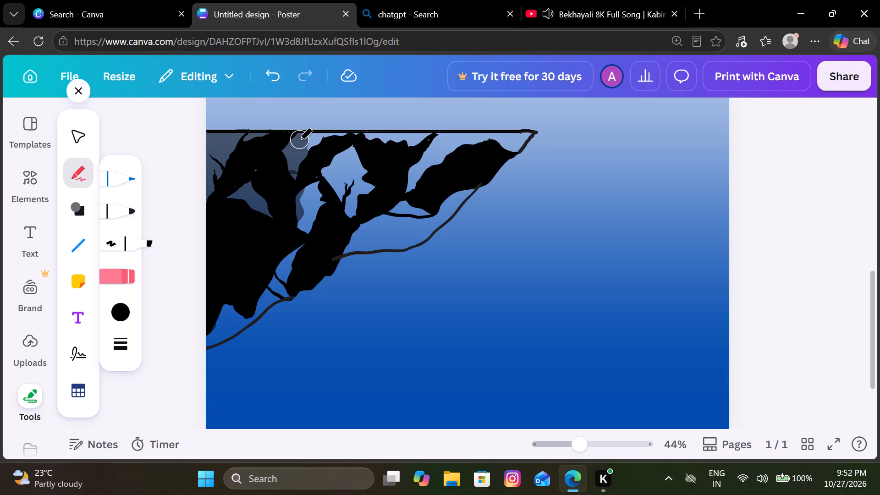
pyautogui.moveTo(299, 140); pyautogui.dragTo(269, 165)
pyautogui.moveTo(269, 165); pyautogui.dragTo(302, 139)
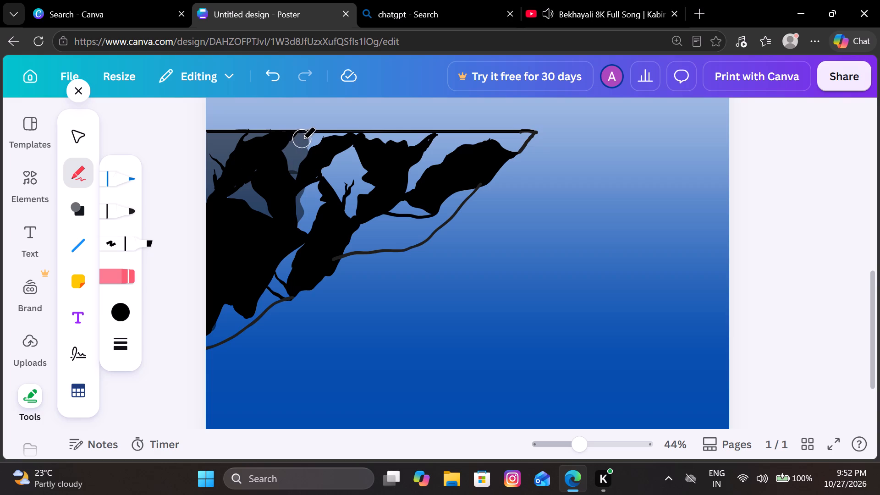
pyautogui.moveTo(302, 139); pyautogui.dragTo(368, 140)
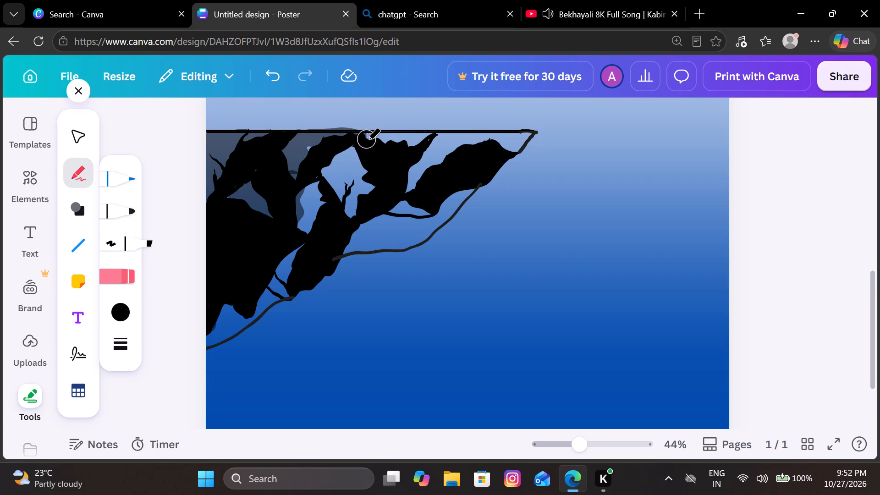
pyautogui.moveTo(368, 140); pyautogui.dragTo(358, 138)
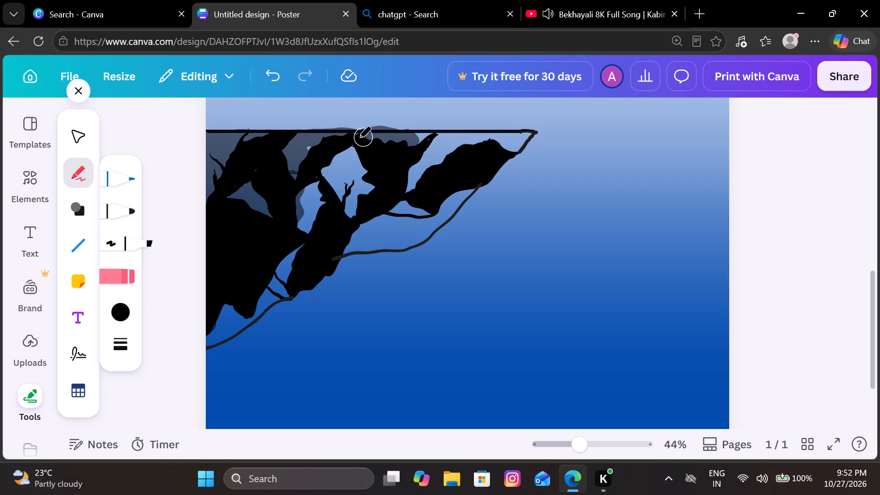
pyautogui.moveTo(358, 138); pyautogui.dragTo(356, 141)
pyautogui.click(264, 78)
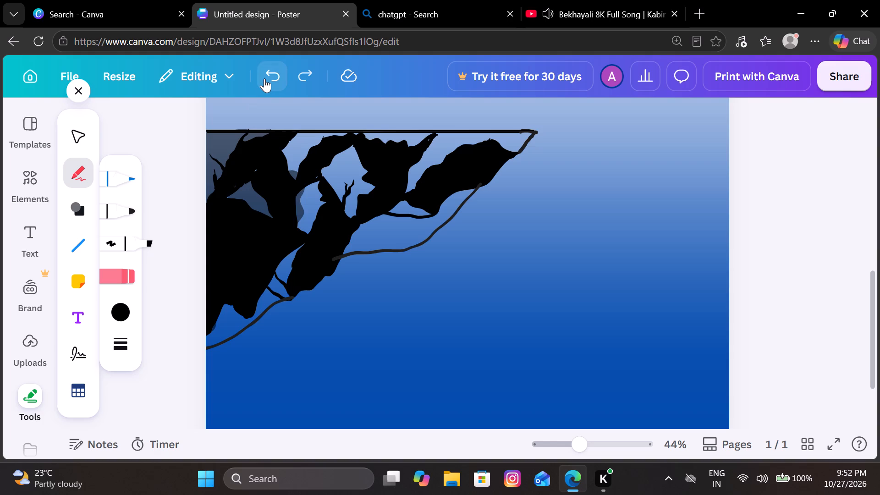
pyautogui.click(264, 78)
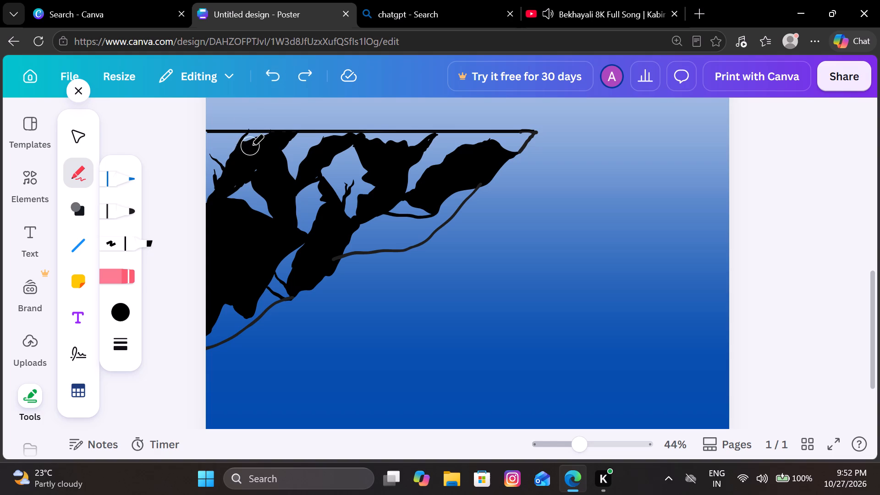
# Shade the corner gap where the flat top line meets the page's left edge and the triangular gap below it with the black highlighter.
pyautogui.moveTo(263, 141); pyautogui.dragTo(250, 138)
pyautogui.moveTo(250, 138); pyautogui.dragTo(226, 166)
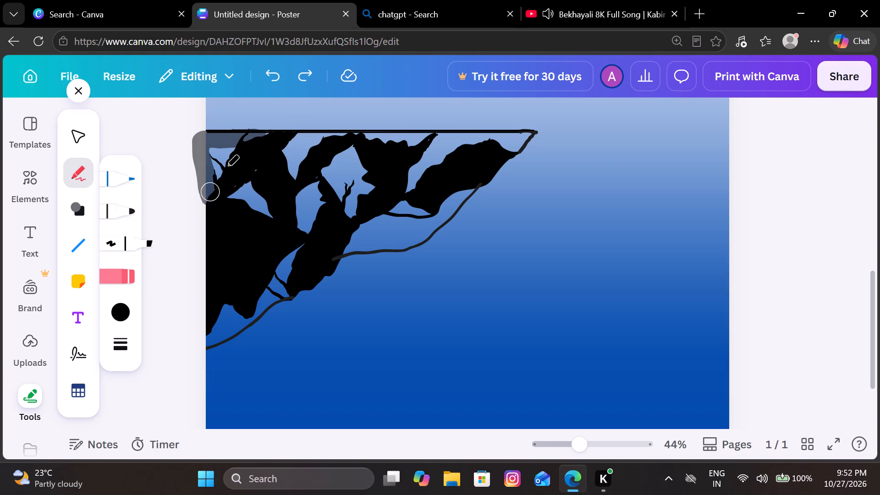
pyautogui.moveTo(226, 166); pyautogui.dragTo(259, 141)
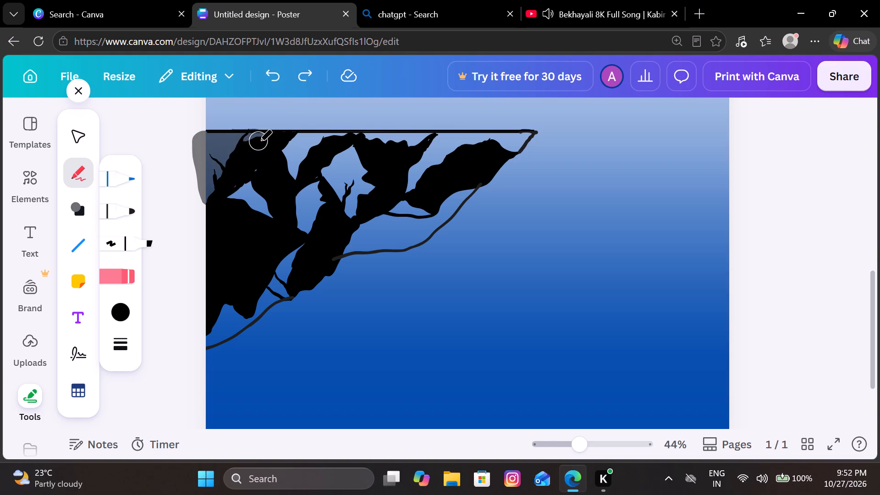
pyautogui.moveTo(259, 141); pyautogui.dragTo(275, 141)
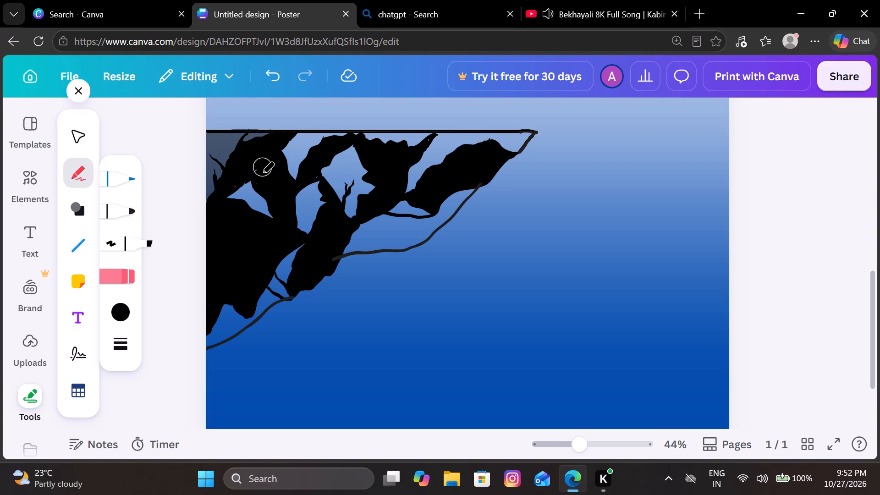
pyautogui.moveTo(261, 176); pyautogui.dragTo(258, 220)
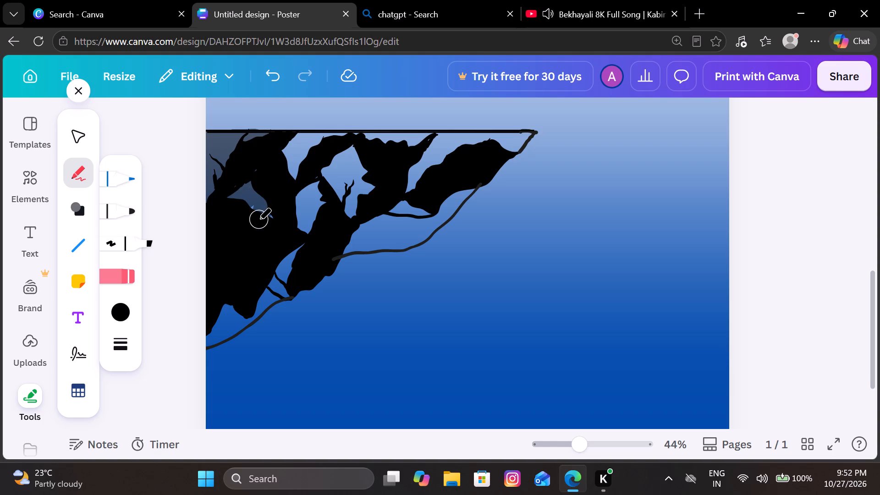
pyautogui.moveTo(258, 220); pyautogui.dragTo(237, 203)
pyautogui.moveTo(237, 203); pyautogui.dragTo(248, 206)
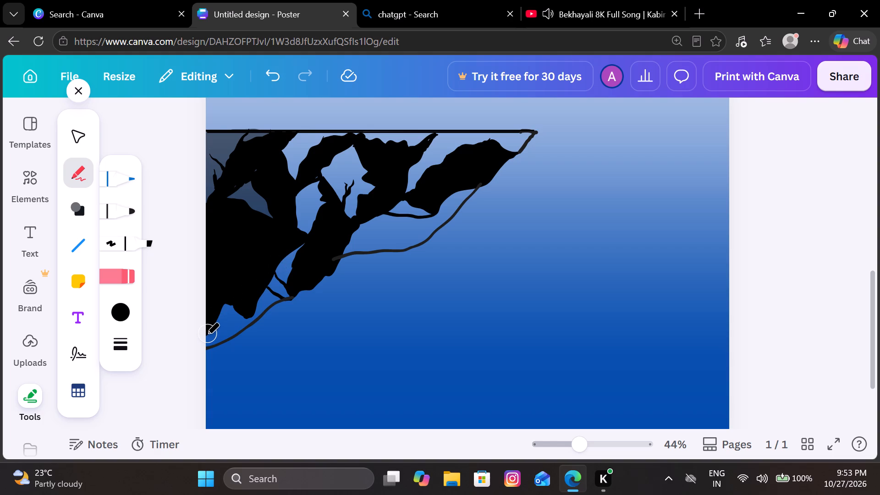
# Shade the gap between the silhouette and its lowest outline curve, continuing up into the narrow crevice beside the lower branch, with the highlighter.
pyautogui.moveTo(206, 339); pyautogui.dragTo(214, 340)
pyautogui.moveTo(214, 340); pyautogui.dragTo(278, 291)
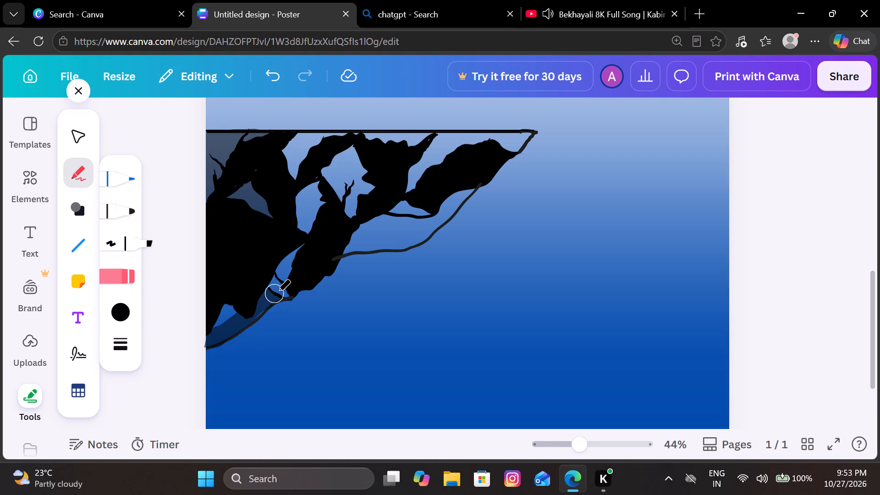
pyautogui.moveTo(278, 291); pyautogui.dragTo(294, 264)
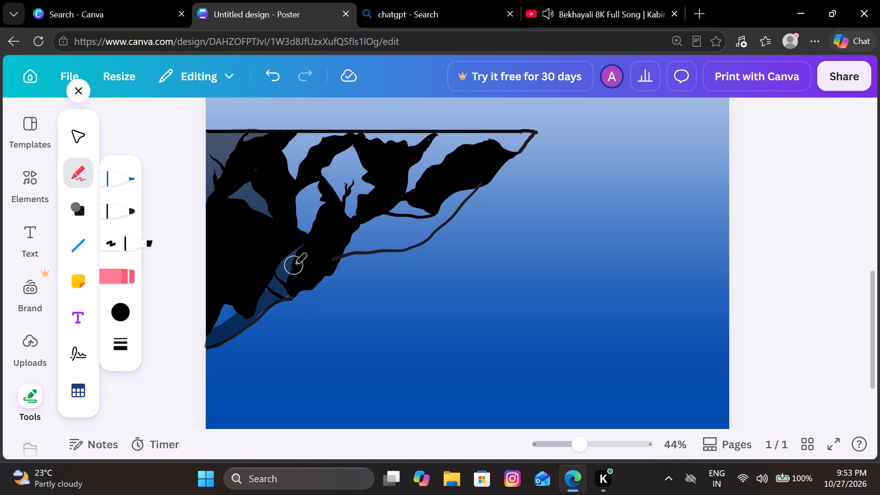
pyautogui.moveTo(294, 264); pyautogui.dragTo(253, 311)
pyautogui.moveTo(253, 311); pyautogui.dragTo(254, 312)
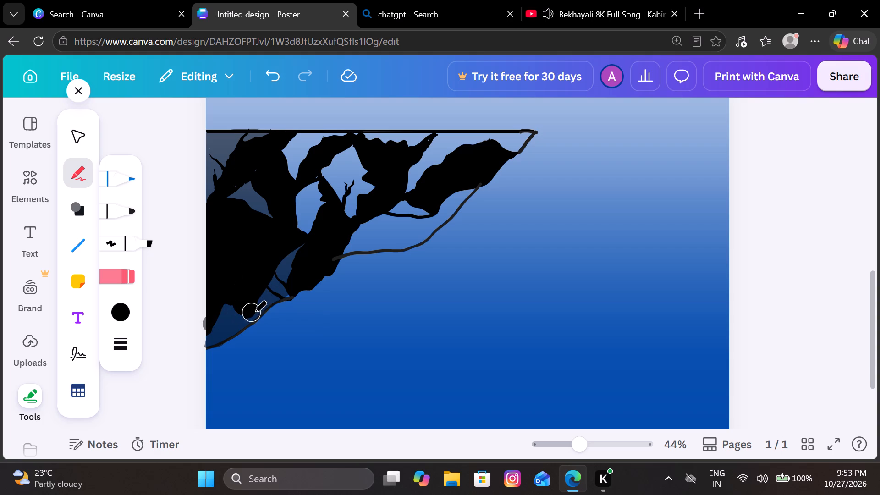
pyautogui.moveTo(254, 312); pyautogui.dragTo(286, 295)
pyautogui.moveTo(286, 295); pyautogui.dragTo(290, 265)
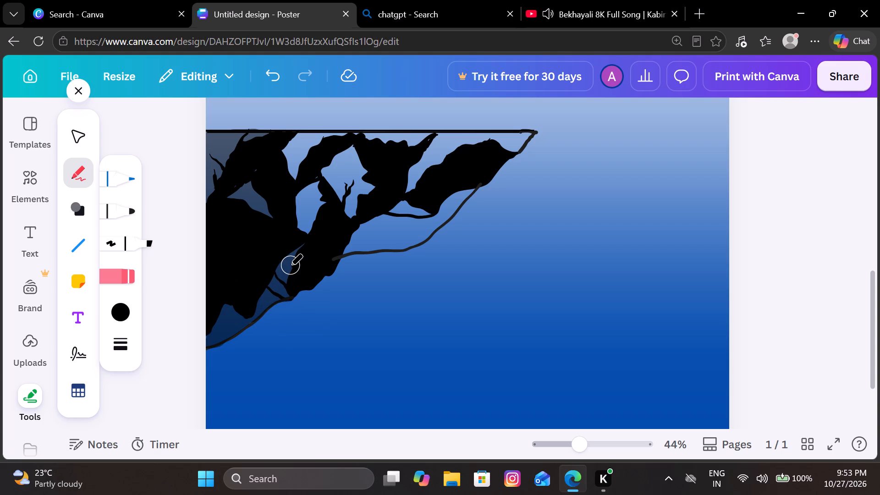
# Shade the second gap under the flat top line, between the silhouette's two leftmost upper branches, with the black highlighter.
pyautogui.scroll(1, 225, 262)
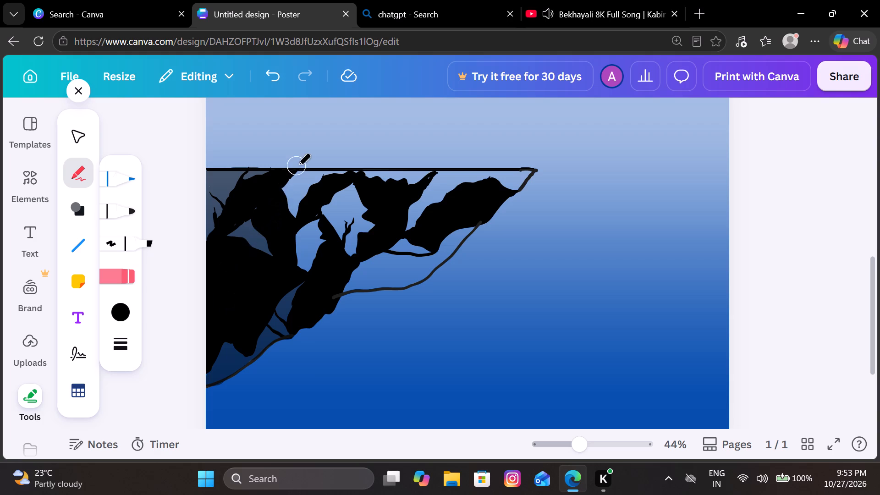
pyautogui.moveTo(283, 191); pyautogui.dragTo(274, 187)
pyautogui.moveTo(274, 187); pyautogui.dragTo(310, 178)
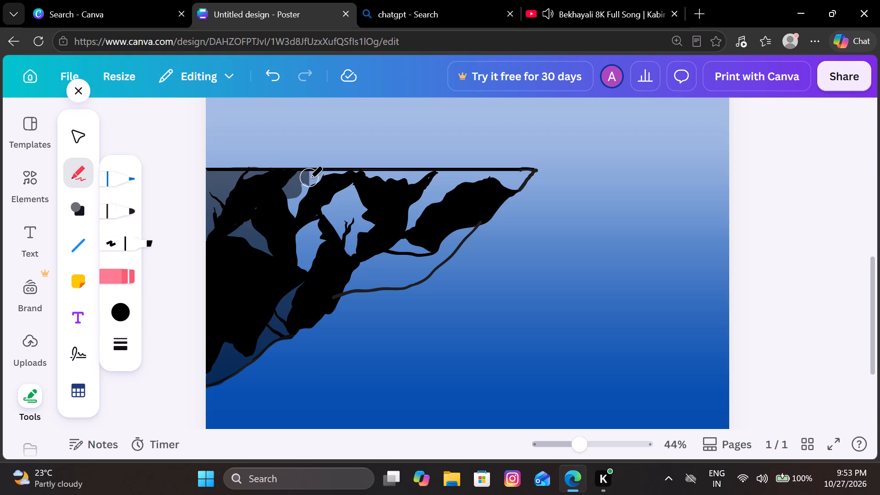
pyautogui.moveTo(310, 178); pyautogui.dragTo(340, 179)
pyautogui.moveTo(340, 179); pyautogui.dragTo(305, 187)
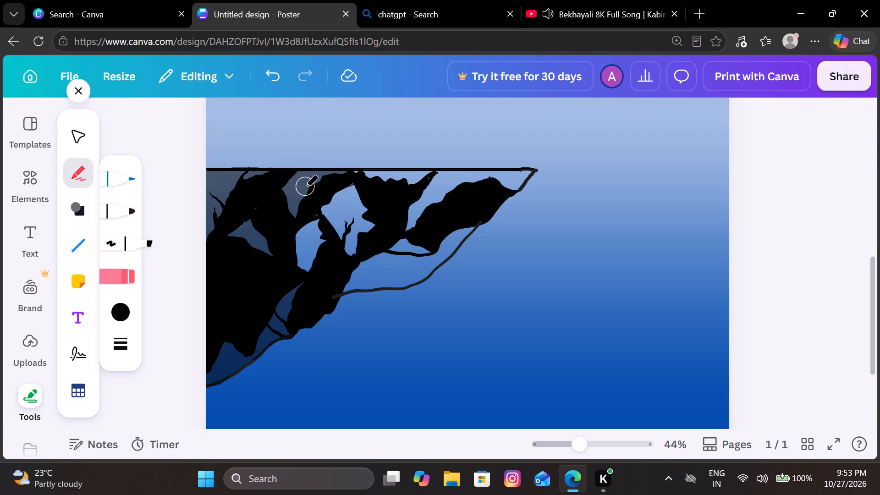
pyautogui.moveTo(305, 187); pyautogui.dragTo(314, 187)
# Shade the enclosed oval gap just left of the twig-shaped opening in the silhouette with the highlighter.
pyautogui.moveTo(302, 264); pyautogui.dragTo(304, 271)
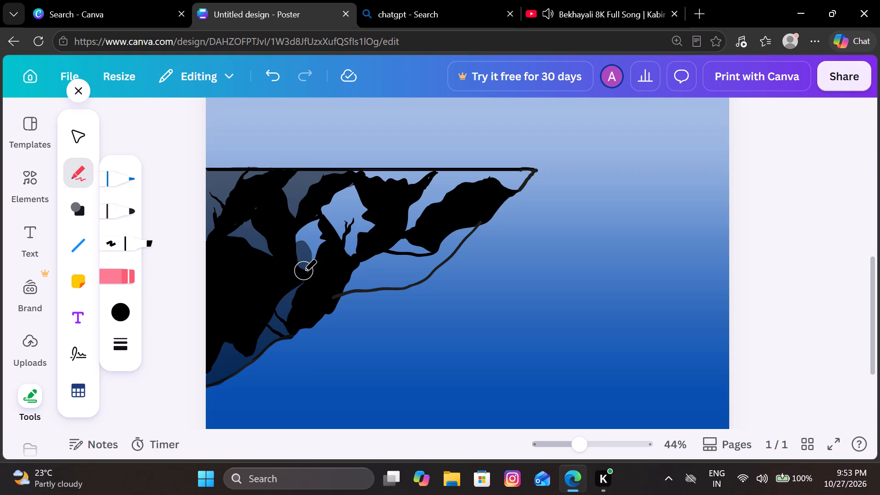
pyautogui.moveTo(304, 271); pyautogui.dragTo(310, 241)
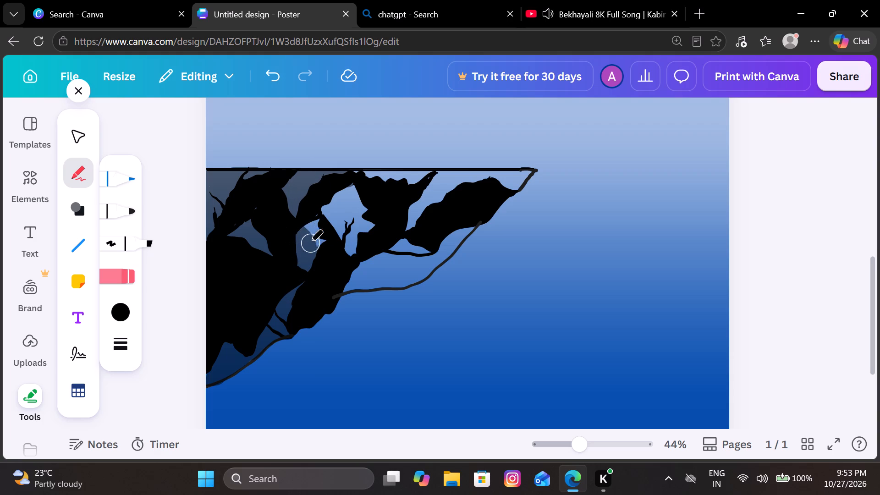
pyautogui.moveTo(310, 241); pyautogui.dragTo(319, 259)
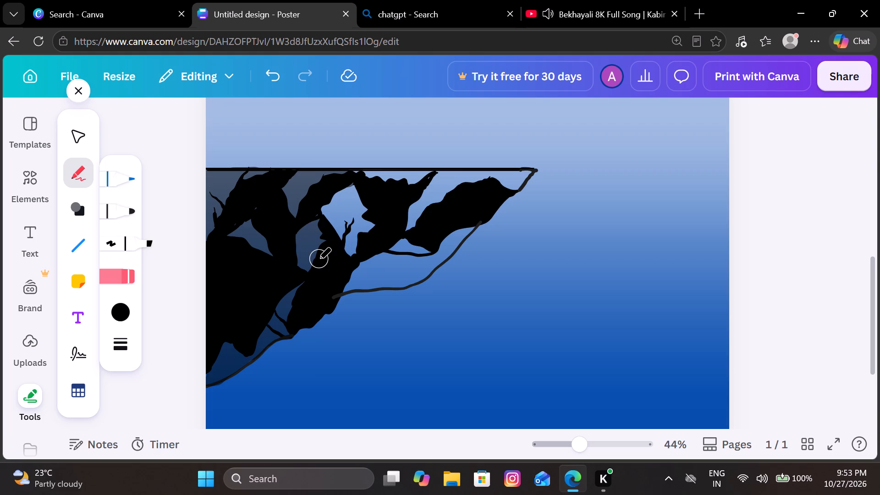
pyautogui.moveTo(319, 259); pyautogui.dragTo(319, 258)
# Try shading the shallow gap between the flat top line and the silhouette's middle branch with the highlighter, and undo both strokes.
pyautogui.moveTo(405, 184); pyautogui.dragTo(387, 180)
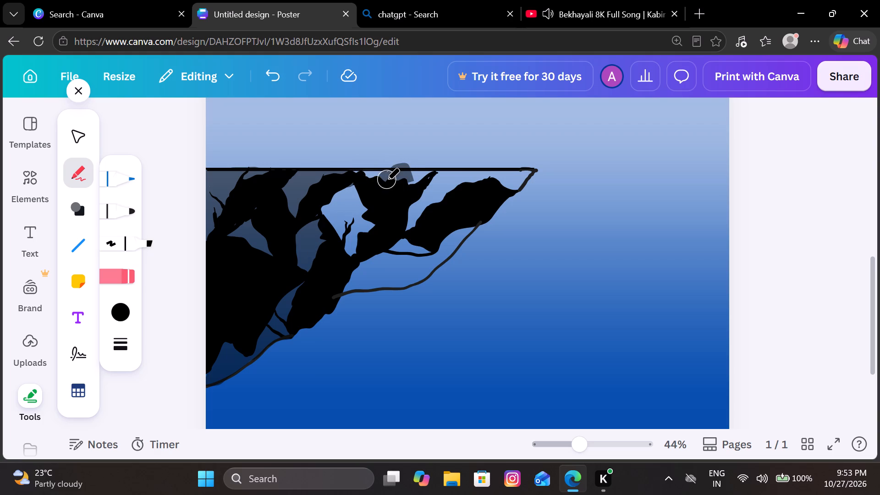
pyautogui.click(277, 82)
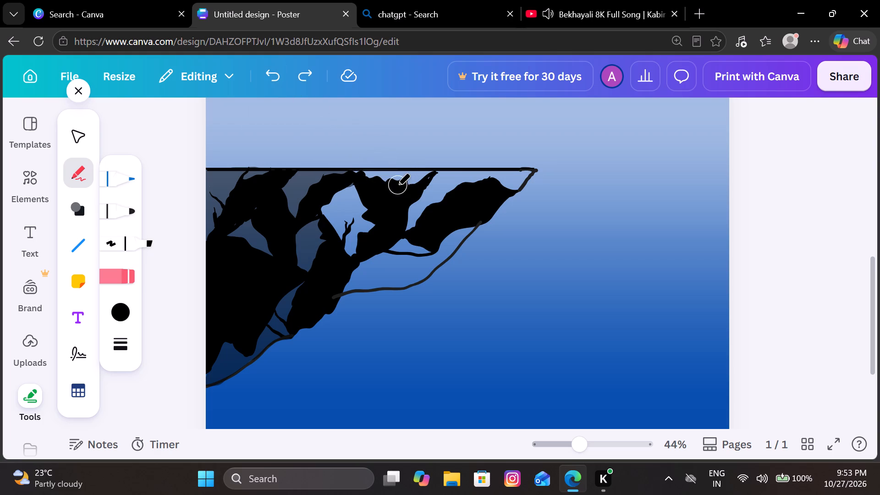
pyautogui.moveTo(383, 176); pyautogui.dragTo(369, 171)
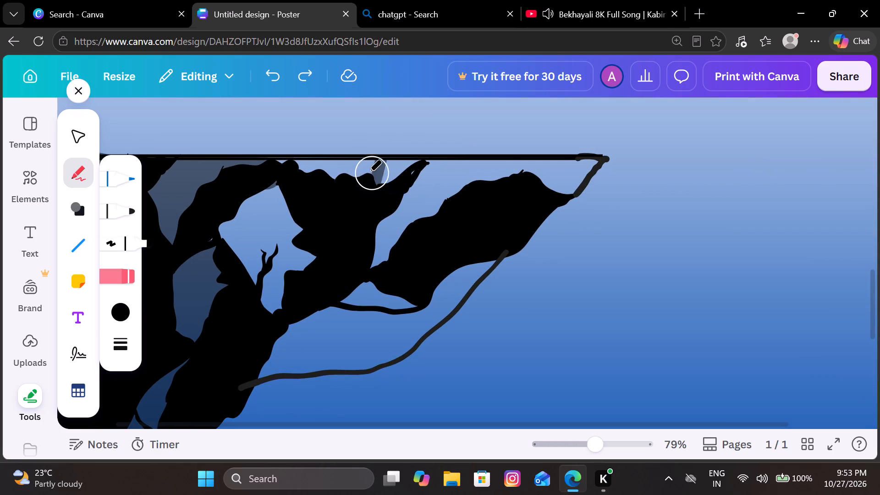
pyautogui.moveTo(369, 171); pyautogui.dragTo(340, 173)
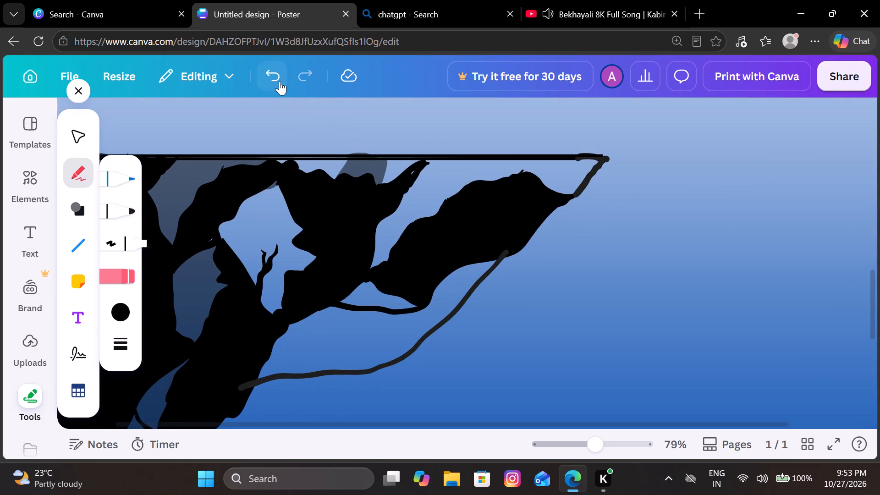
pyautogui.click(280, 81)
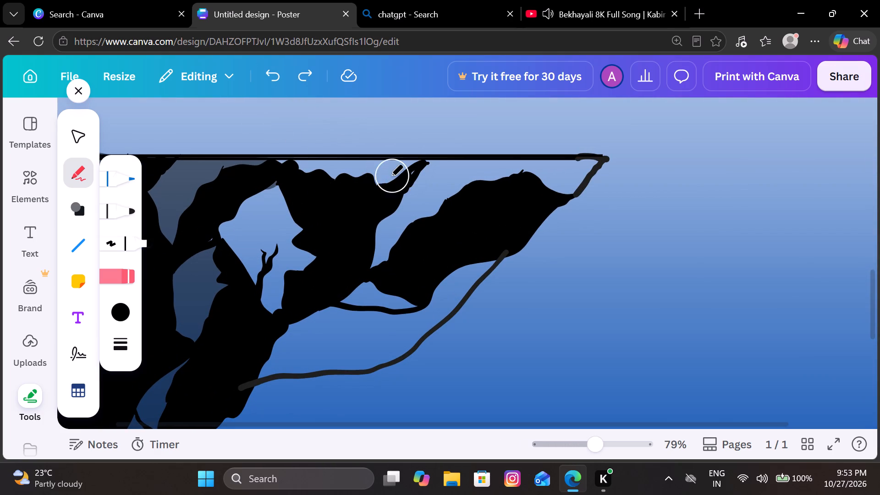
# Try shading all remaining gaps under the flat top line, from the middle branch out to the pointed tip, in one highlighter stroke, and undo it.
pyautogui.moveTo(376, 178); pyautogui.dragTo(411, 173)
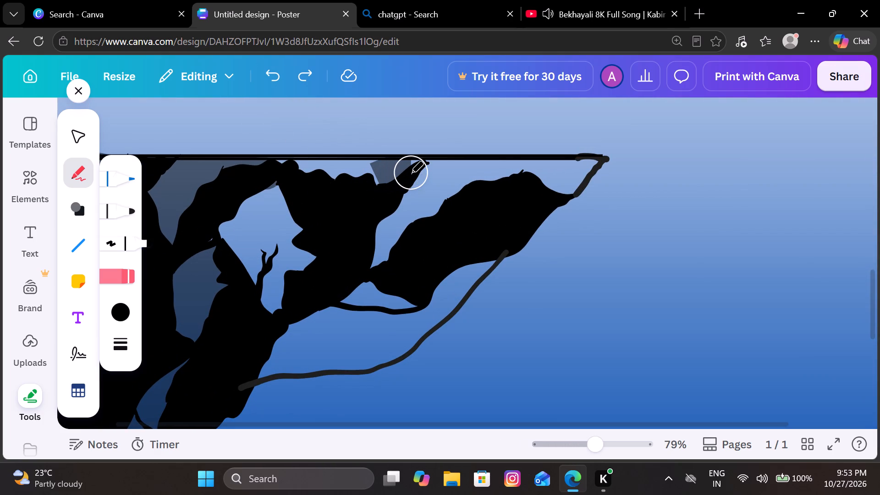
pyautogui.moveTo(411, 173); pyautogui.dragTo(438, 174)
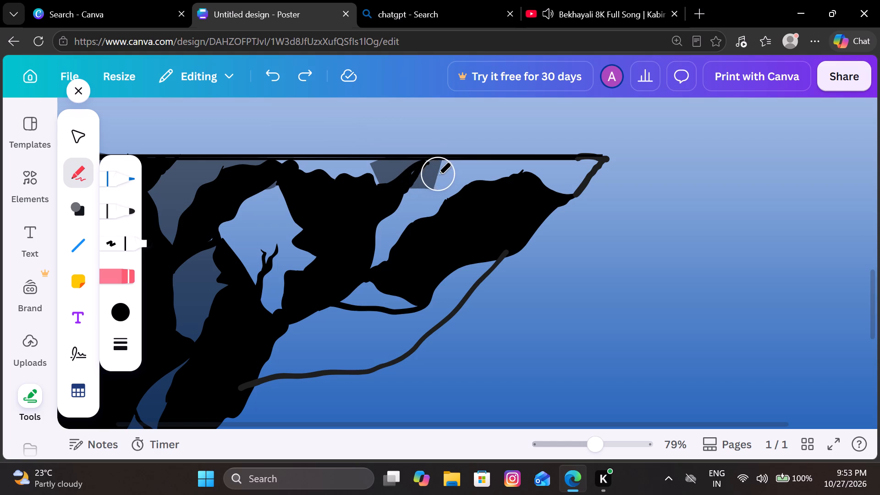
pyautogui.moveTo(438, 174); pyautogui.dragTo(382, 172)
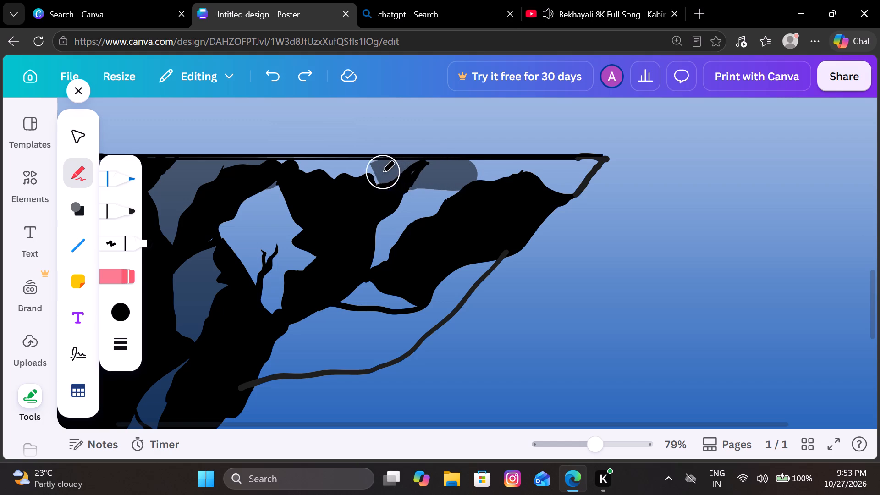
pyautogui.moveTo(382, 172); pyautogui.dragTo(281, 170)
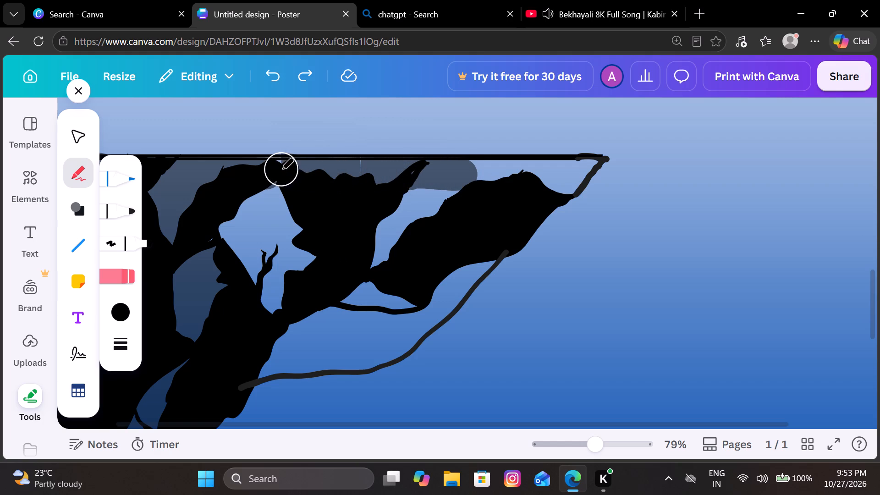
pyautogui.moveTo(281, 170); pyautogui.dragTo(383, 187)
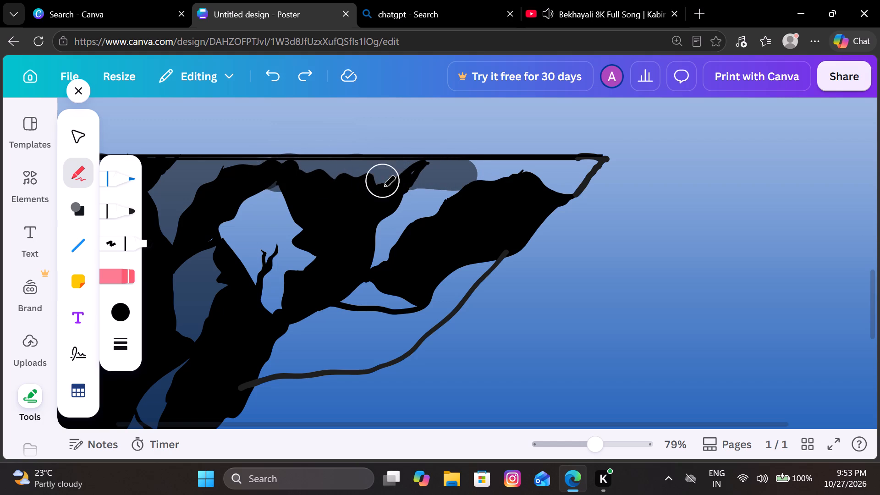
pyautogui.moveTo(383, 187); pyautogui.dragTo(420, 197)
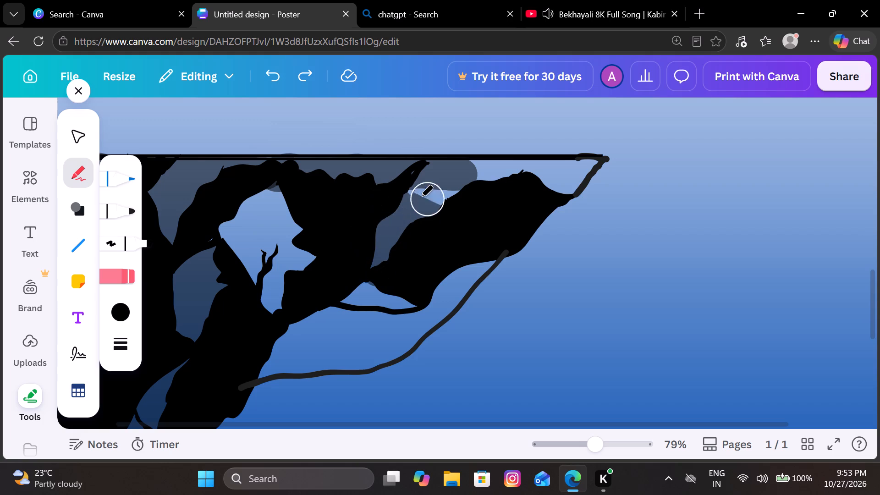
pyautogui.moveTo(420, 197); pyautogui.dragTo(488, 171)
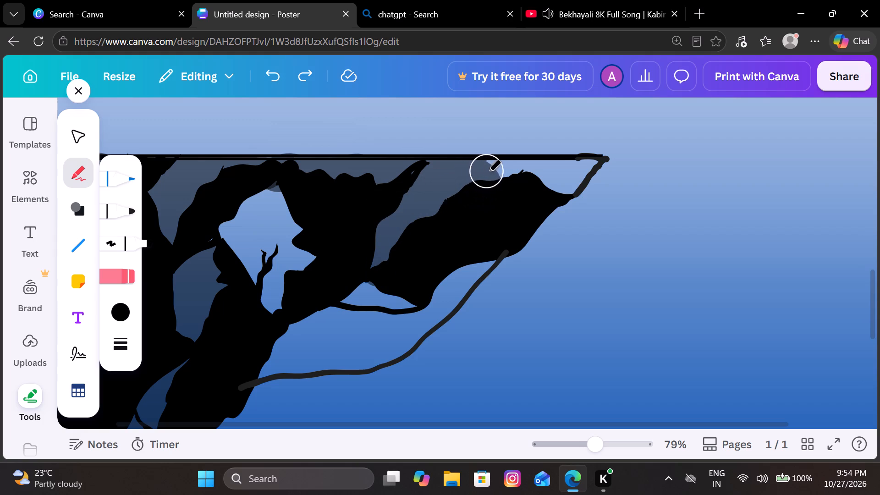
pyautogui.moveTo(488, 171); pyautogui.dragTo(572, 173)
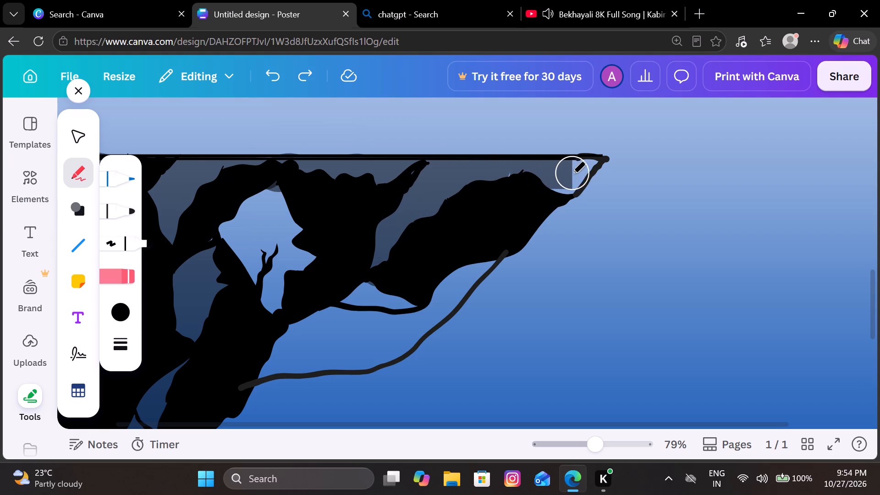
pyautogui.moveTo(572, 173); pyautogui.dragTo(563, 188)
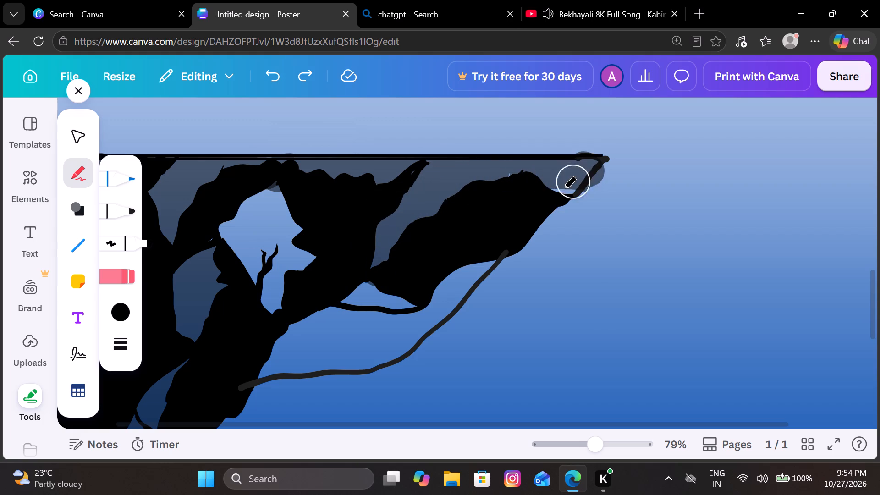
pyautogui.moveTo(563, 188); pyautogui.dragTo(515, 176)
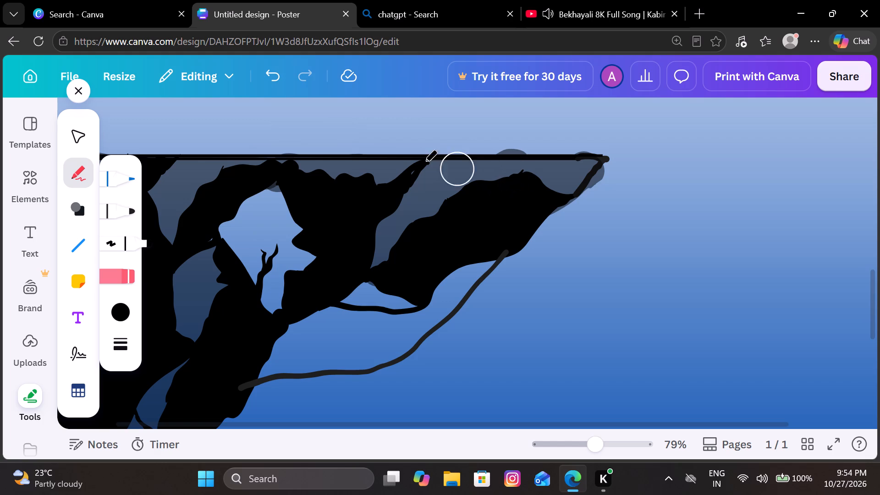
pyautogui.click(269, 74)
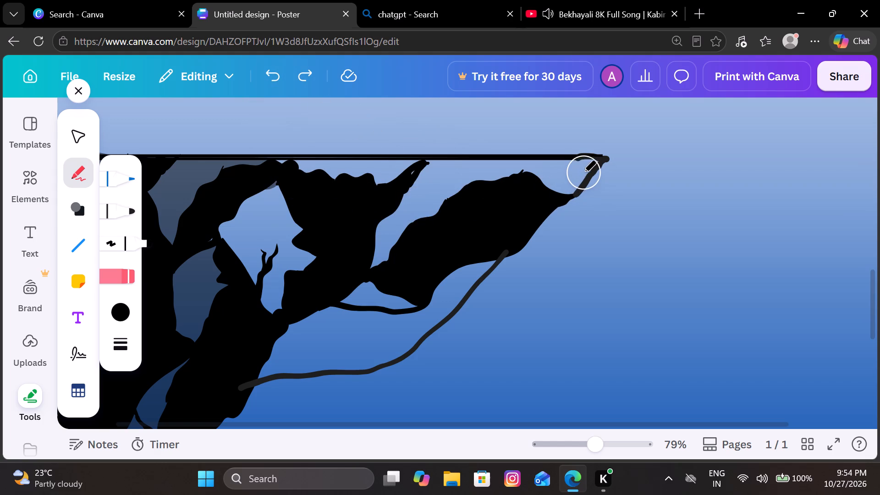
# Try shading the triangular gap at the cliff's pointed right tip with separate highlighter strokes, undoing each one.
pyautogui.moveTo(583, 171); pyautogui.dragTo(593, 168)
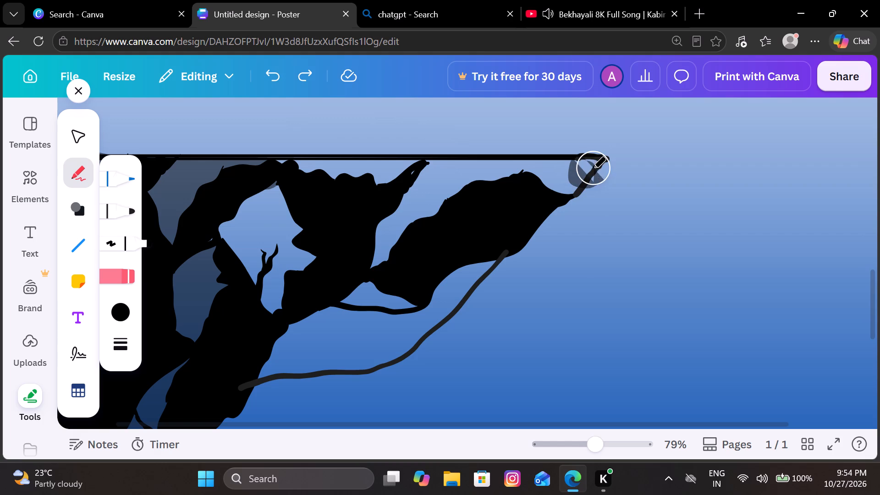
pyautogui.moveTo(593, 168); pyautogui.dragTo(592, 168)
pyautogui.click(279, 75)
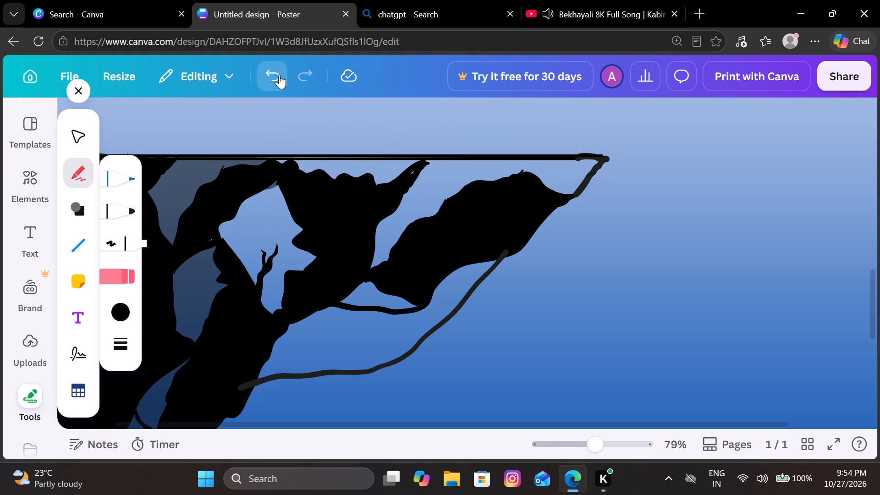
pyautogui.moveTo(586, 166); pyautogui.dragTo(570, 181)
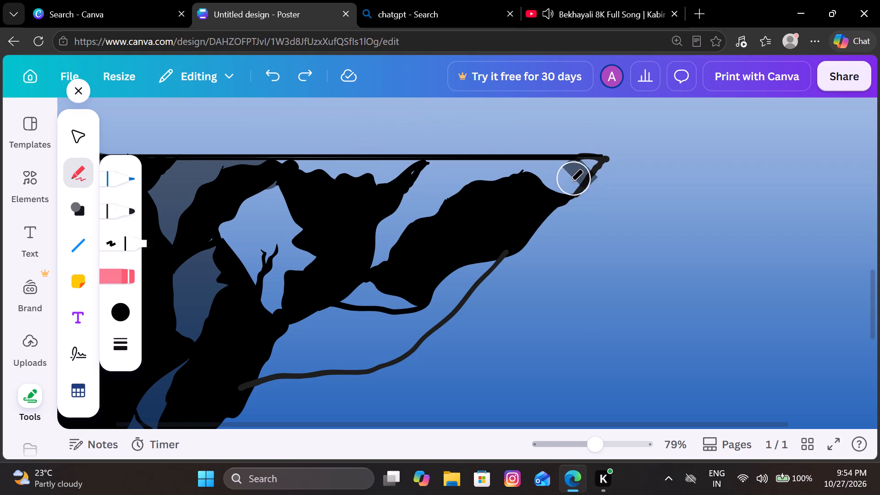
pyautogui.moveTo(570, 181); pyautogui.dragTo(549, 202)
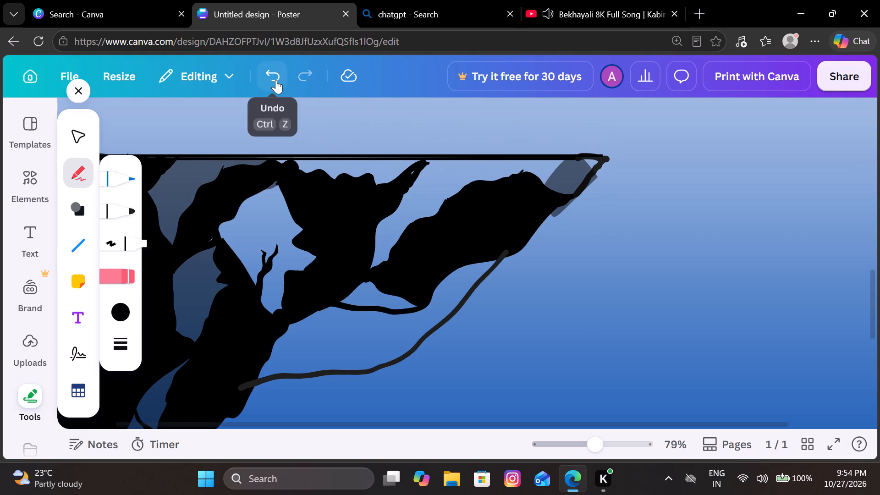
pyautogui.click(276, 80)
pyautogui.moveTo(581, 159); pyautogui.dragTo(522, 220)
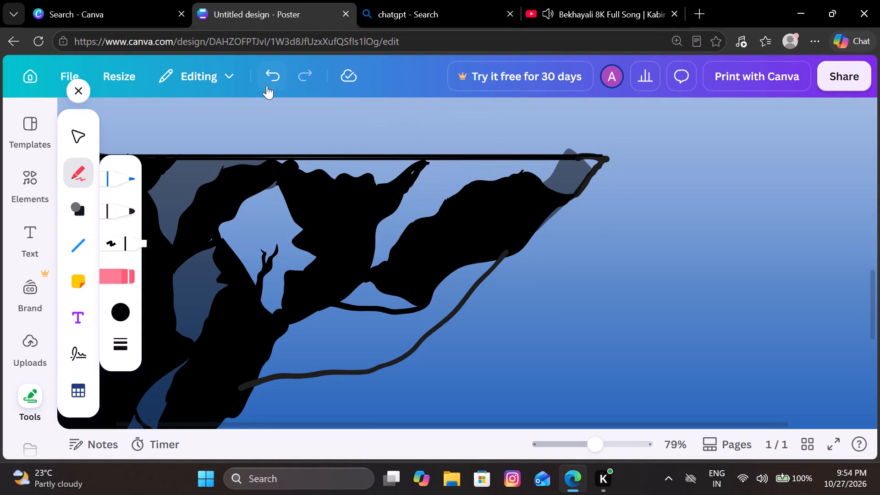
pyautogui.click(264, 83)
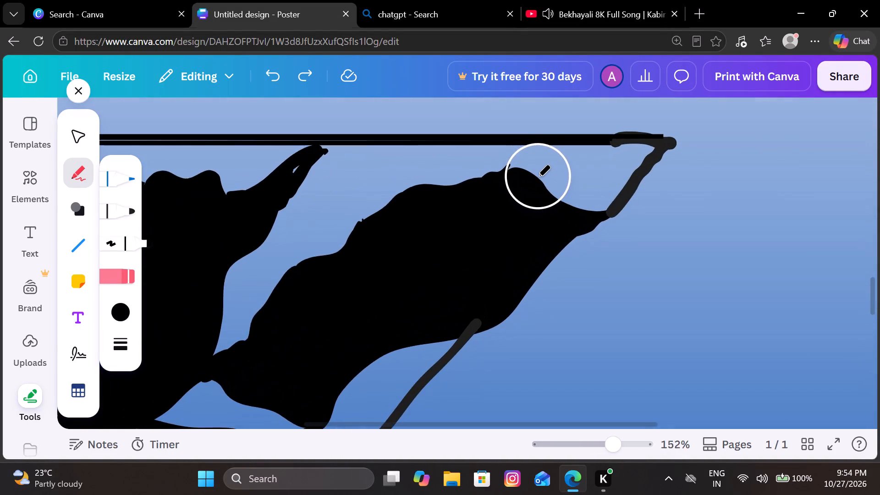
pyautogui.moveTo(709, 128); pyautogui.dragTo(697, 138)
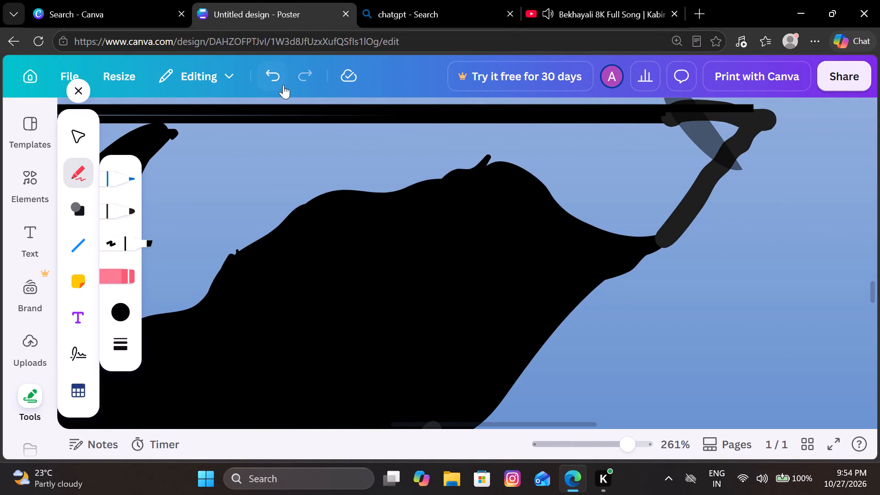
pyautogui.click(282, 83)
# Set the highlighter's stroke weight to 2.
pyautogui.click(116, 341)
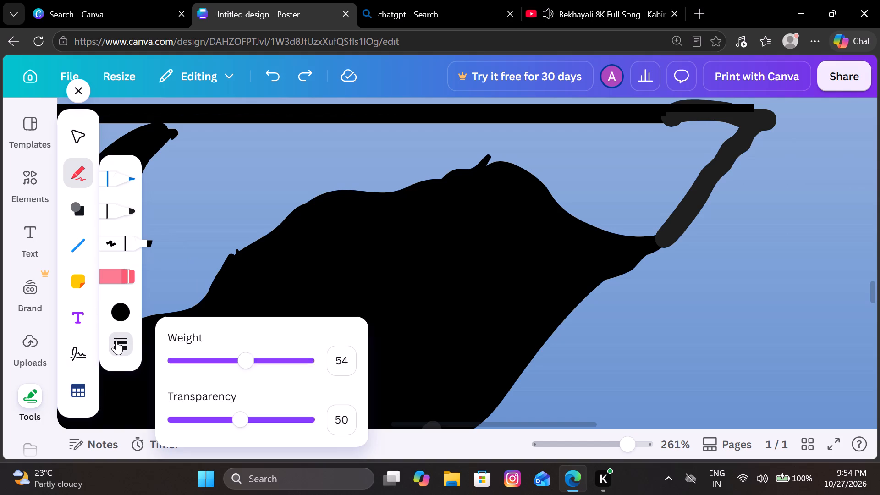
pyautogui.moveTo(242, 363); pyautogui.dragTo(175, 359)
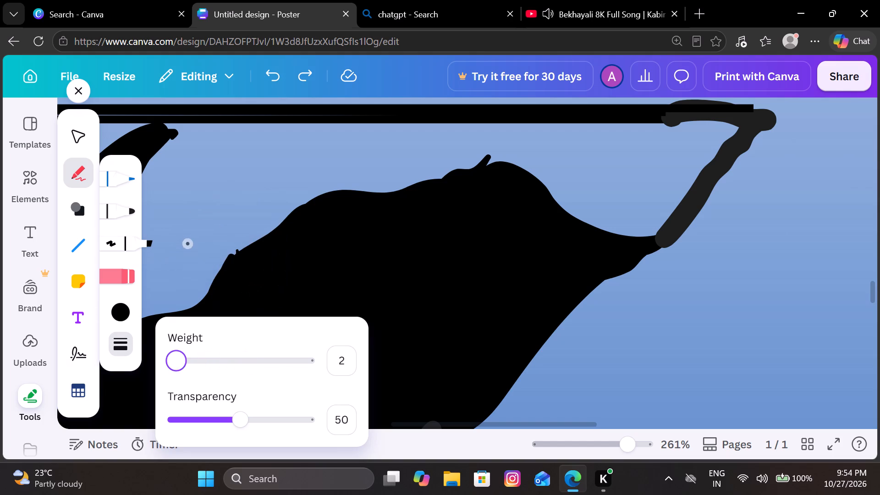
# Set the highlighter's stroke weight to 10 and shade the triangular gap inside the cliff's pointed right tip.
pyautogui.moveTo(175, 359); pyautogui.dragTo(185, 361)
pyautogui.moveTo(693, 148); pyautogui.dragTo(724, 136)
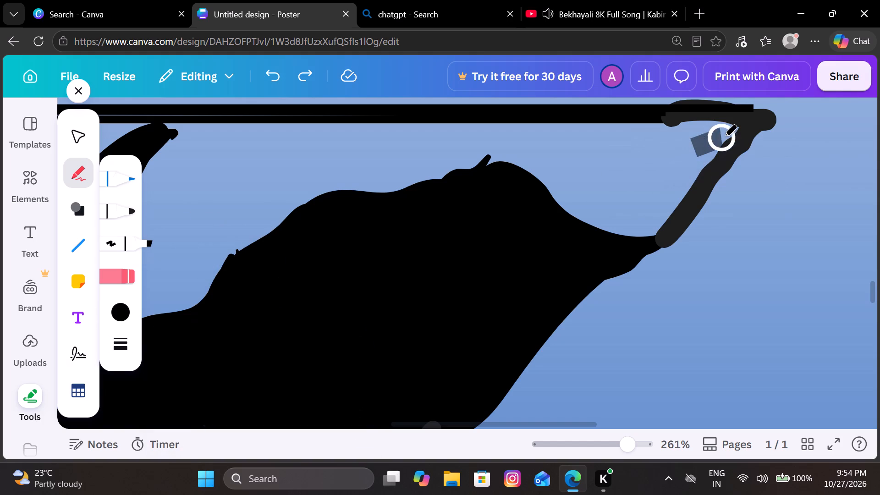
pyautogui.moveTo(724, 136); pyautogui.dragTo(713, 137)
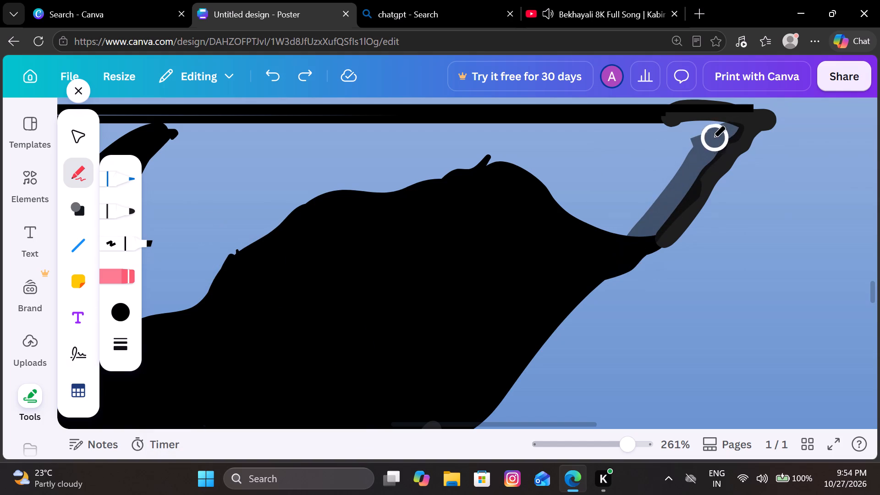
pyautogui.moveTo(713, 137); pyautogui.dragTo(629, 233)
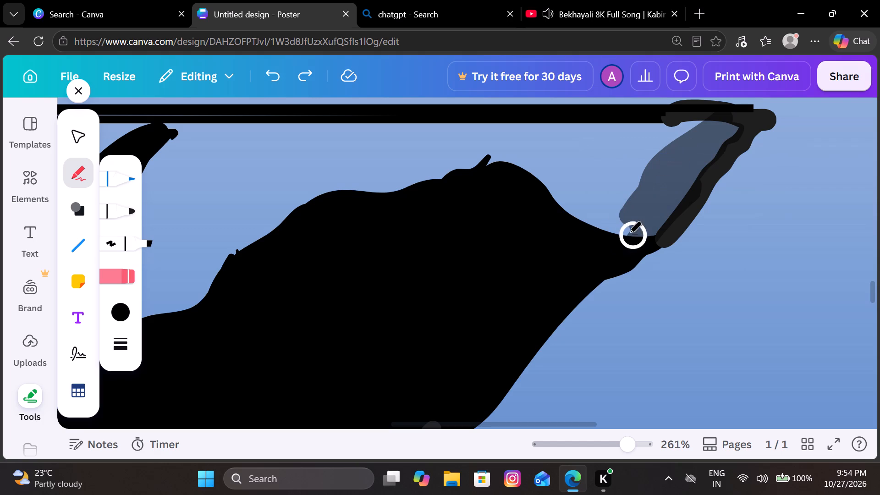
pyautogui.moveTo(629, 233); pyautogui.dragTo(645, 154)
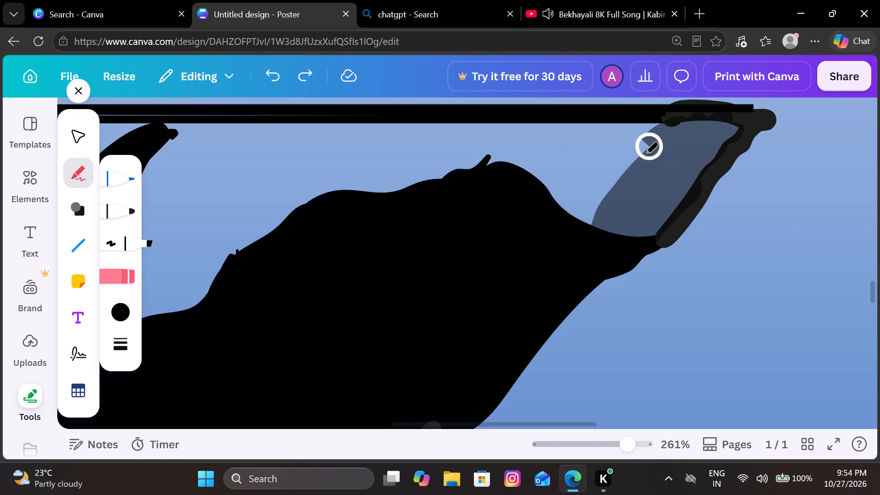
pyautogui.moveTo(645, 154); pyautogui.dragTo(593, 205)
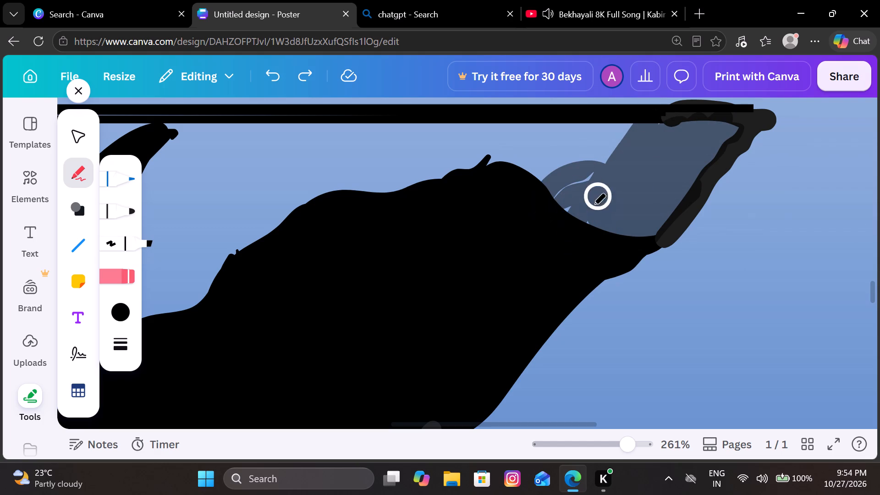
# Extend the highlighter shading under the flat top line from the pointed tip back to the silhouette's middle branch, covering the leftover slivers.
pyautogui.moveTo(593, 205); pyautogui.dragTo(72, 308)
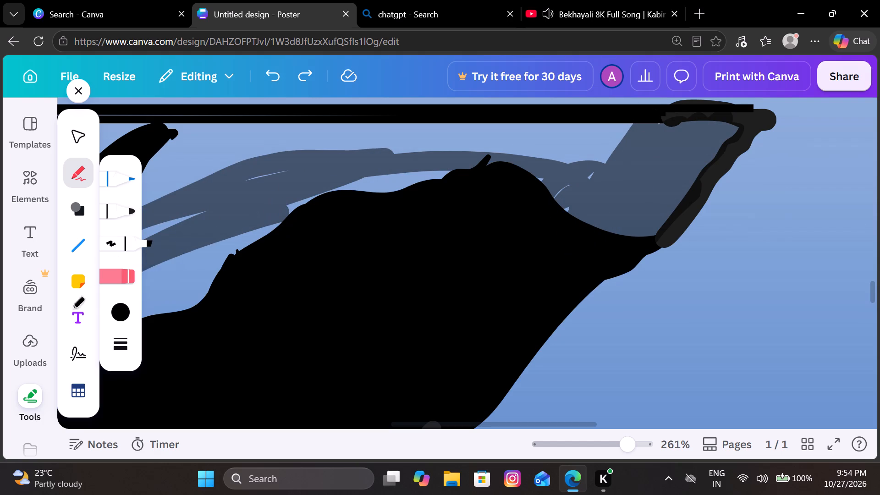
pyautogui.moveTo(72, 308); pyautogui.dragTo(349, 187)
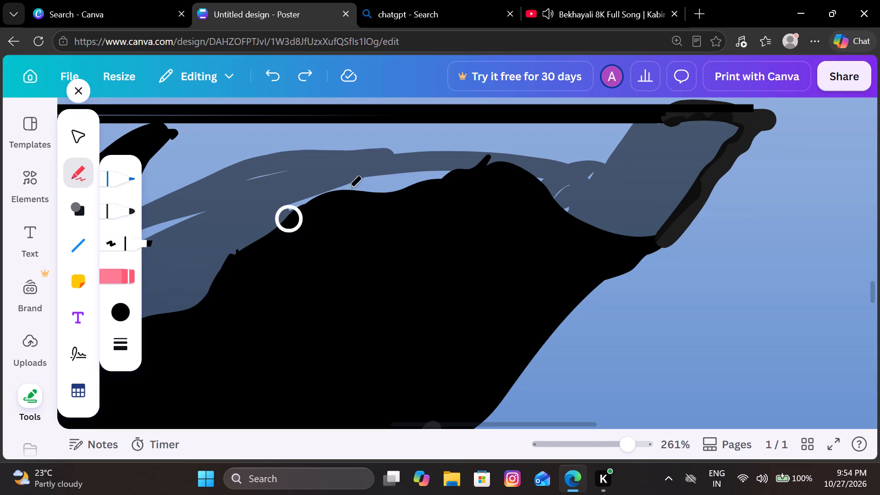
pyautogui.moveTo(349, 187); pyautogui.dragTo(407, 172)
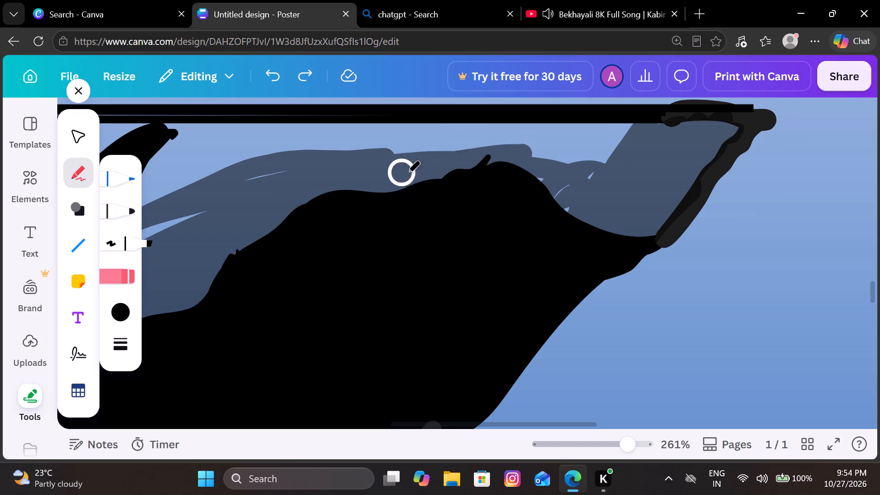
pyautogui.moveTo(407, 172); pyautogui.dragTo(609, 165)
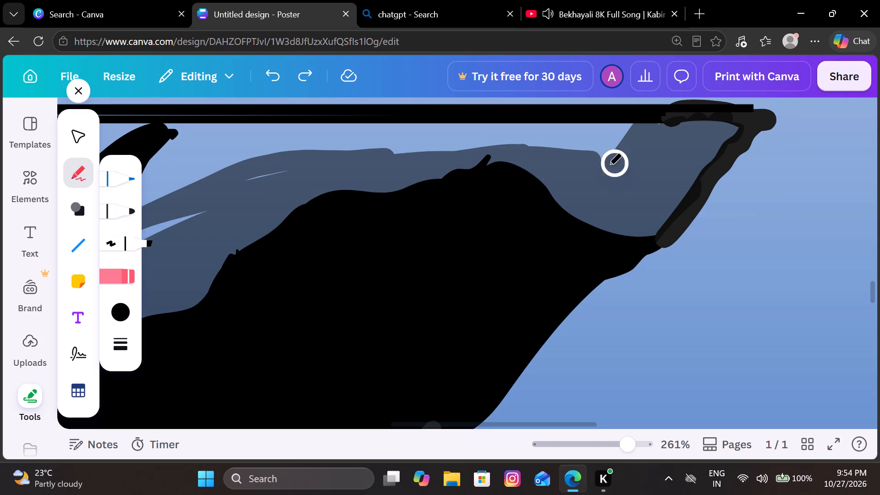
pyautogui.moveTo(609, 165); pyautogui.dragTo(484, 143)
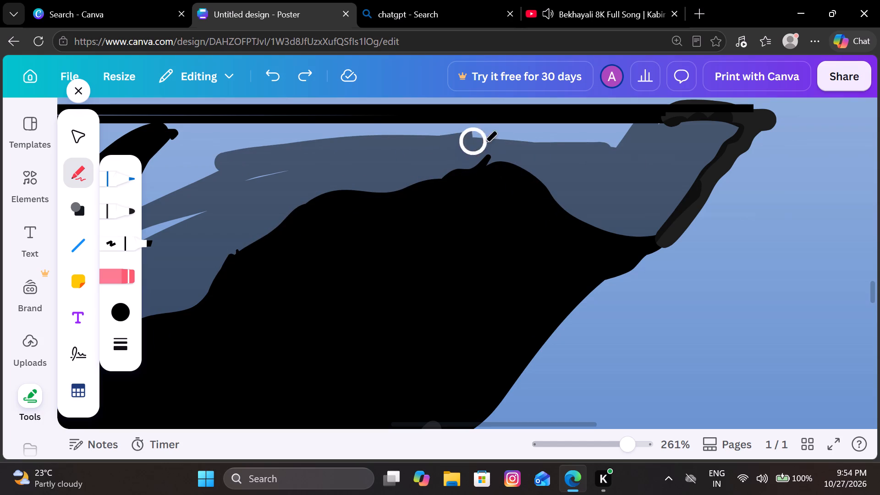
pyautogui.moveTo(484, 143); pyautogui.dragTo(144, 132)
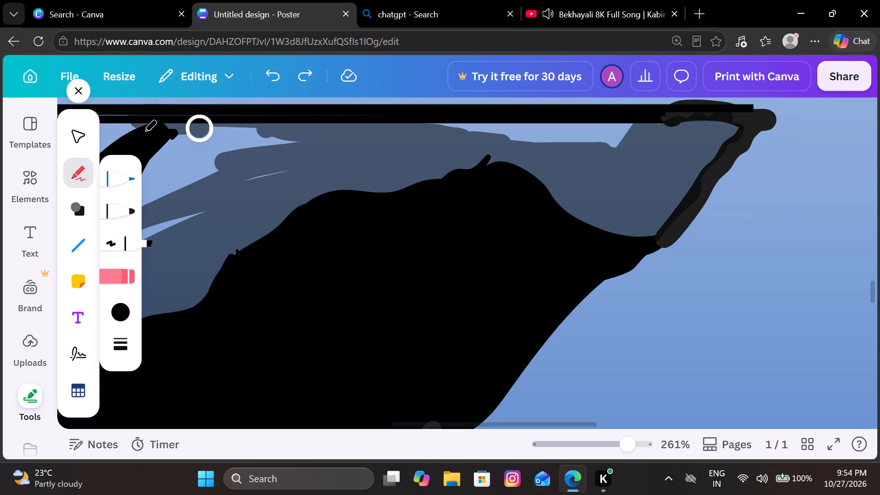
pyautogui.moveTo(144, 132); pyautogui.dragTo(165, 217)
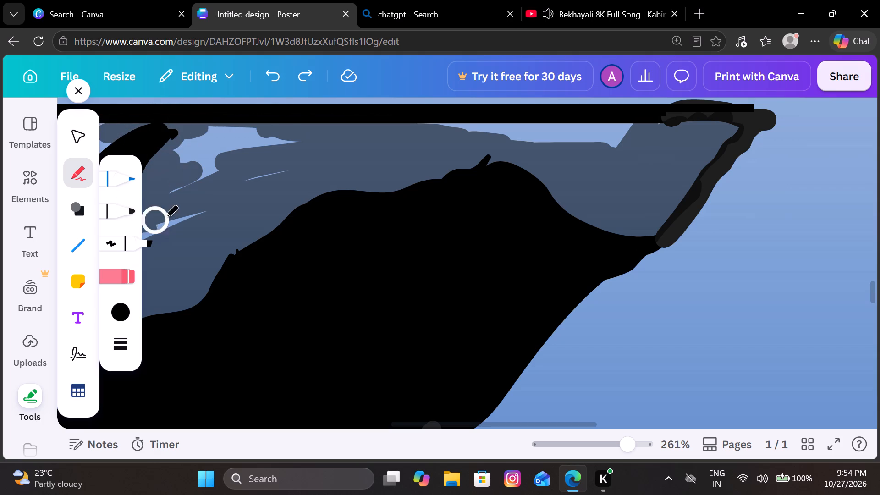
pyautogui.moveTo(165, 217); pyautogui.dragTo(251, 165)
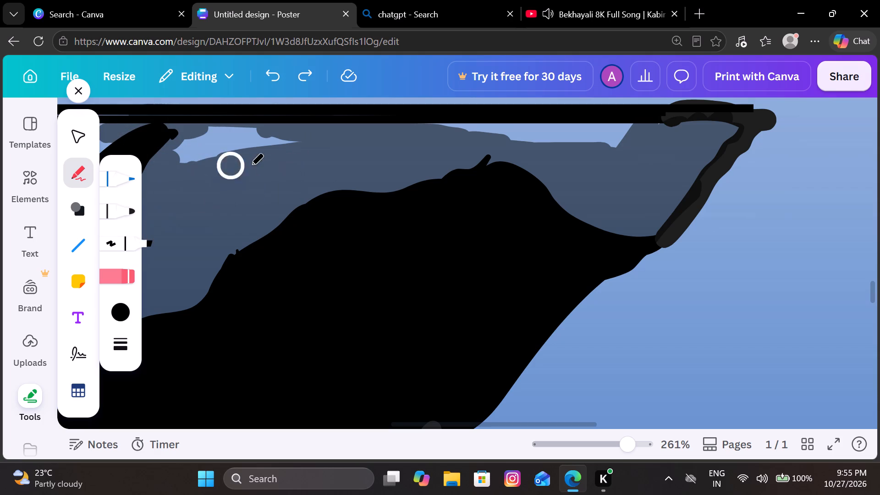
pyautogui.moveTo(251, 165); pyautogui.dragTo(184, 137)
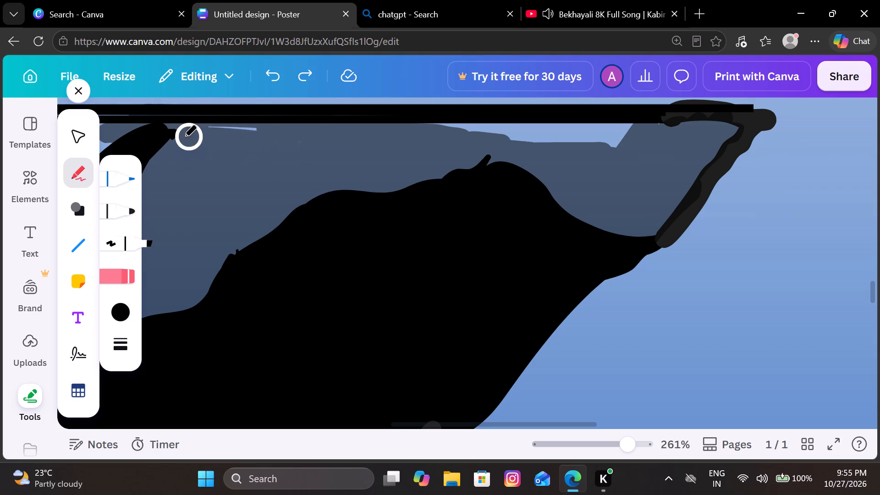
pyautogui.moveTo(184, 137); pyautogui.dragTo(456, 126)
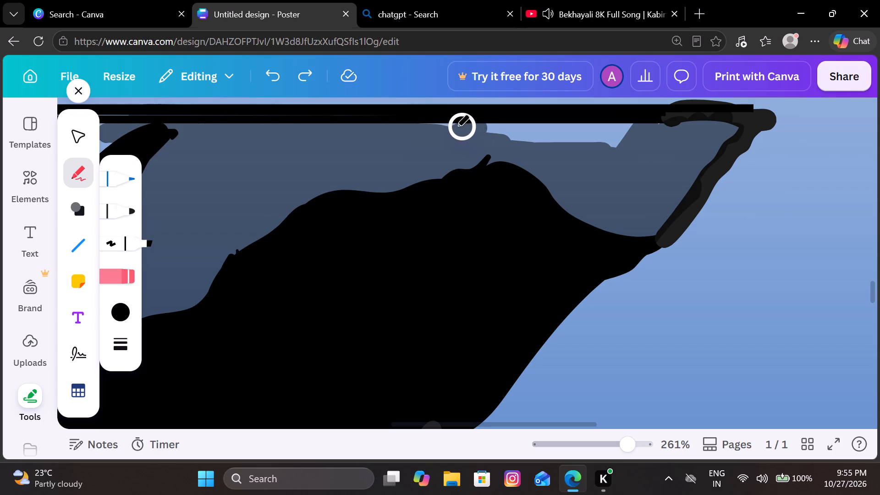
pyautogui.moveTo(456, 126); pyautogui.dragTo(621, 131)
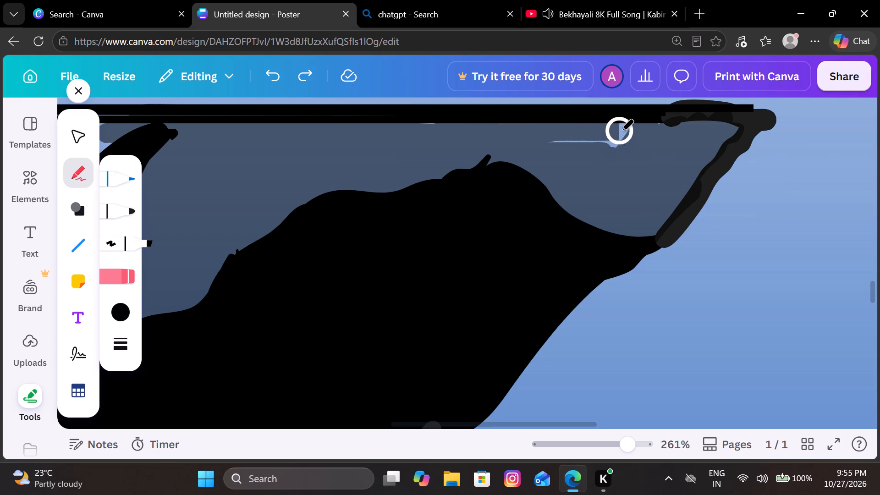
pyautogui.moveTo(621, 131); pyautogui.dragTo(603, 126)
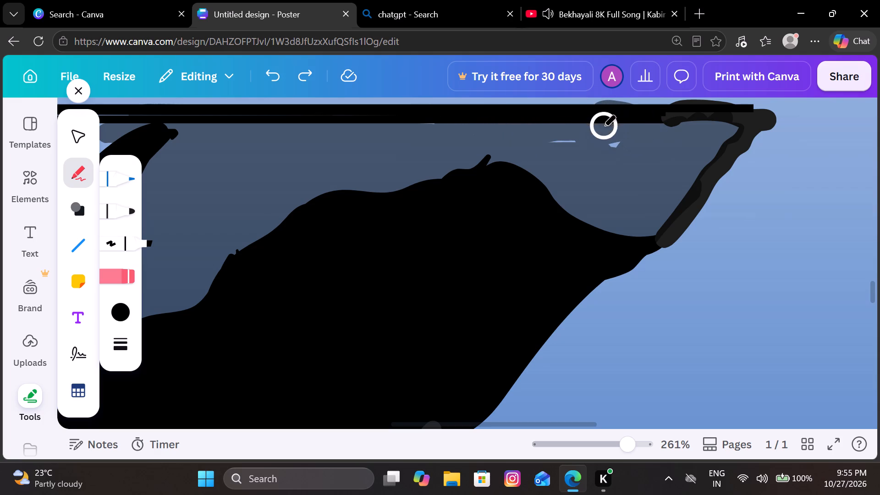
pyautogui.moveTo(603, 126); pyautogui.dragTo(609, 144)
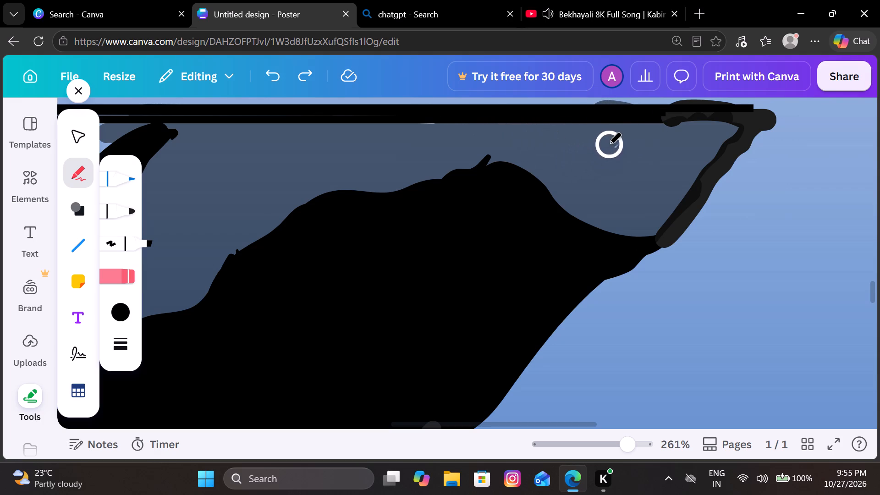
pyautogui.moveTo(609, 144); pyautogui.dragTo(416, 127)
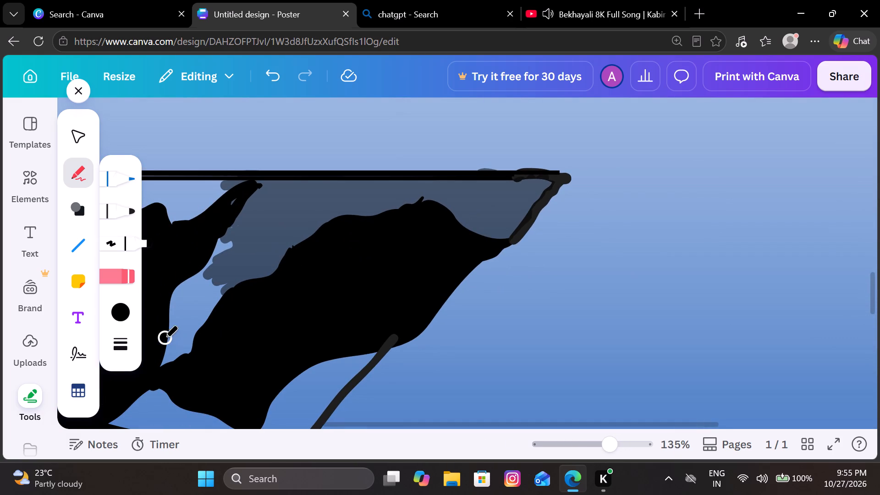
# Shade the narrow lower end of the gap between the middle branch and the right-hand rock mass with the highlighter.
pyautogui.moveTo(179, 336); pyautogui.dragTo(209, 309)
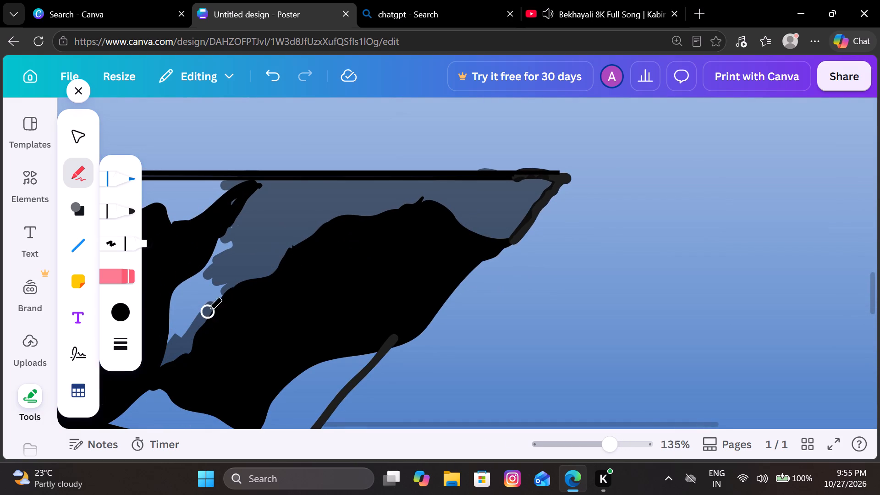
pyautogui.moveTo(209, 309); pyautogui.dragTo(215, 303)
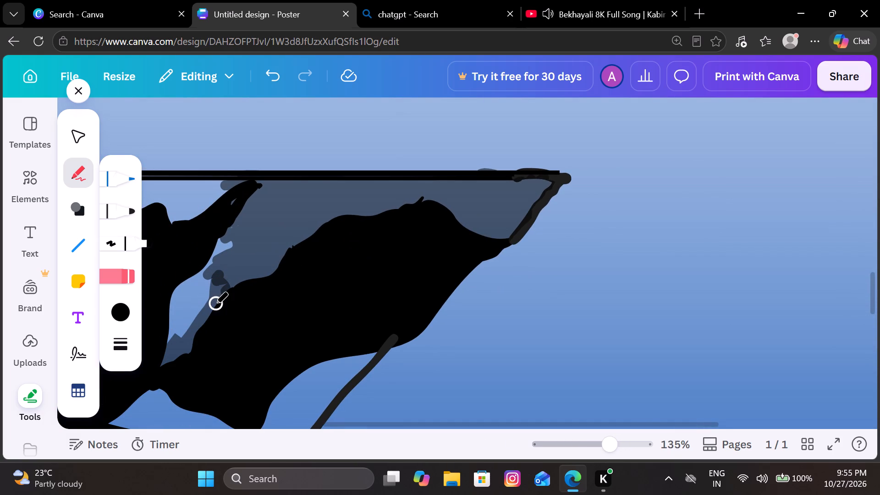
pyautogui.moveTo(215, 303); pyautogui.dragTo(198, 293)
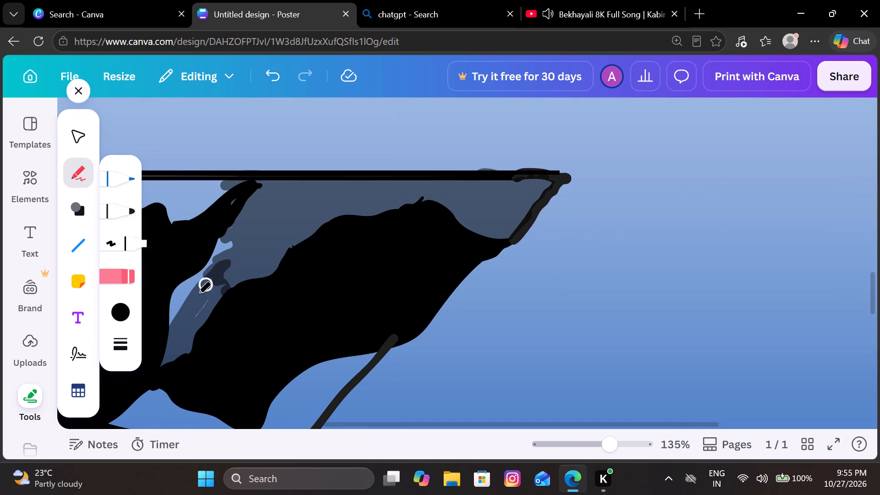
pyautogui.moveTo(198, 293); pyautogui.dragTo(202, 262)
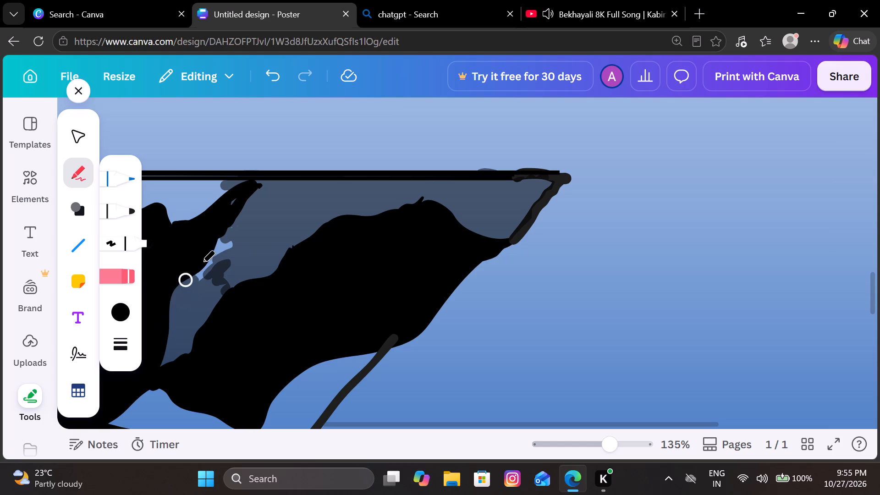
pyautogui.moveTo(202, 262); pyautogui.dragTo(222, 254)
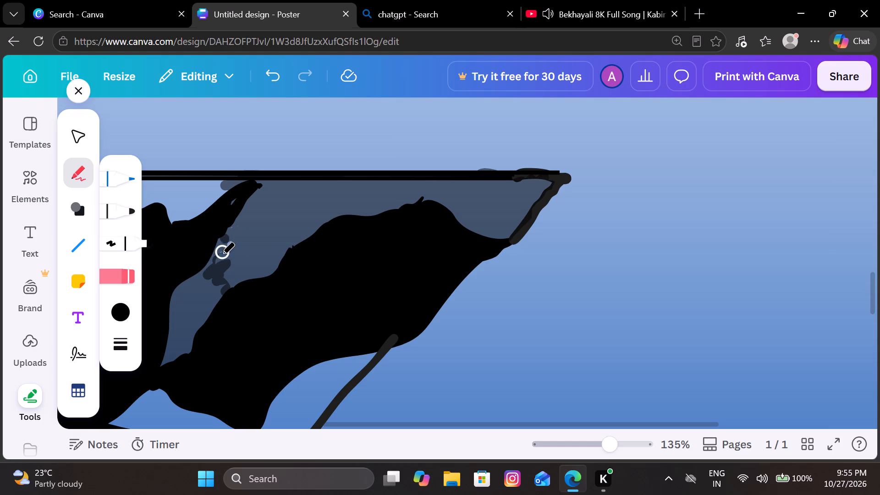
pyautogui.moveTo(222, 254); pyautogui.dragTo(233, 225)
pyautogui.moveTo(233, 225); pyautogui.dragTo(233, 225)
# Set the highlighter's stroke weight to 48 and shade the shallow gap between the flat top line and the bumpy edge beside the middle branch.
pyautogui.hscroll(1, 177, 243)
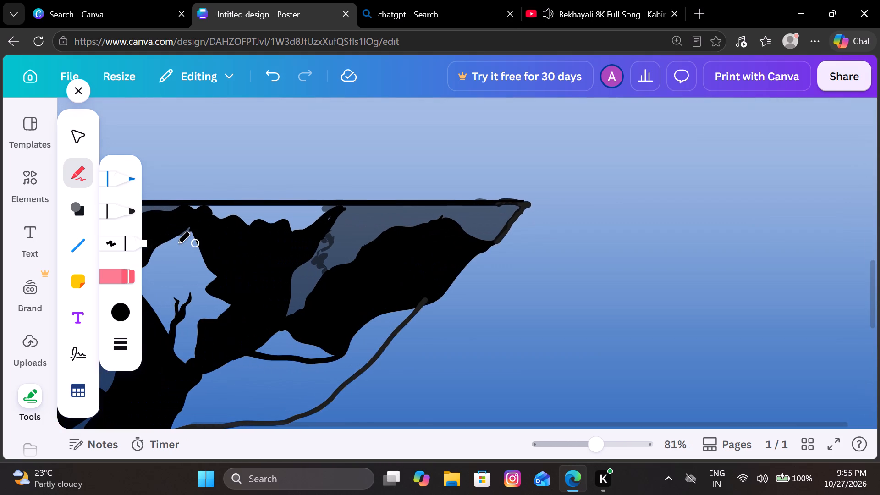
pyautogui.hscroll(1, 177, 243)
pyautogui.hscroll(1, 216, 219)
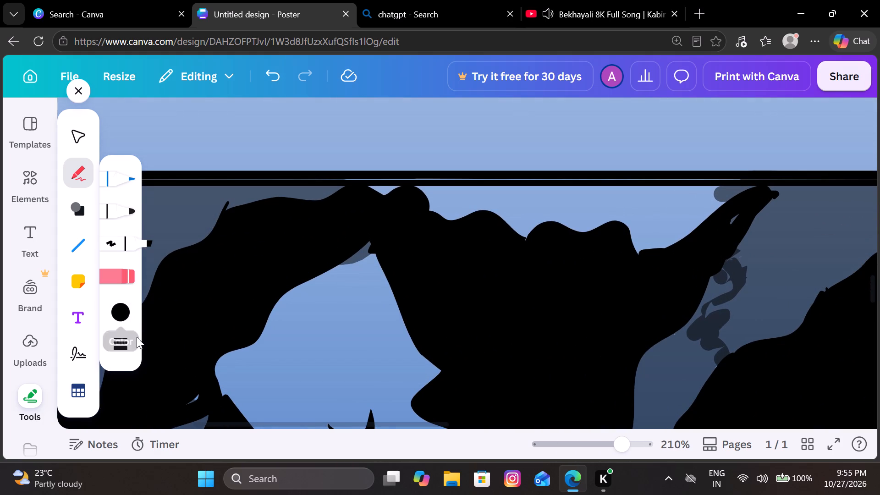
pyautogui.click(128, 342)
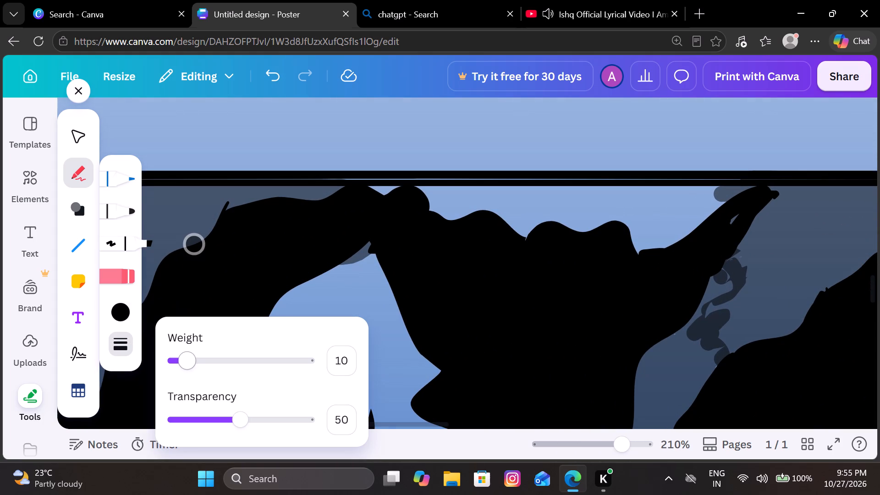
pyautogui.moveTo(187, 368); pyautogui.dragTo(238, 359)
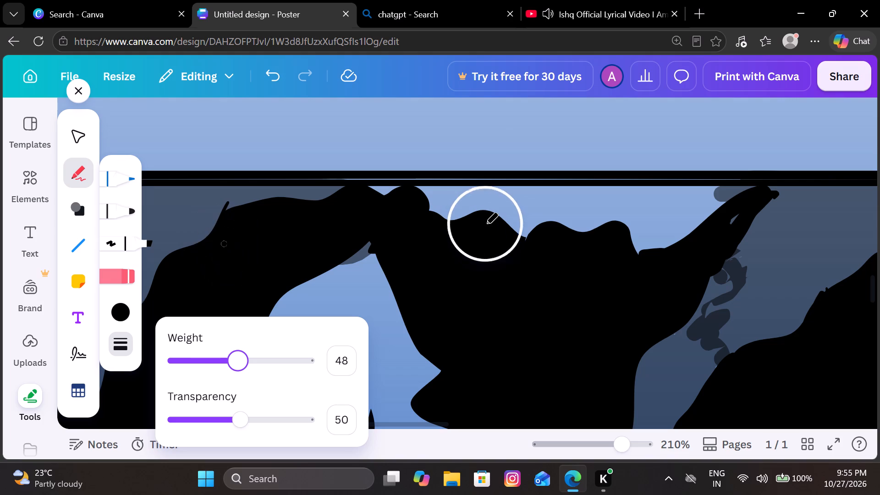
pyautogui.moveTo(483, 224); pyautogui.dragTo(413, 221)
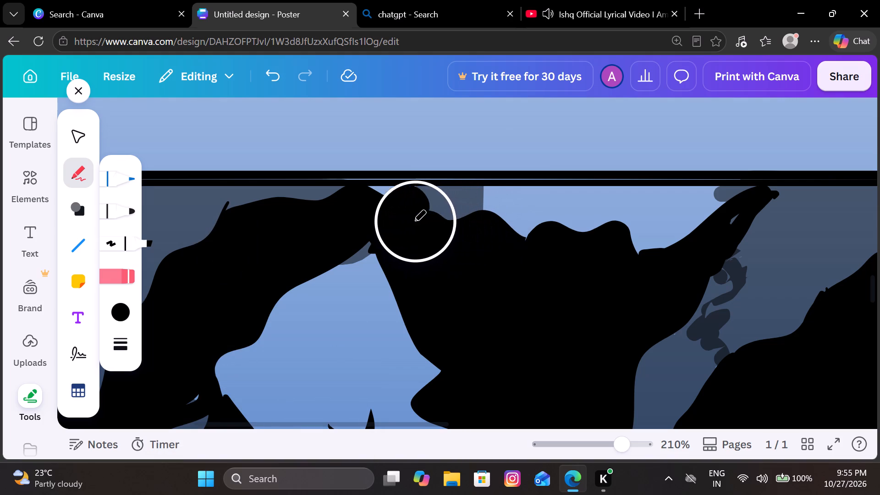
pyautogui.moveTo(413, 221); pyautogui.dragTo(491, 214)
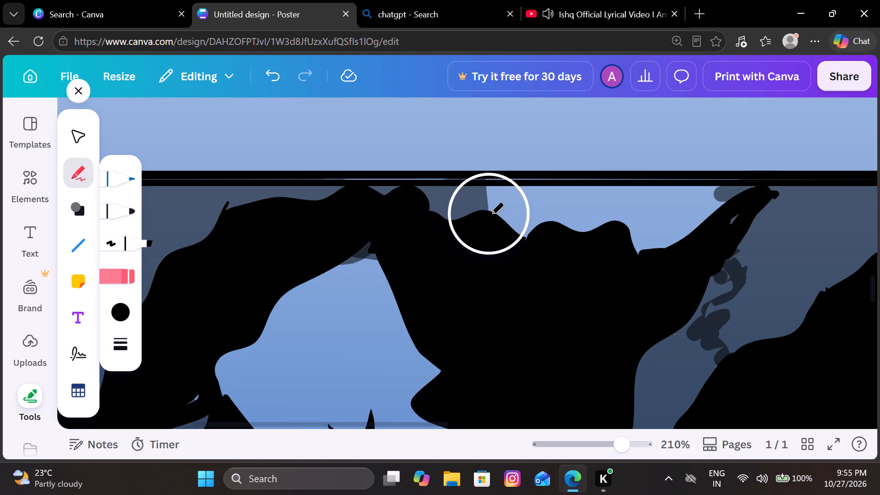
pyautogui.moveTo(491, 214); pyautogui.dragTo(665, 211)
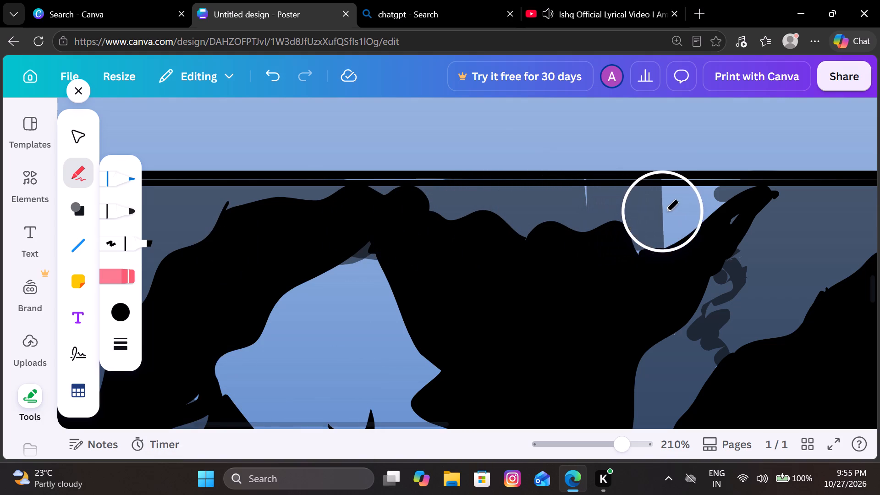
pyautogui.moveTo(665, 211); pyautogui.dragTo(724, 212)
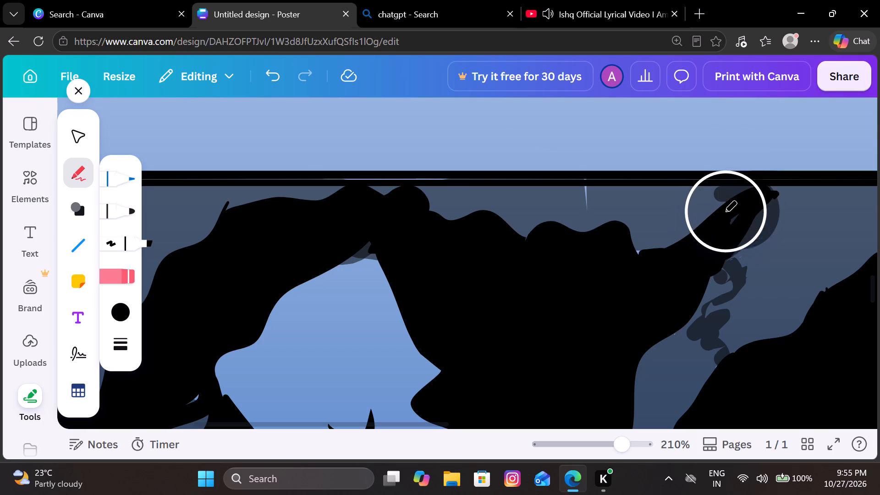
pyautogui.moveTo(724, 212); pyautogui.dragTo(524, 207)
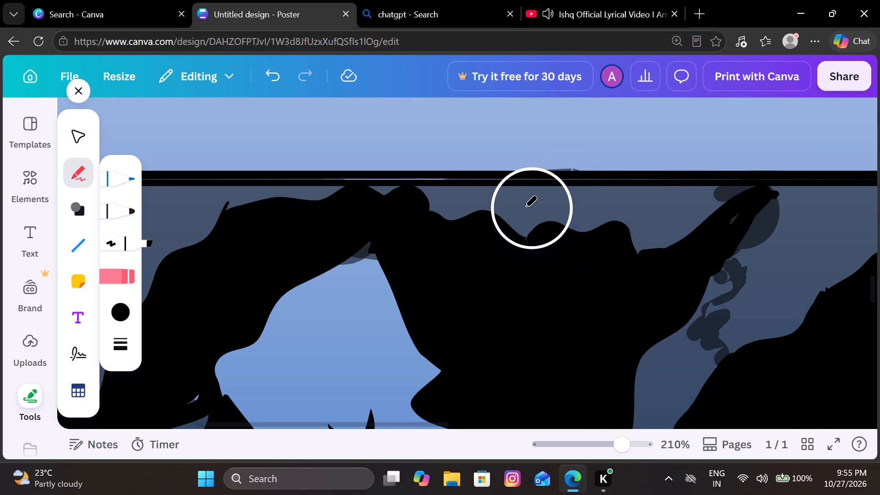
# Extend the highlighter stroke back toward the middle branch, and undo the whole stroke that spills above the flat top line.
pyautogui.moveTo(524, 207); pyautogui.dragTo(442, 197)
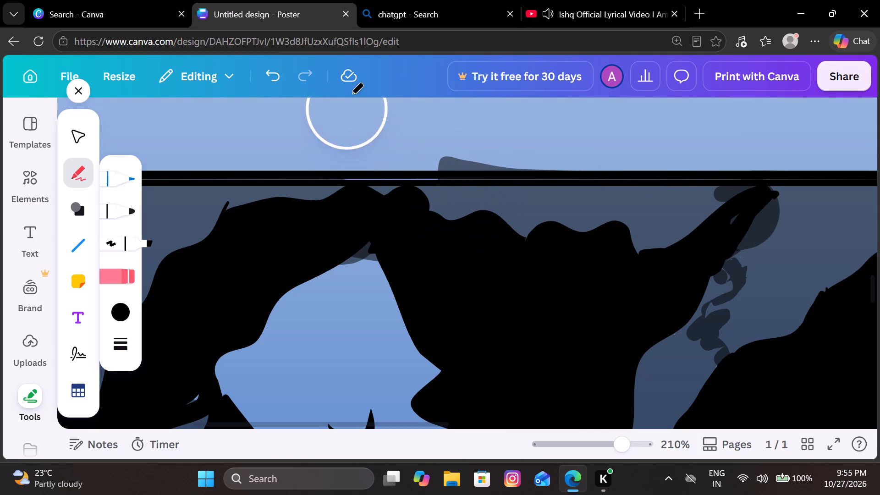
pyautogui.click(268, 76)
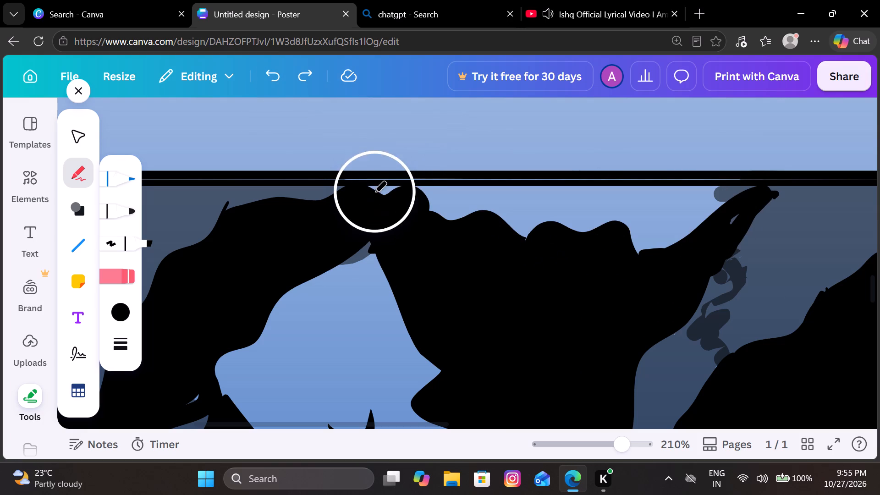
# Reshade the shallow gap between the flat top line and the bumpy edge with the highlighter, from the middle branch to the slanted branch.
pyautogui.moveTo(337, 216); pyautogui.dragTo(356, 221)
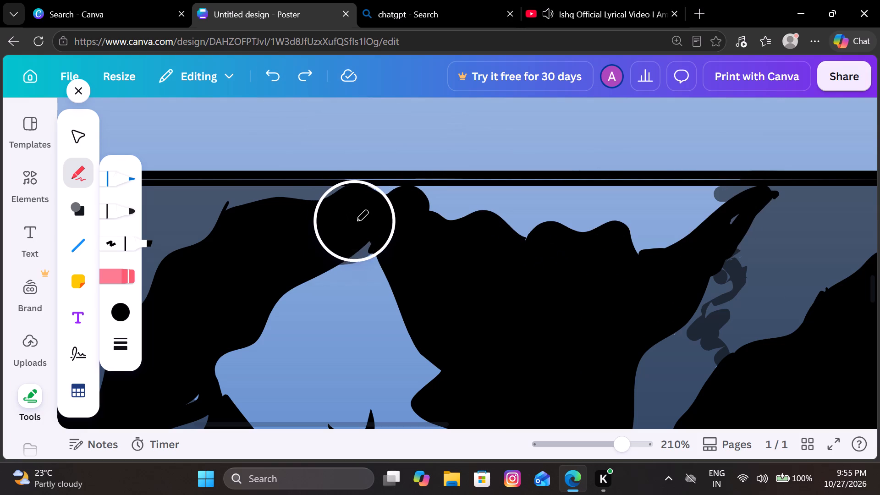
pyautogui.moveTo(356, 221); pyautogui.dragTo(455, 215)
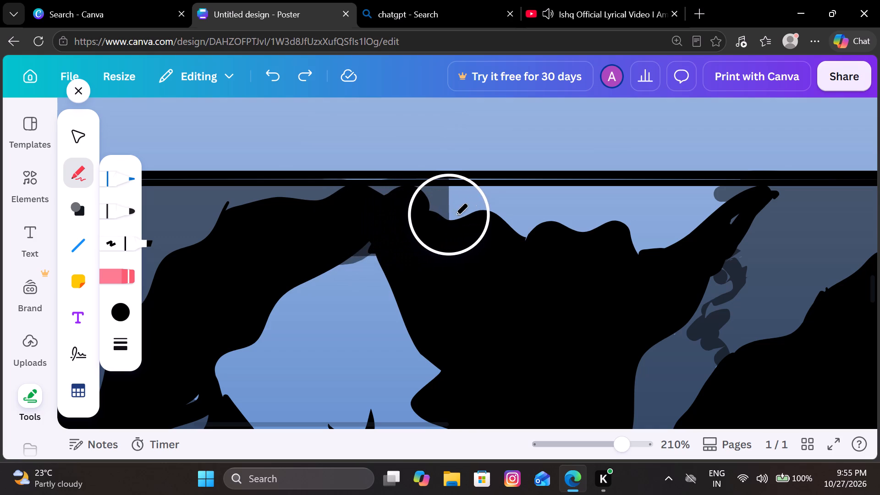
pyautogui.moveTo(455, 215); pyautogui.dragTo(646, 210)
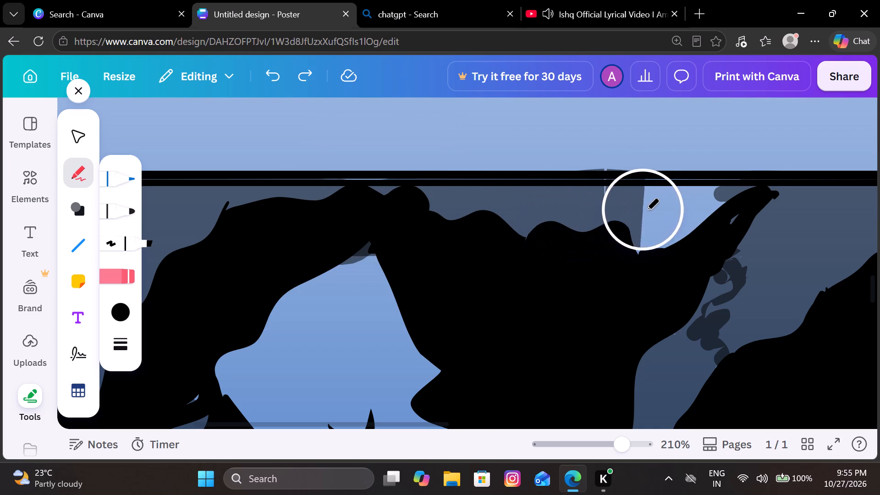
pyautogui.moveTo(646, 210); pyautogui.dragTo(640, 243)
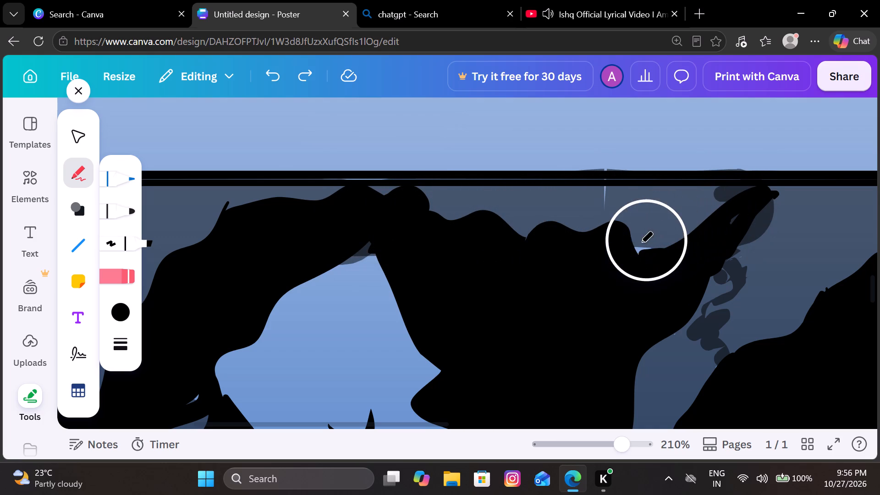
pyautogui.moveTo(640, 243); pyautogui.dragTo(592, 214)
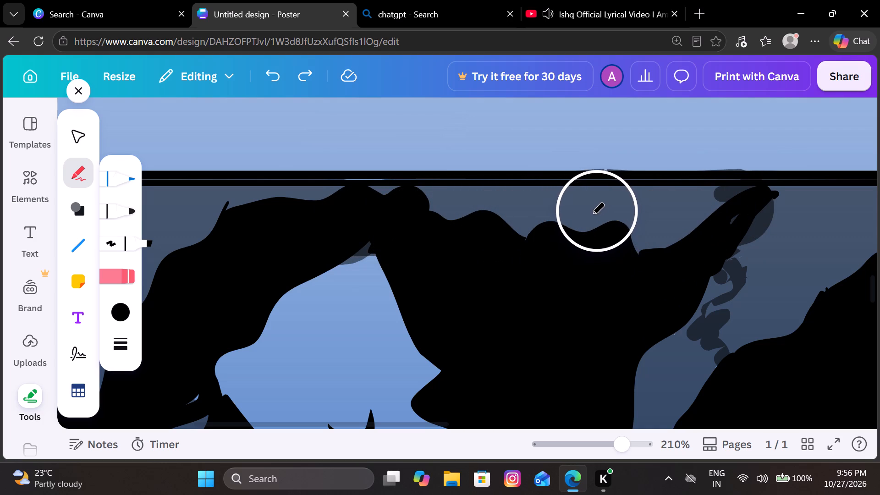
pyautogui.moveTo(592, 214); pyautogui.dragTo(540, 266)
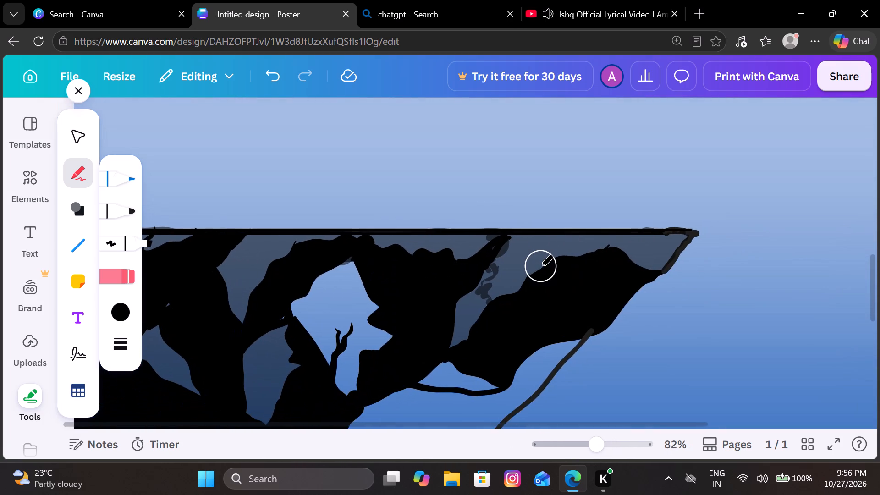
# Shade the large jagged opening around the small bare tree in the middle of the cliff with the highlighter.
pyautogui.scroll(-1, 540, 266)
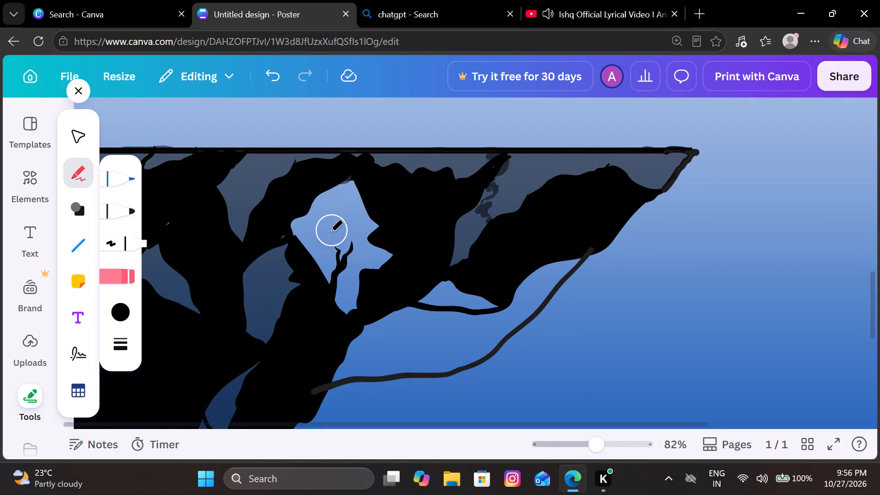
pyautogui.moveTo(330, 232); pyautogui.dragTo(303, 227)
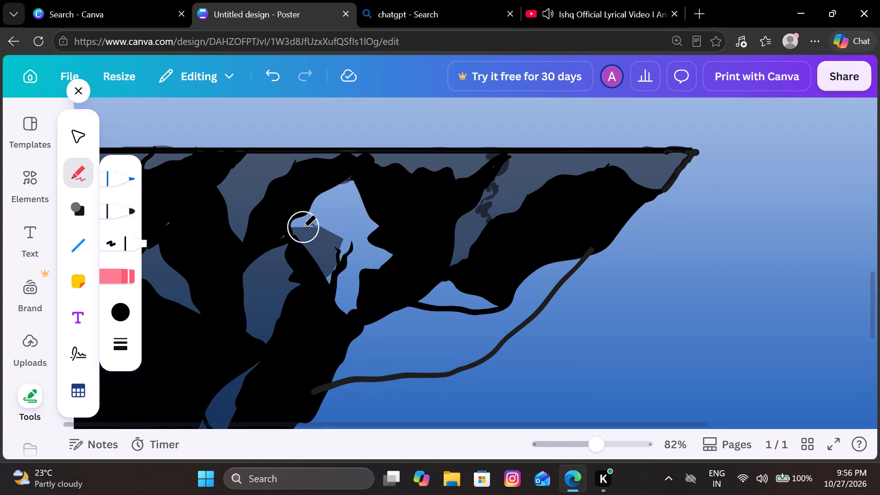
pyautogui.moveTo(303, 227); pyautogui.dragTo(358, 289)
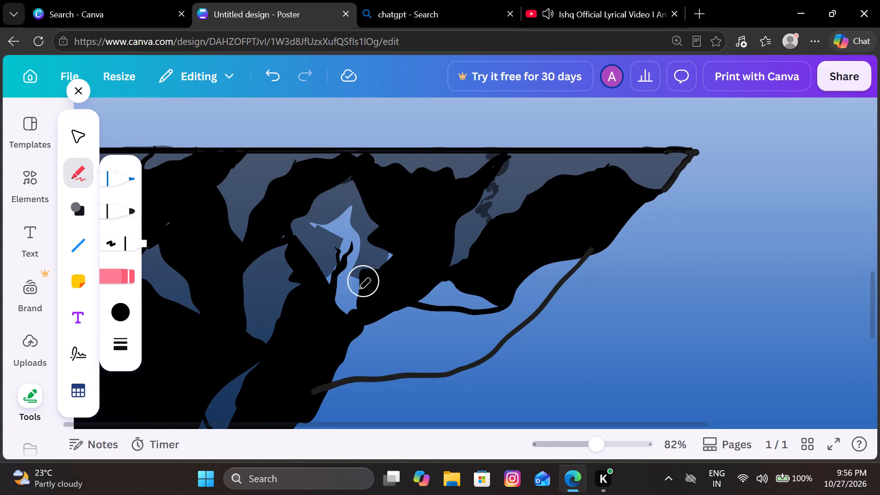
pyautogui.moveTo(358, 289); pyautogui.dragTo(349, 284)
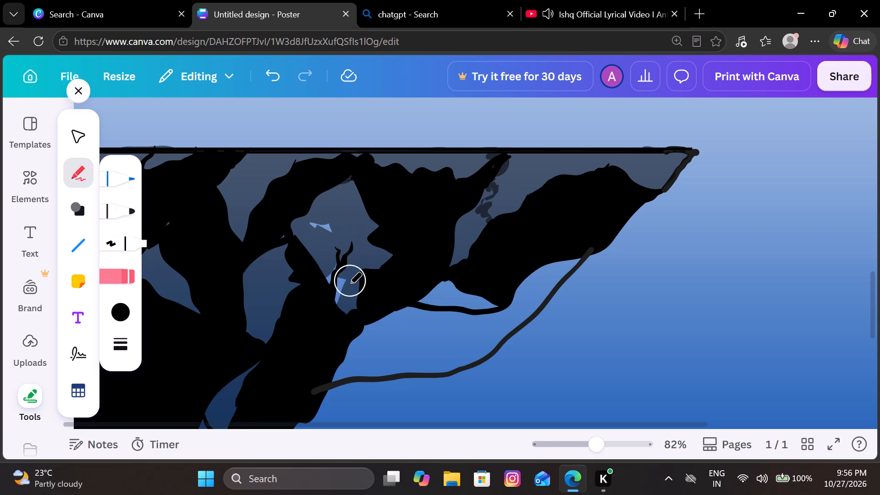
pyautogui.moveTo(349, 284); pyautogui.dragTo(337, 244)
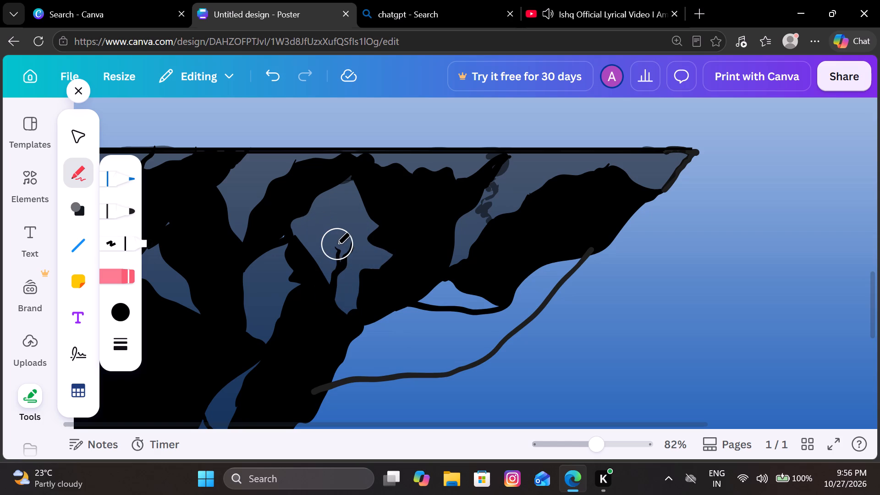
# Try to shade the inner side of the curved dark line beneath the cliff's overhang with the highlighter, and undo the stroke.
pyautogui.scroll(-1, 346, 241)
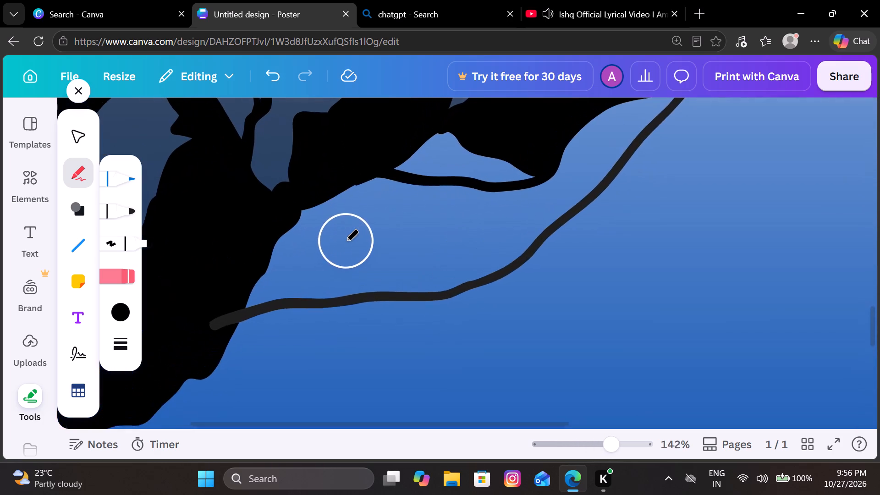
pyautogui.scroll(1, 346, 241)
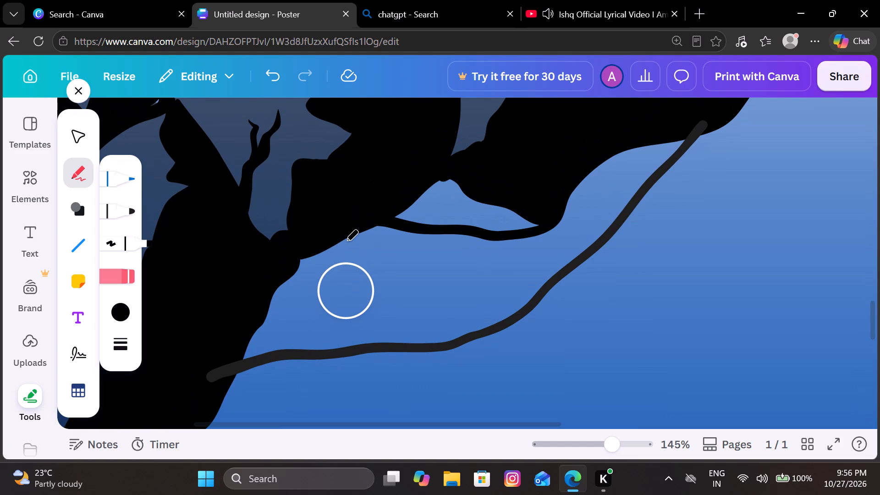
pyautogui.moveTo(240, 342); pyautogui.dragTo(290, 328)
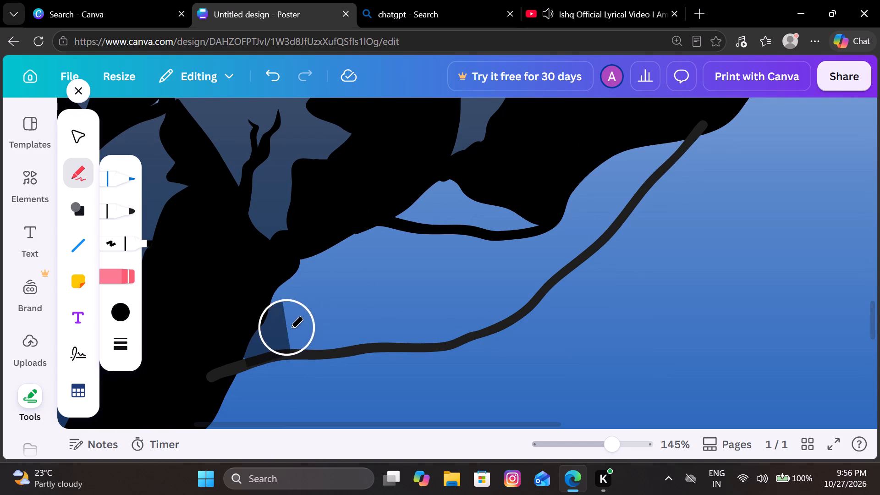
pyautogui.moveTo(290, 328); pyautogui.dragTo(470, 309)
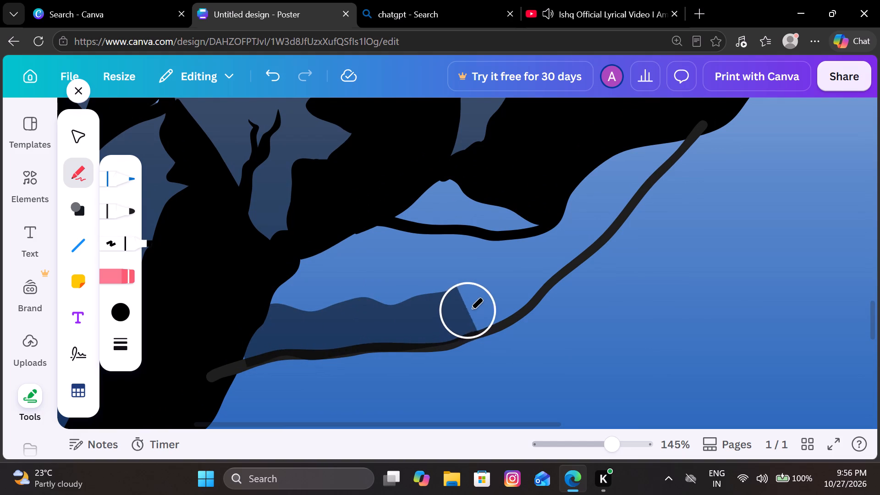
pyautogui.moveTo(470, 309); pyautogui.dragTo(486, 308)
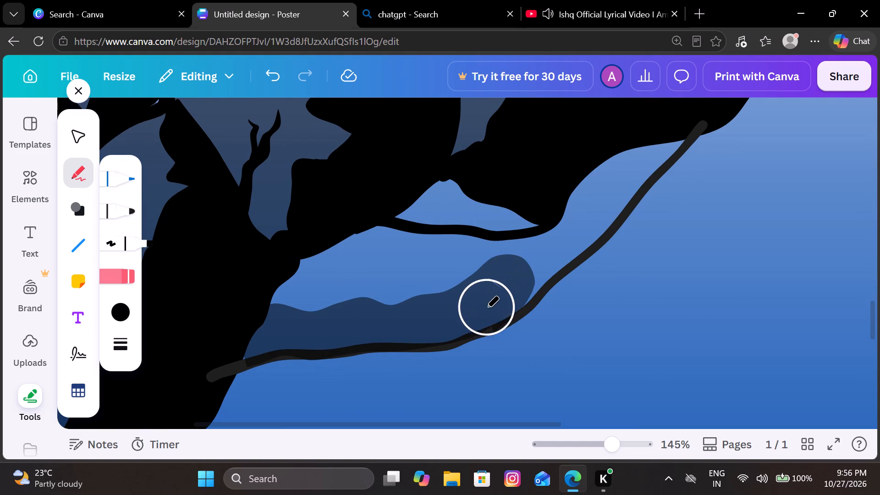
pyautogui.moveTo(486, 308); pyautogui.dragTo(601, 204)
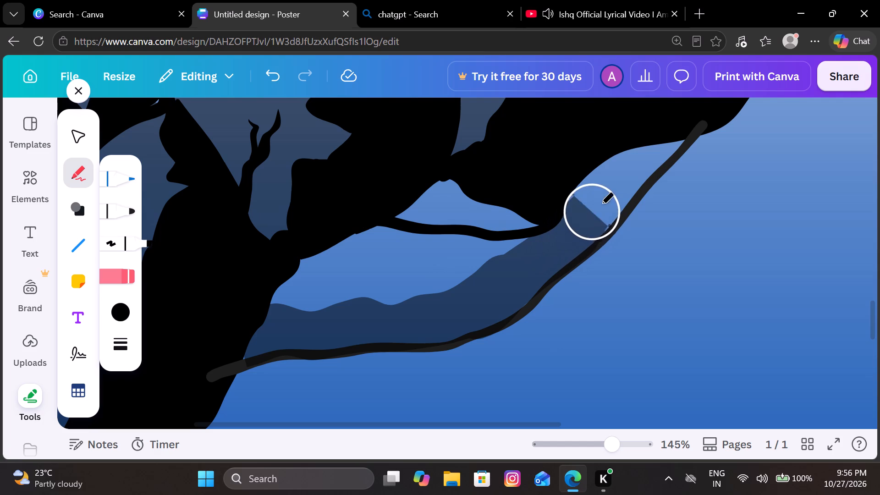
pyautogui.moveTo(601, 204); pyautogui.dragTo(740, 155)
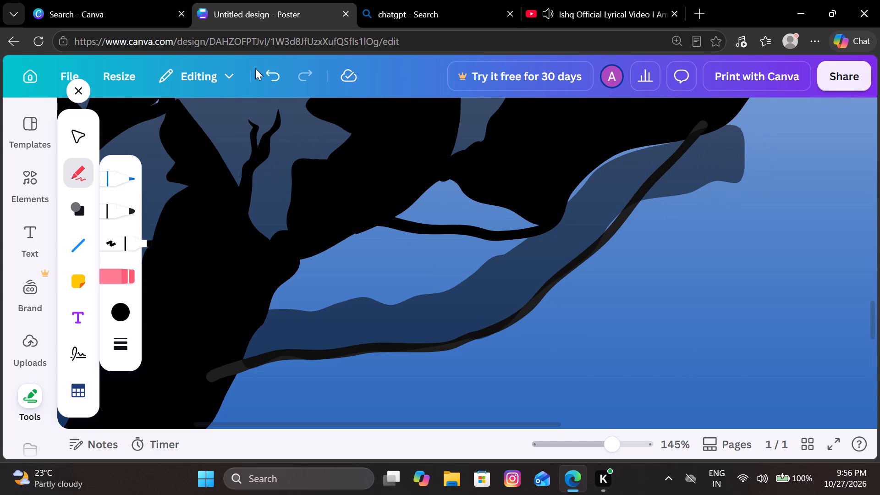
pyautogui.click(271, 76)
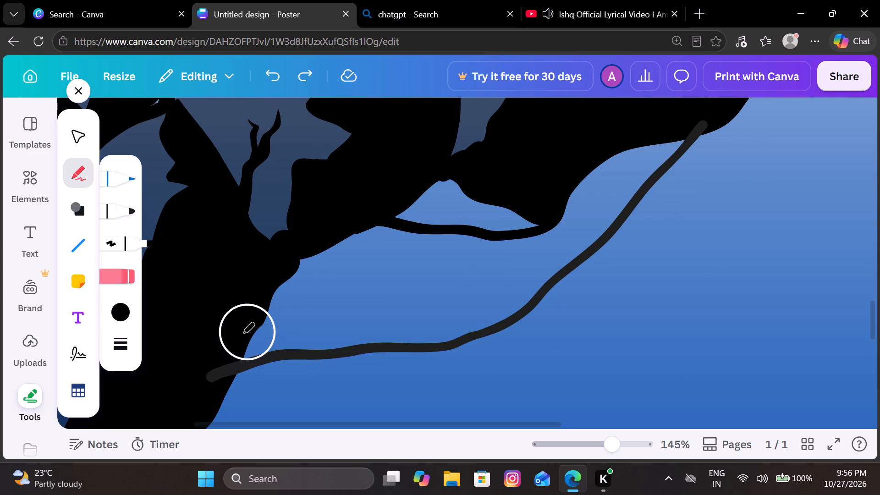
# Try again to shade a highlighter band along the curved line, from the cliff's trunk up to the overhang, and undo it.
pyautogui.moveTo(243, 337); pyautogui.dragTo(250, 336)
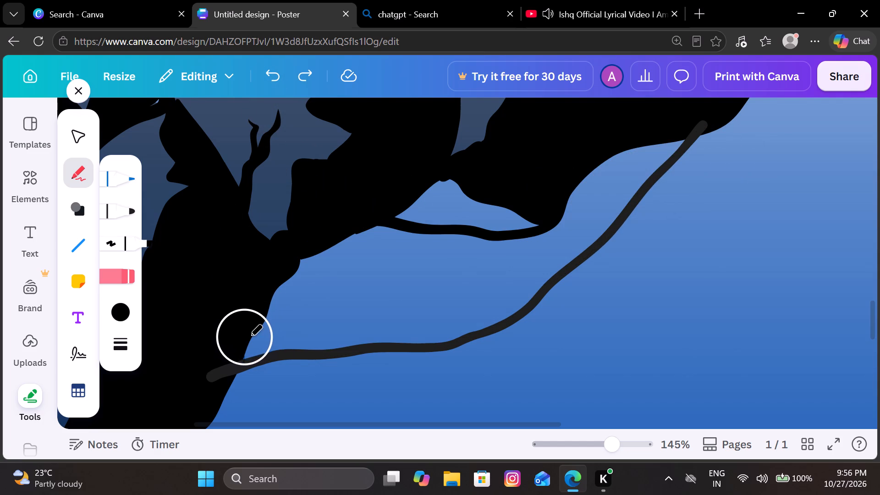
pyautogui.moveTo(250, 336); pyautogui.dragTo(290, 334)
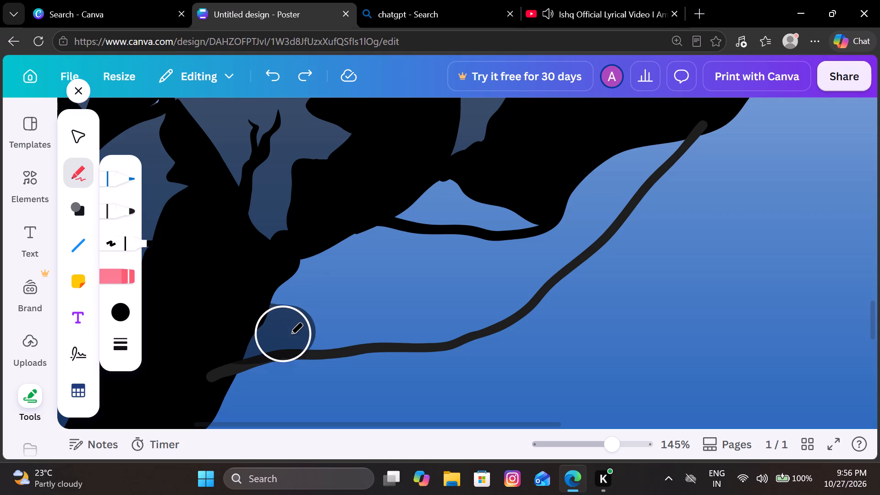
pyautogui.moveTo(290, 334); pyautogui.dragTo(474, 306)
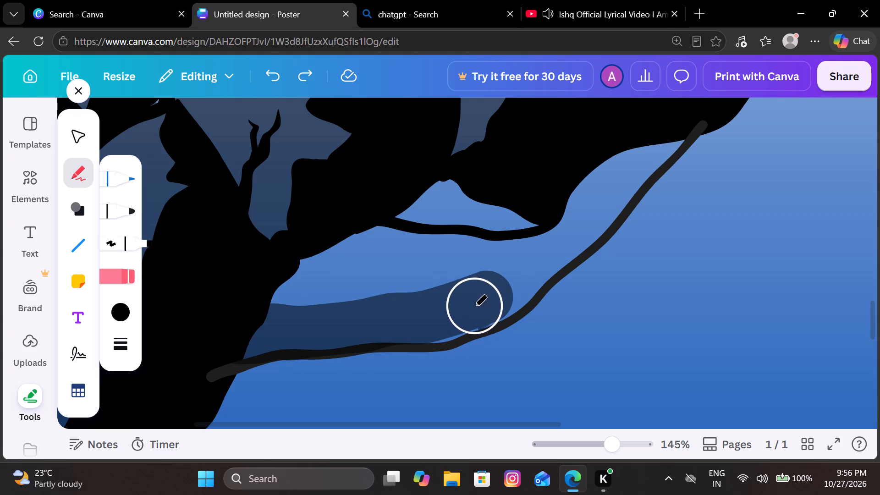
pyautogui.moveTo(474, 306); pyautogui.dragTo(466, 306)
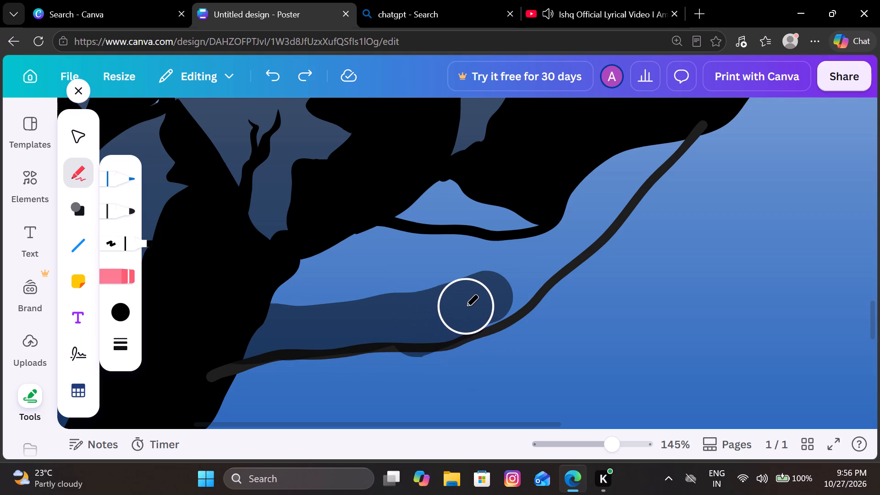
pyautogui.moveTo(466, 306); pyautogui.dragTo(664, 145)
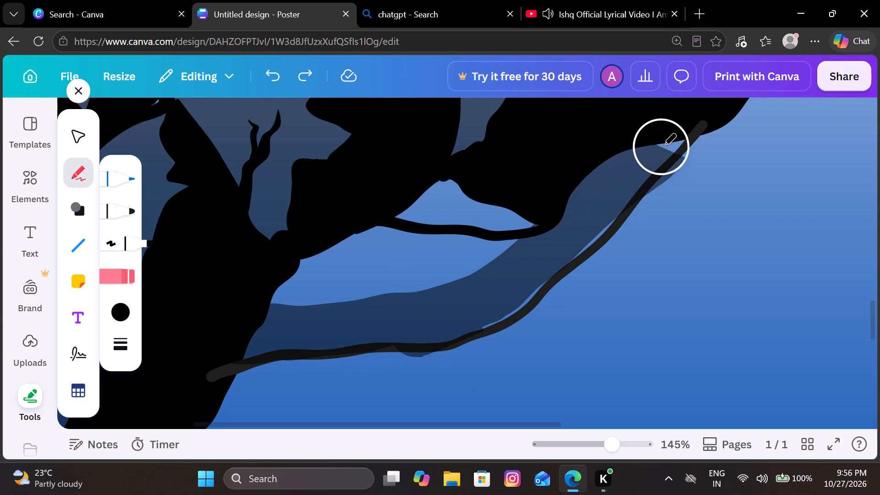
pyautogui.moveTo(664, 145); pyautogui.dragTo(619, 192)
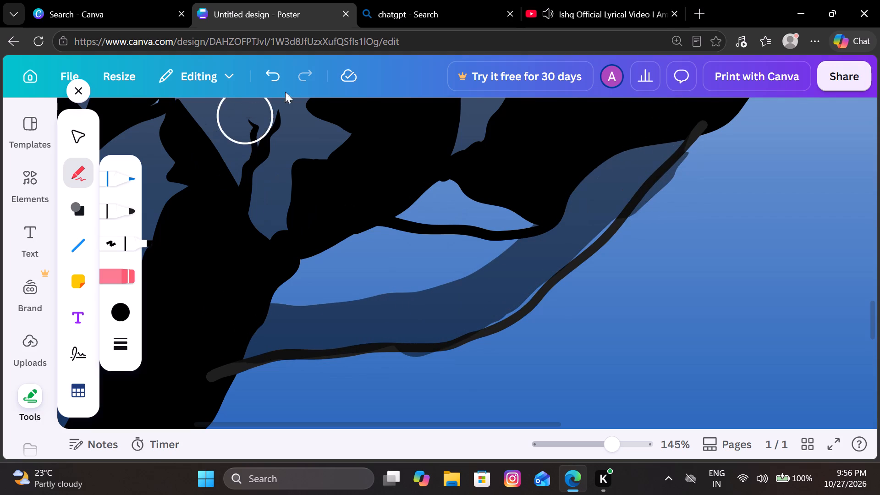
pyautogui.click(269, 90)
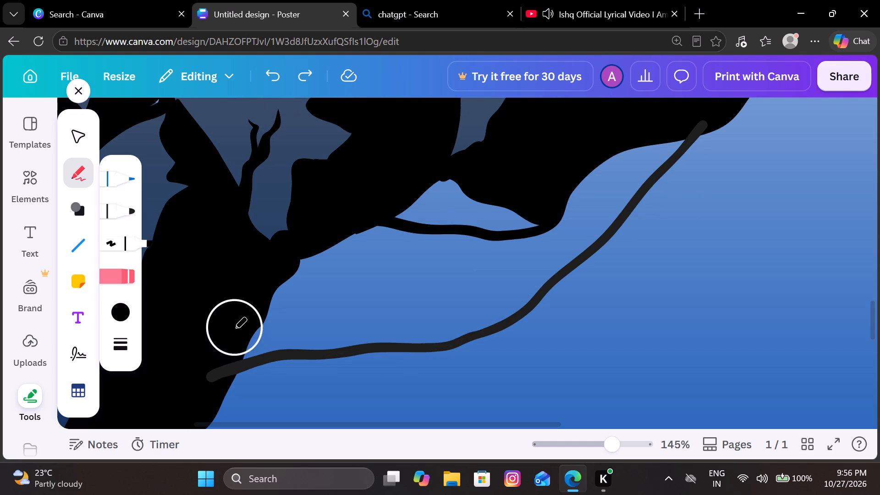
# Shade a highlighter band along the inner side of the curved dark line, from the cliff's trunk up to the overhang.
pyautogui.moveTo(238, 338); pyautogui.dragTo(240, 338)
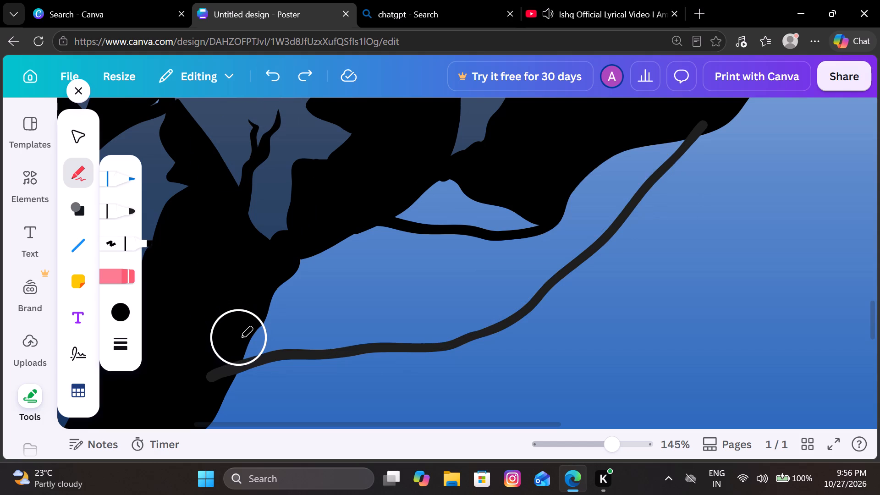
pyautogui.moveTo(240, 338); pyautogui.dragTo(367, 321)
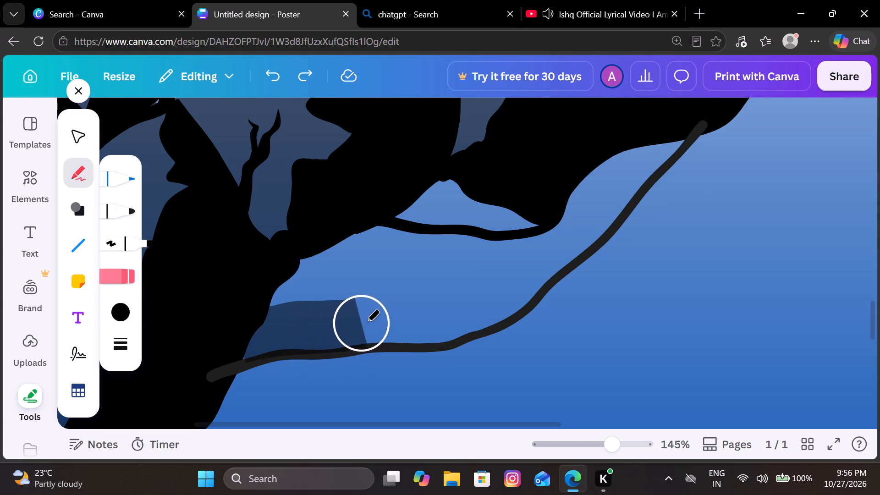
pyautogui.moveTo(367, 321); pyautogui.dragTo(408, 317)
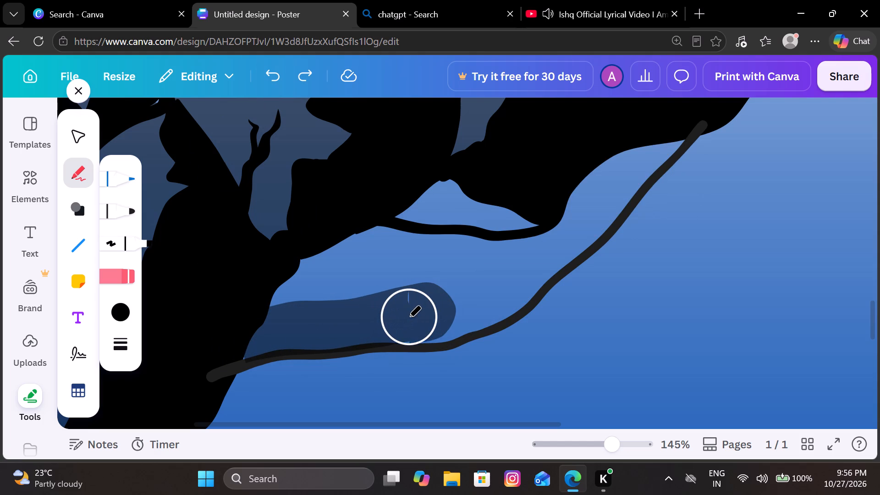
pyautogui.moveTo(408, 317); pyautogui.dragTo(485, 297)
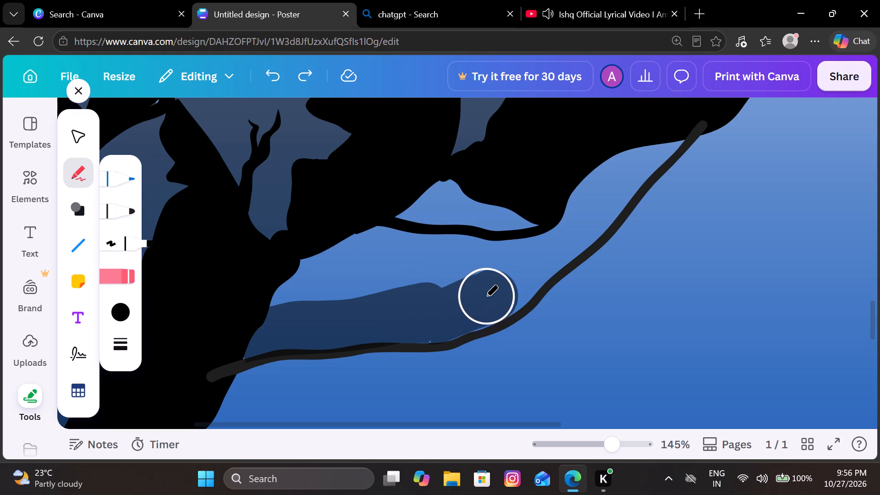
pyautogui.moveTo(485, 297); pyautogui.dragTo(428, 322)
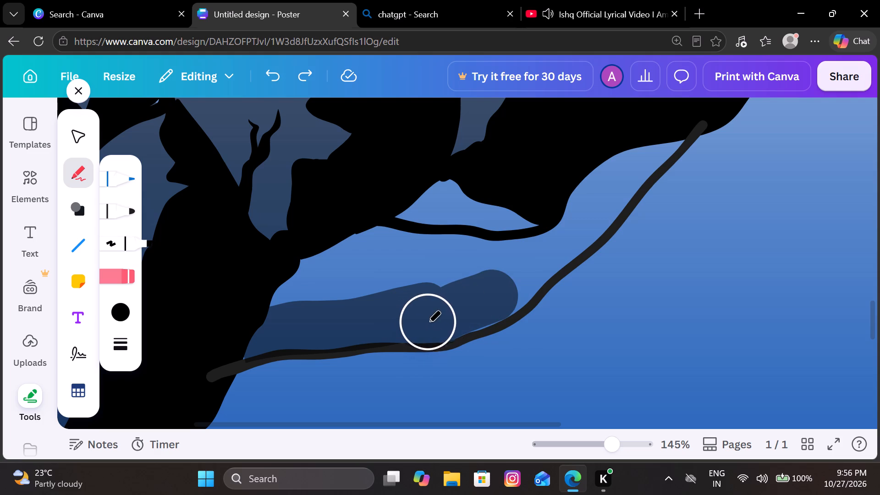
pyautogui.moveTo(428, 322); pyautogui.dragTo(573, 224)
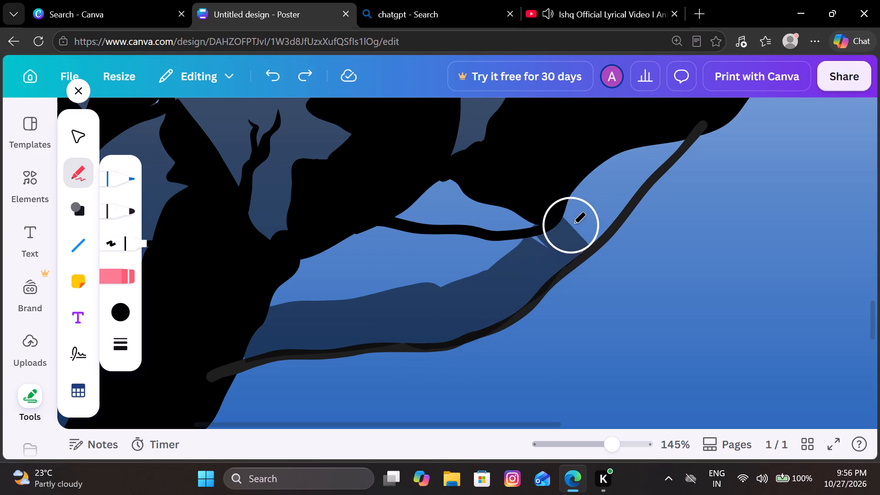
pyautogui.moveTo(573, 224); pyautogui.dragTo(674, 125)
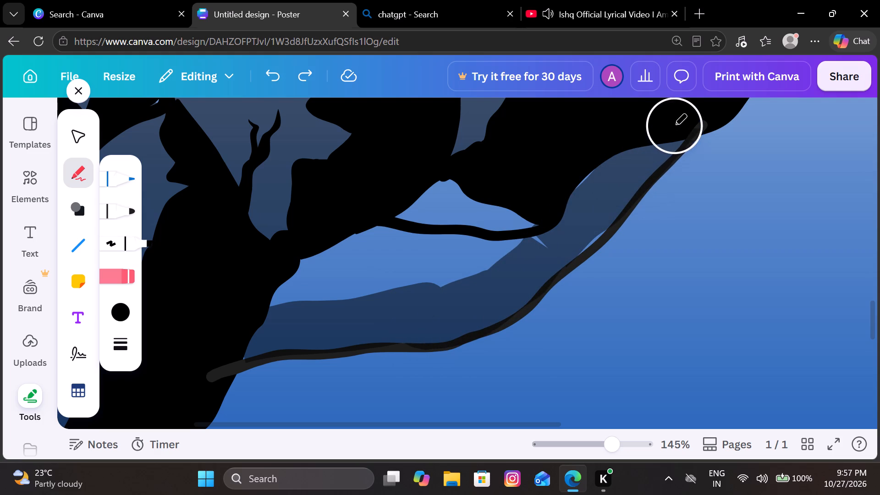
pyautogui.moveTo(674, 125); pyautogui.dragTo(587, 224)
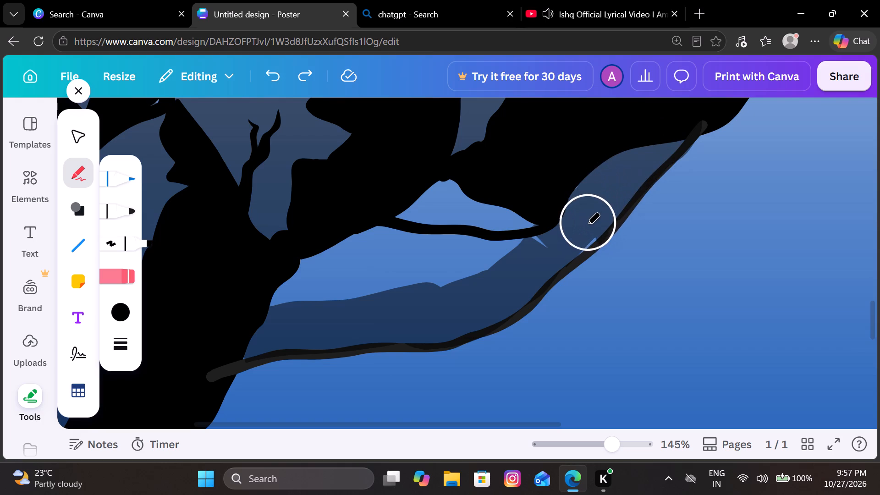
pyautogui.moveTo(587, 224); pyautogui.dragTo(529, 225)
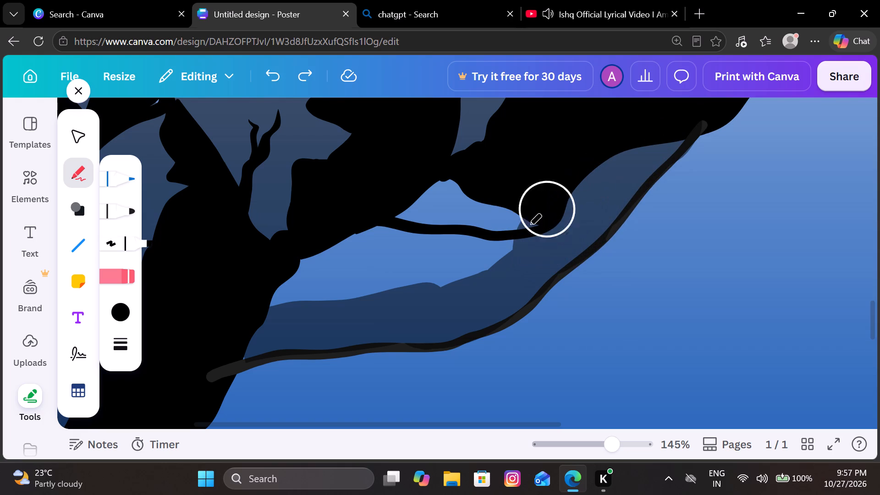
# Fill the small opening above the thin branch and the remaining area beneath it with highlighter, and finish drawing.
pyautogui.moveTo(529, 225); pyautogui.dragTo(438, 218)
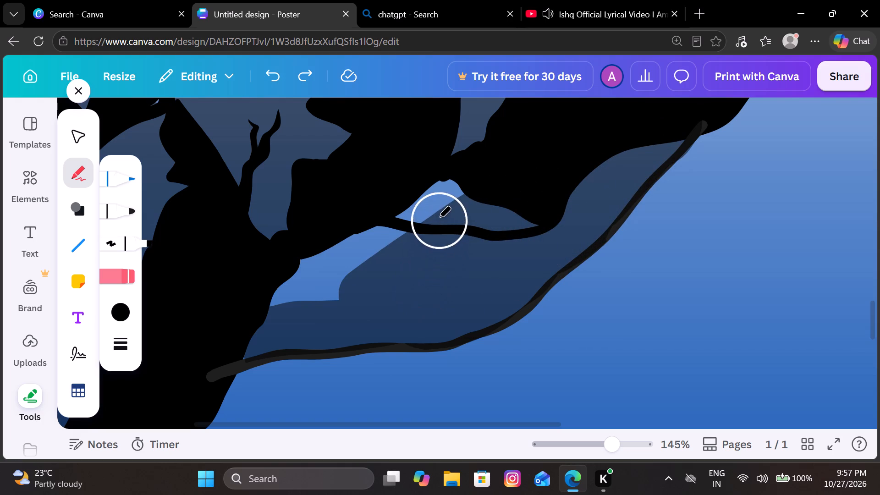
pyautogui.moveTo(438, 218); pyautogui.dragTo(423, 211)
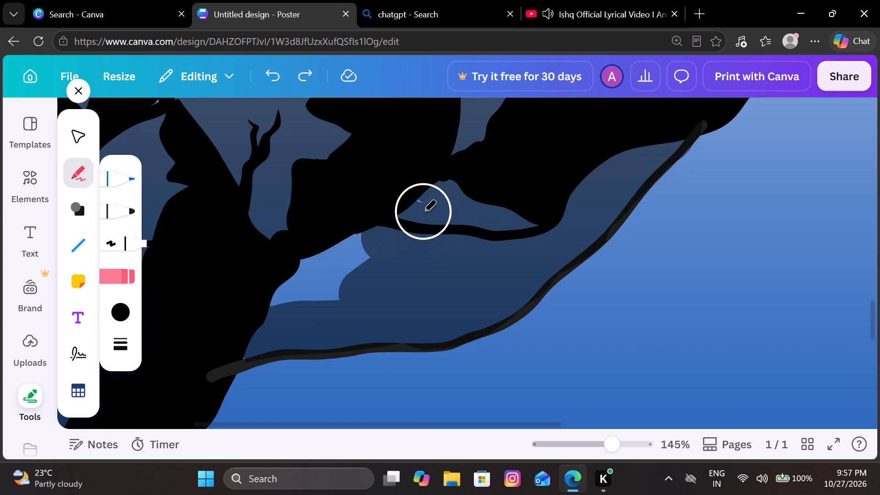
pyautogui.moveTo(423, 211); pyautogui.dragTo(244, 329)
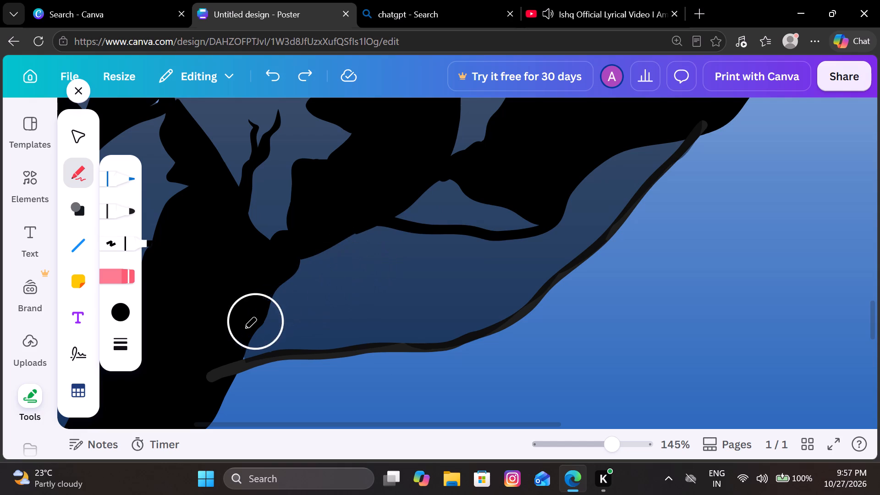
pyautogui.moveTo(244, 329); pyautogui.dragTo(341, 225)
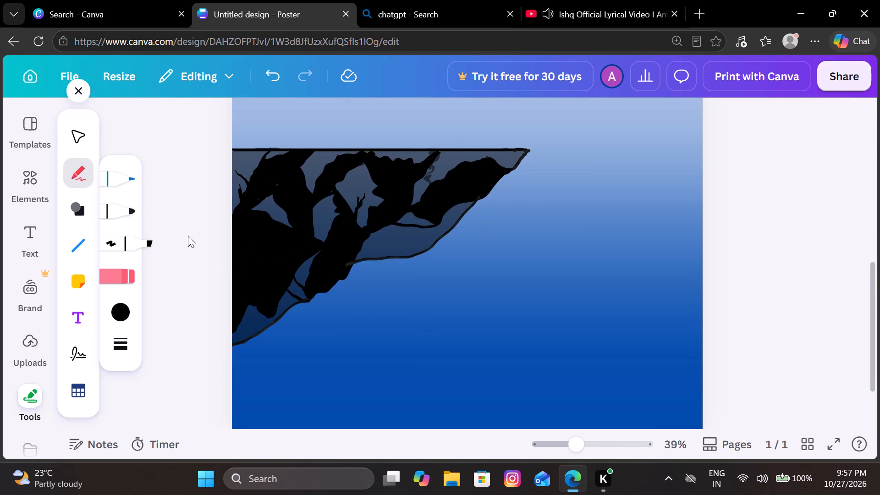
pyautogui.click(74, 165)
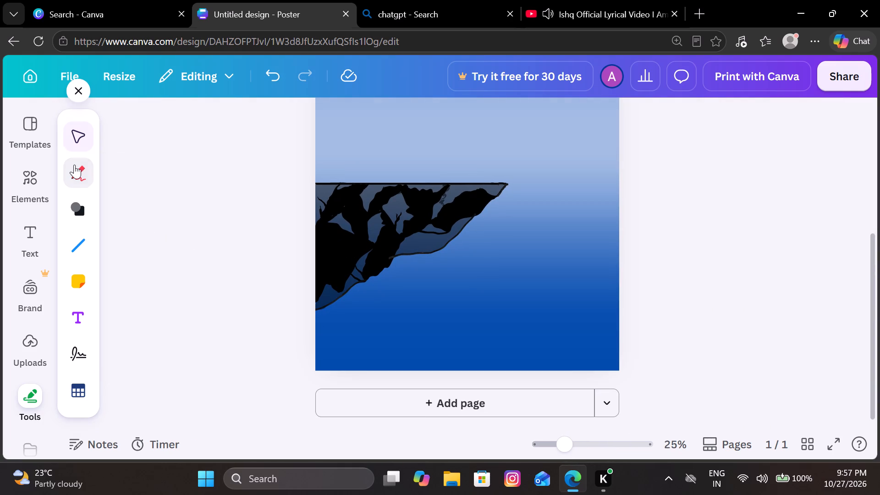
pyautogui.click(138, 214)
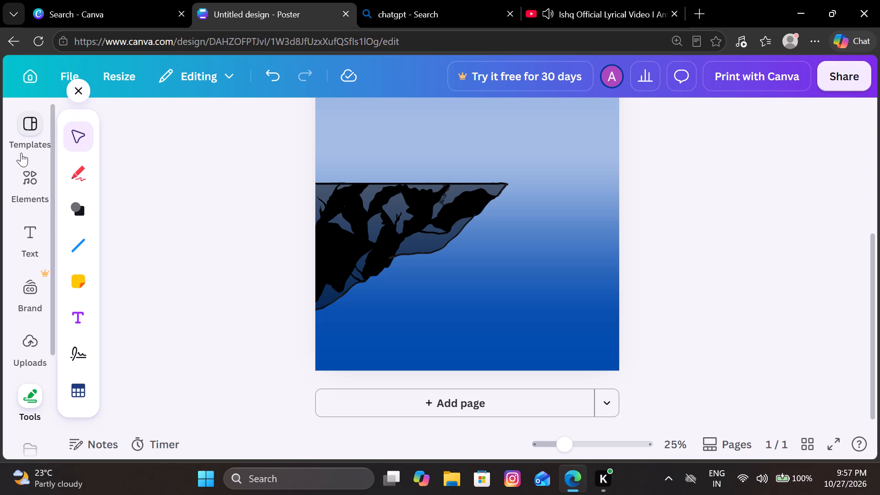
# Search the graphics for "shadow of tree" and add the black tree silhouette with the wide, leaning crown to the poster.
pyautogui.click(33, 180)
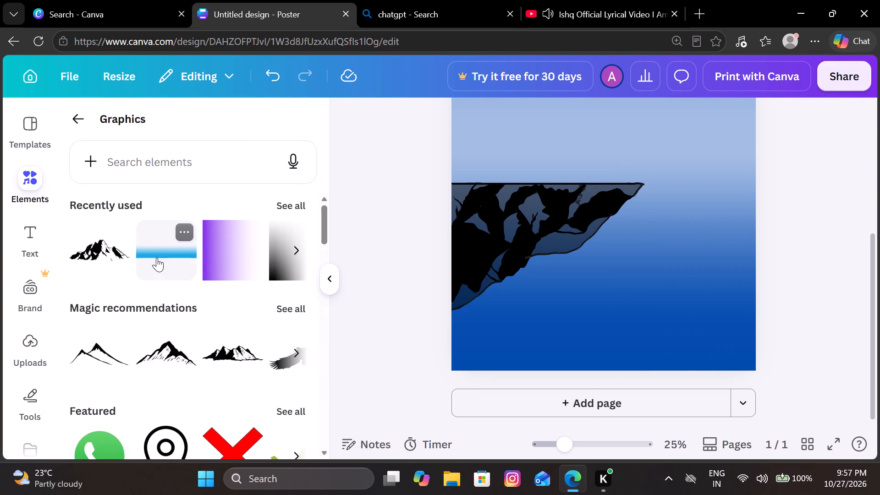
pyautogui.click(198, 165)
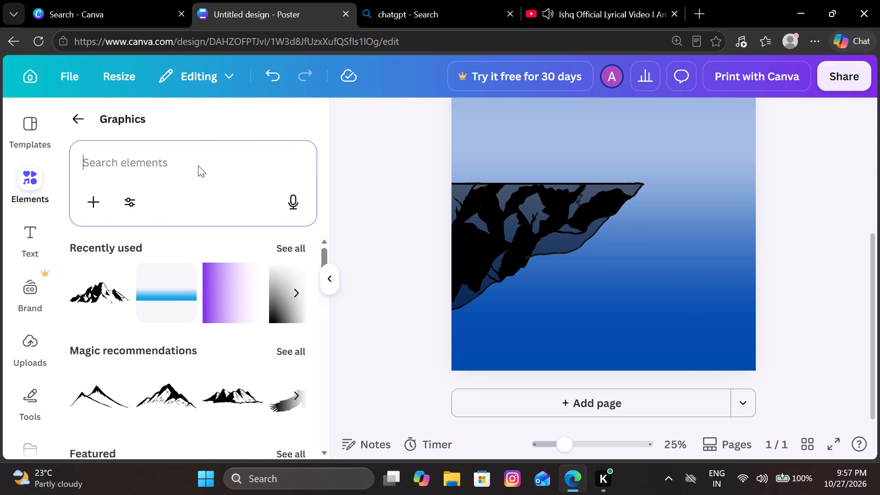
pyautogui.write('shadow i')
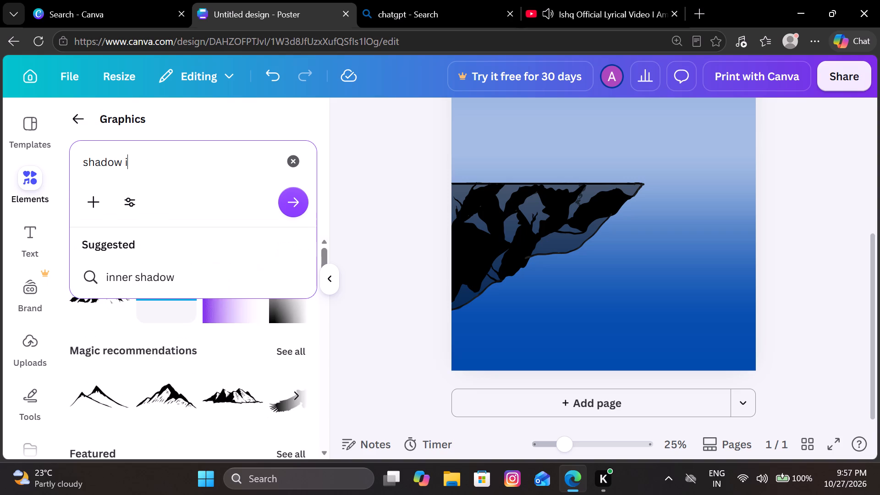
pyautogui.press('BackSpace')
pyautogui.write('of tree')
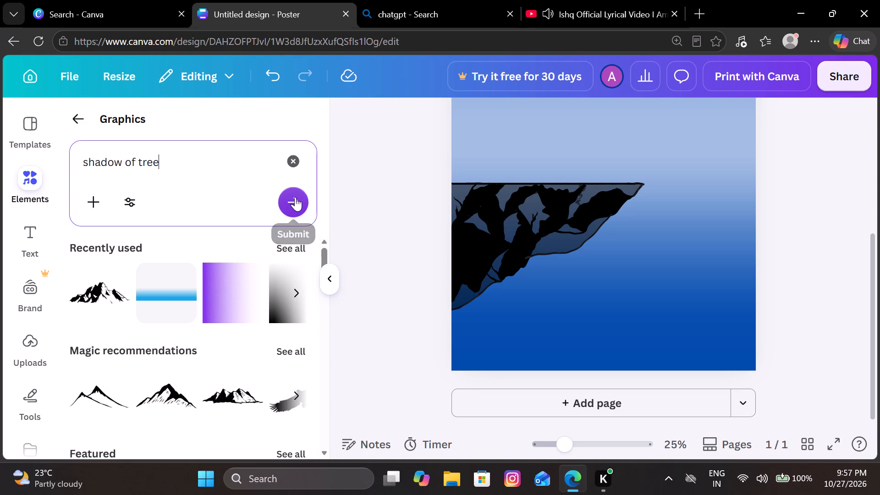
pyautogui.click(295, 196)
pyautogui.scroll(1, 375, 240)
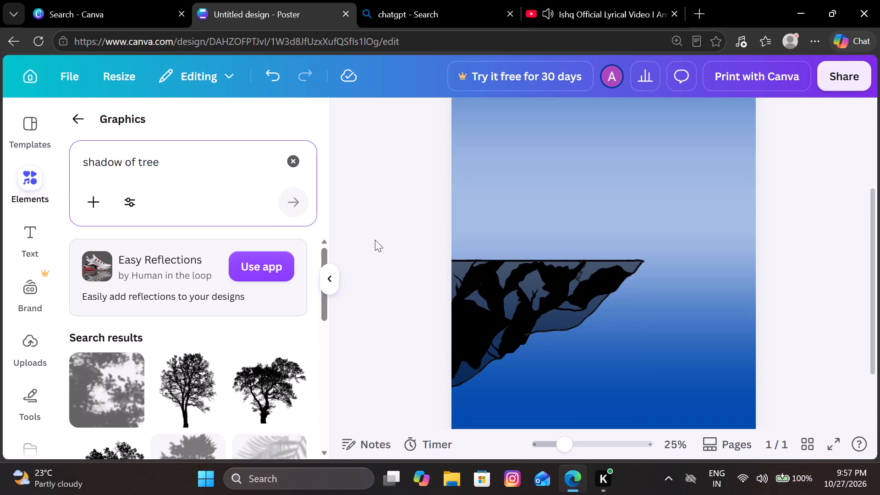
pyautogui.scroll(1, 375, 240)
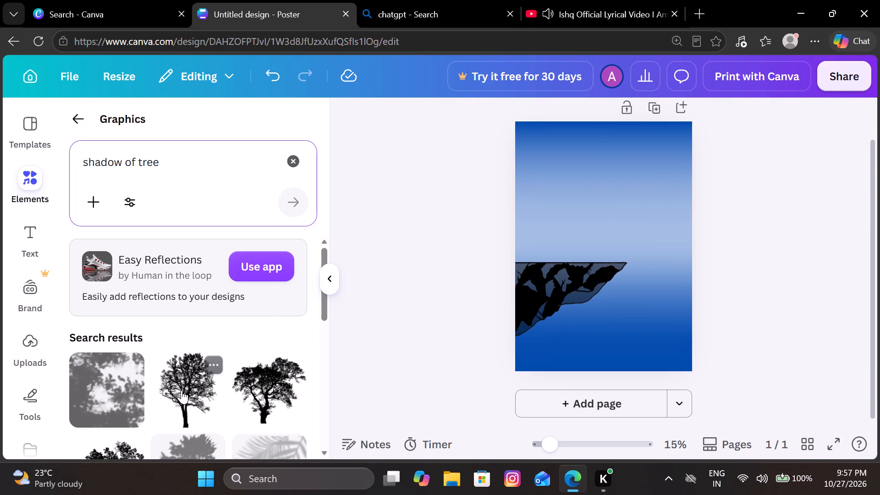
pyautogui.scroll(-1, 181, 390)
pyautogui.click(106, 413)
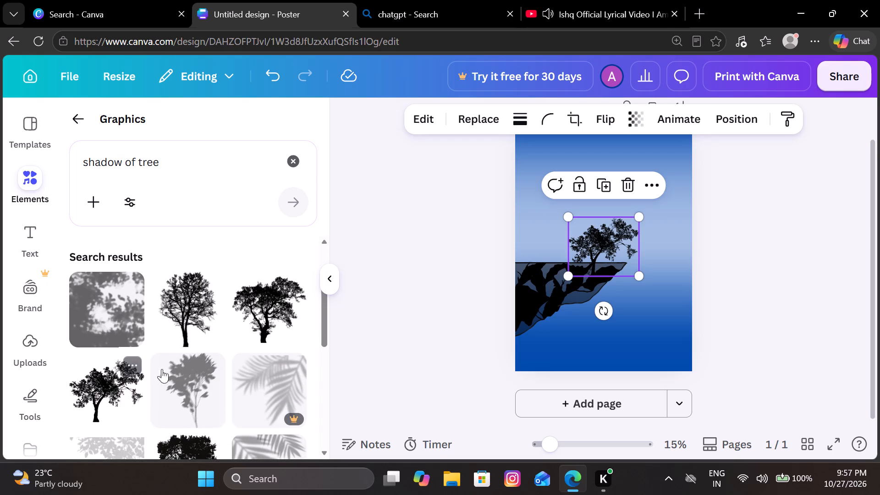
# Place the tree silhouette on the cliff's flat top, with the base of its trunk on the top line.
pyautogui.moveTo(601, 246); pyautogui.dragTo(568, 226)
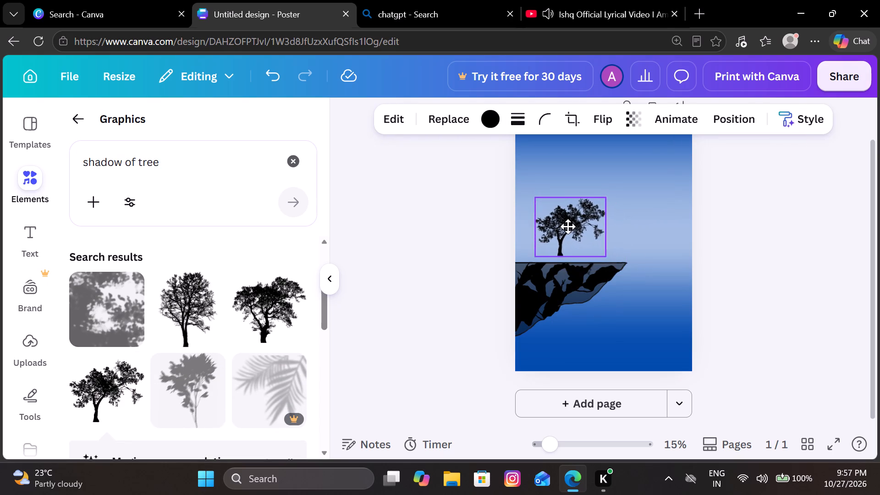
pyautogui.moveTo(568, 226); pyautogui.dragTo(563, 241)
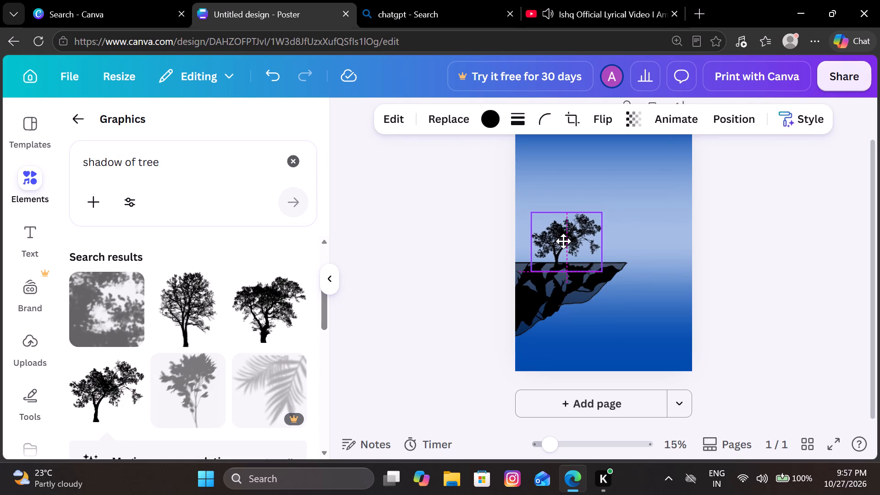
pyautogui.moveTo(563, 241); pyautogui.dragTo(564, 237)
pyautogui.click(740, 225)
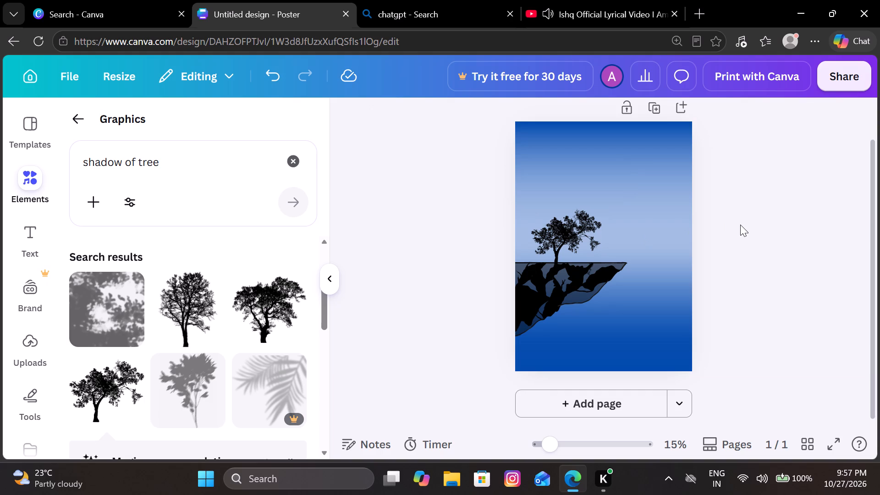
# Search the graphics for "stars" and add the scattered tiny pastel stars graphic to the poster.
pyautogui.scroll(1, 740, 225)
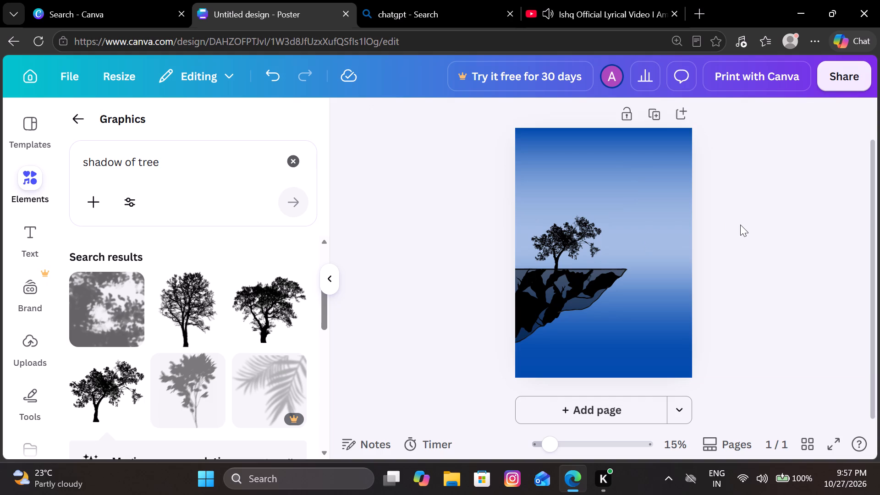
pyautogui.scroll(1, 740, 225)
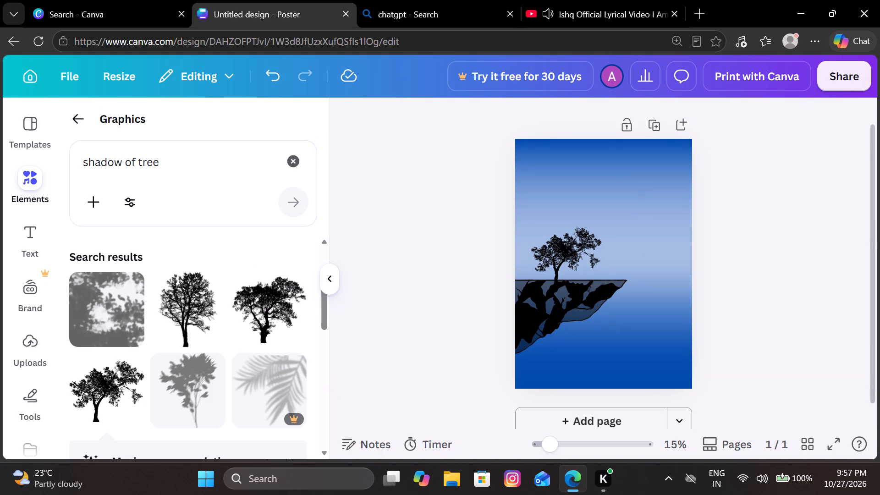
pyautogui.click(296, 160)
pyautogui.click(216, 162)
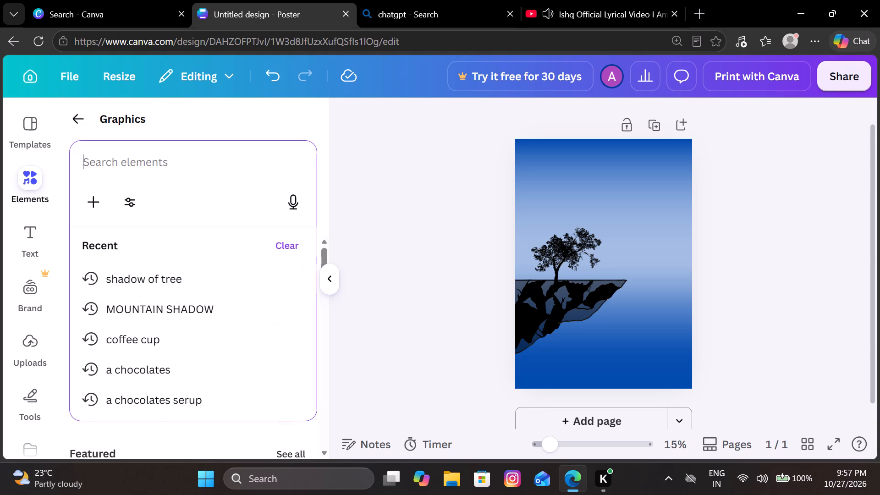
pyautogui.write('stars')
pyautogui.click(282, 208)
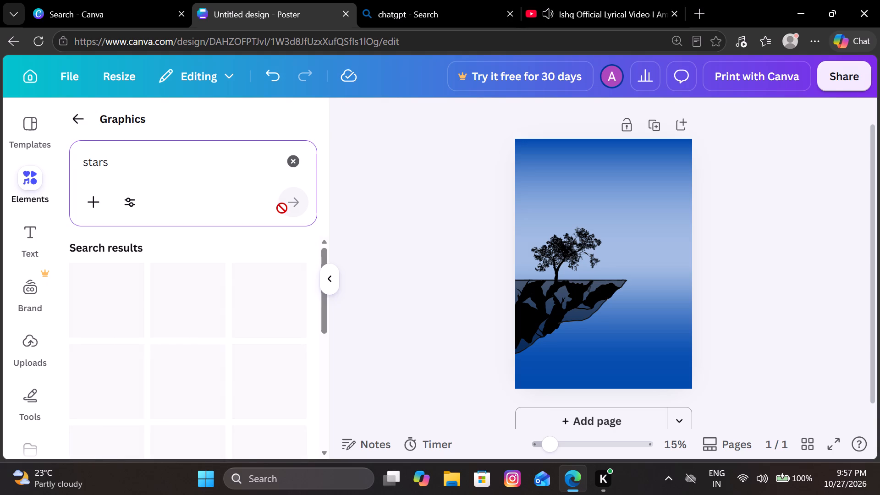
pyautogui.scroll(-1, 244, 289)
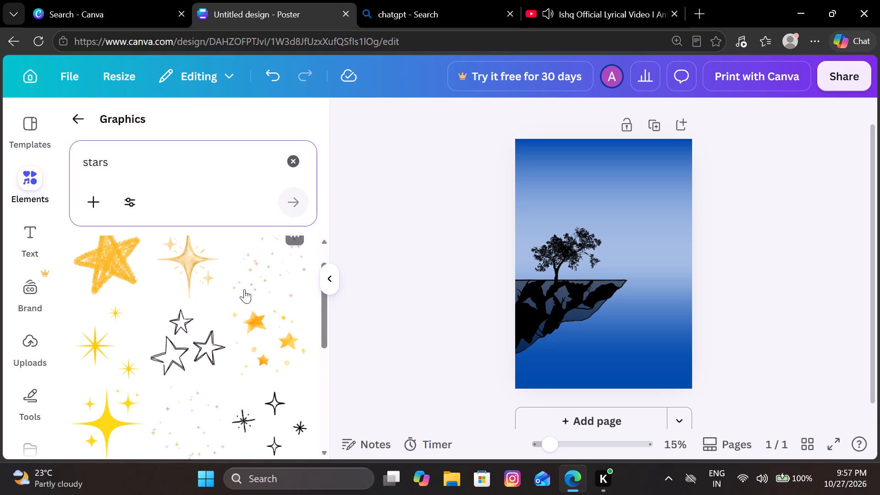
pyautogui.scroll(-6, 244, 289)
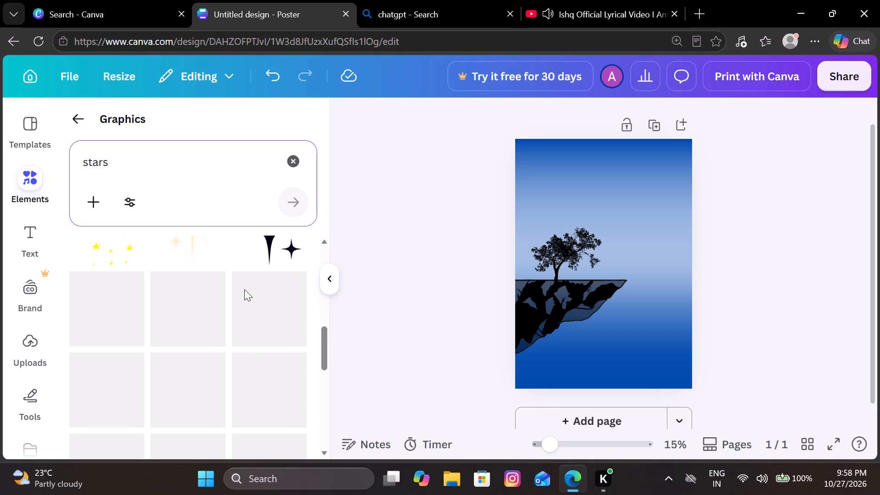
pyautogui.scroll(5, 244, 289)
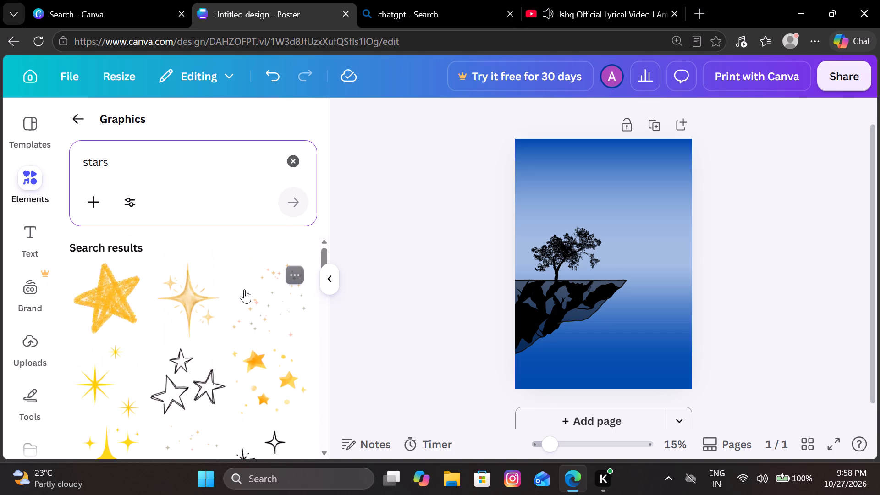
pyautogui.click(261, 306)
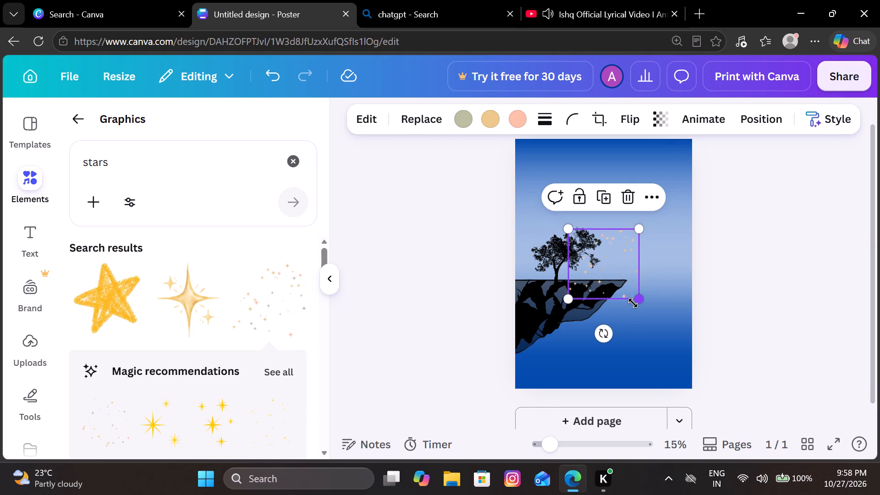
# Shrink the scattered stars graphic to under half its size and move it into the poster's upper-left corner of sky.
pyautogui.moveTo(633, 304); pyautogui.dragTo(615, 242)
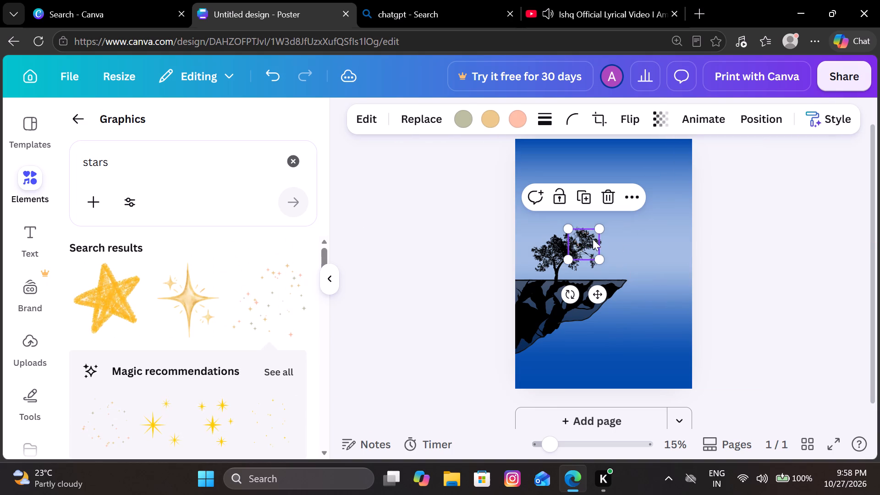
pyautogui.moveTo(583, 242); pyautogui.dragTo(537, 154)
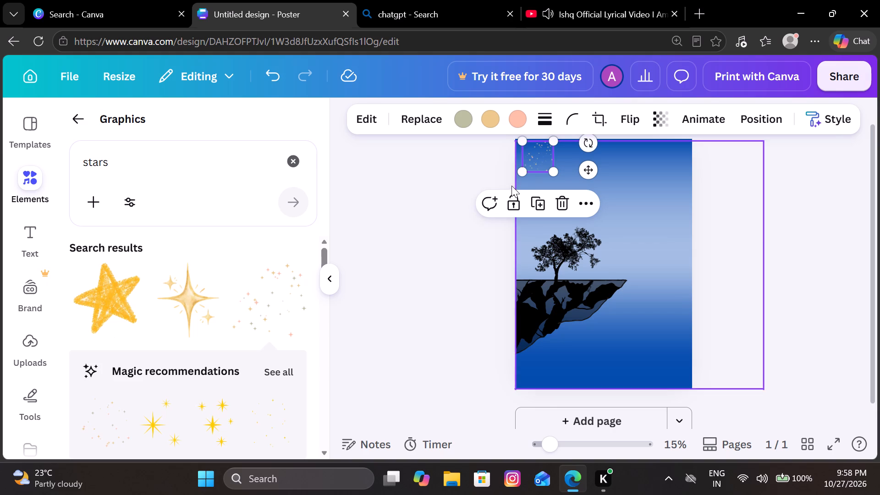
# Delete the scattered pastel stars graphic from the poster's upper-left corner.
pyautogui.click(561, 199)
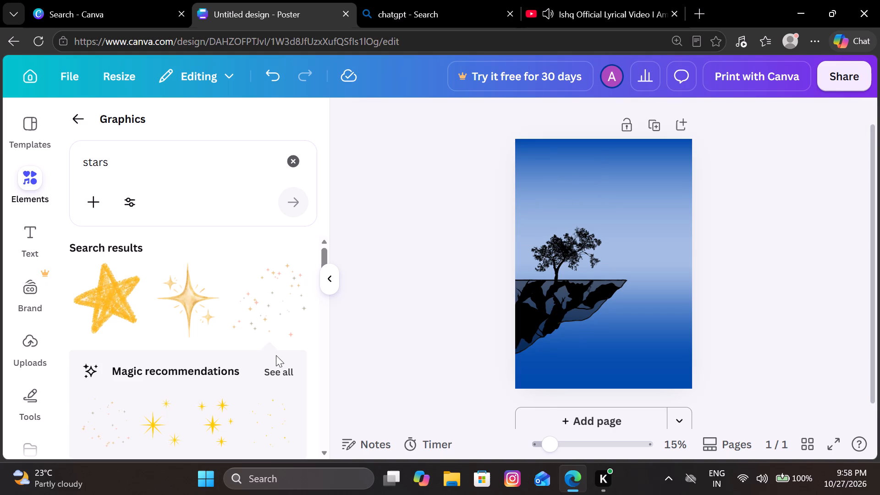
# Search the graphics for "stars for sky" and add the faint white glowing stars graphic to the poster.
pyautogui.scroll(-6, 276, 355)
pyautogui.scroll(2, 276, 355)
pyautogui.click(190, 158)
pyautogui.press('space')
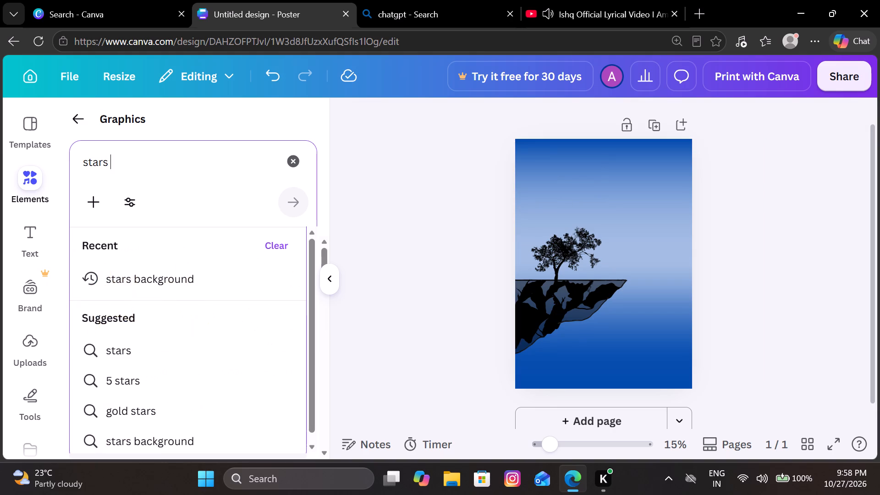
pyautogui.write('fo')
pyautogui.press('r')
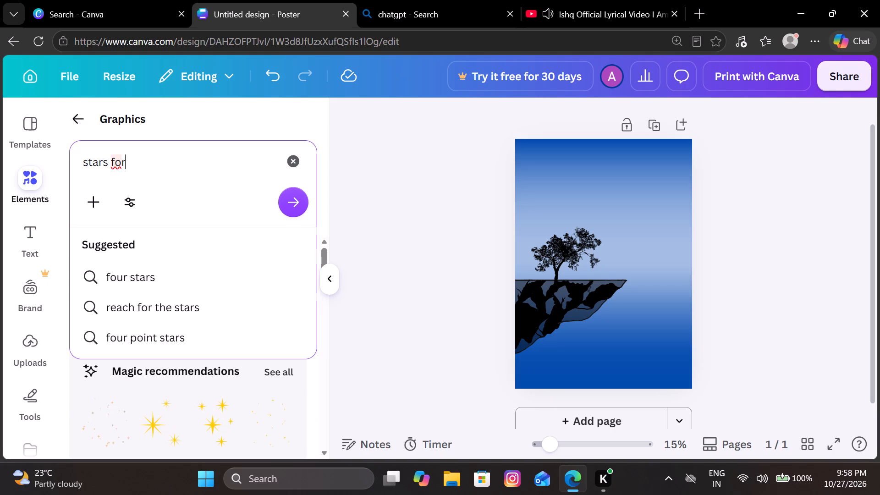
pyautogui.press('space')
pyautogui.write('s')
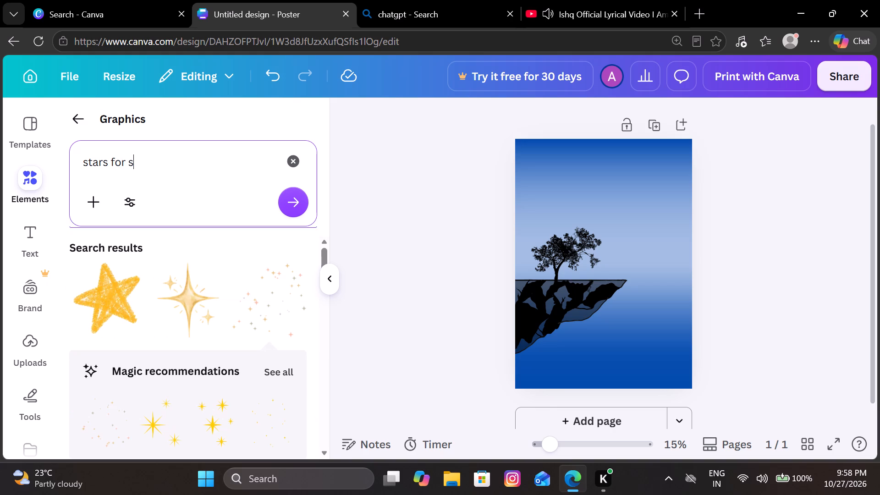
pyautogui.write('ky')
pyautogui.press('Return')
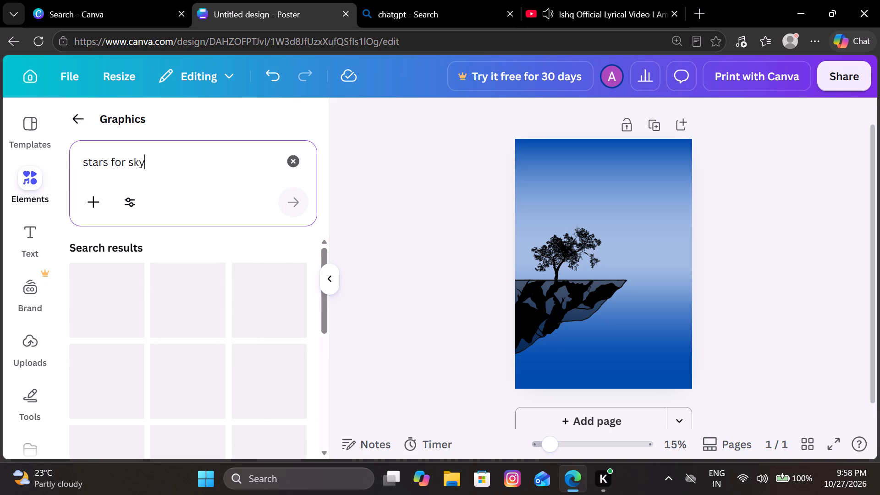
pyautogui.scroll(-1, 207, 310)
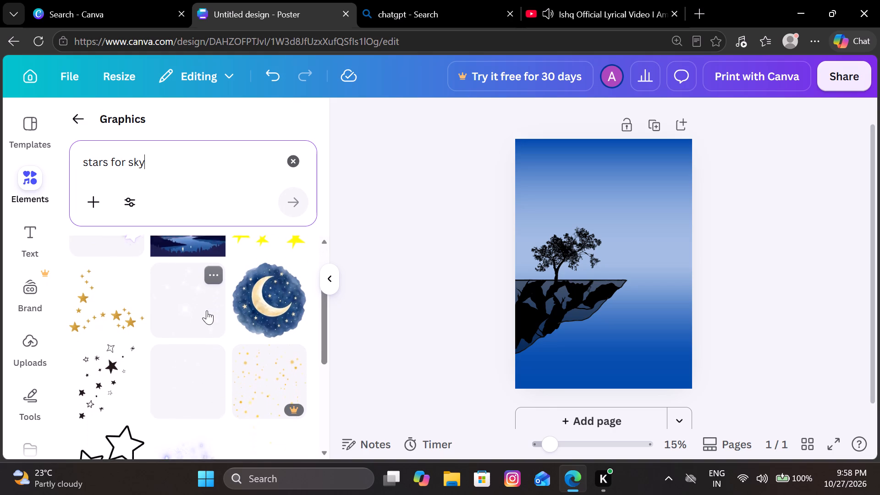
pyautogui.scroll(-3, 207, 310)
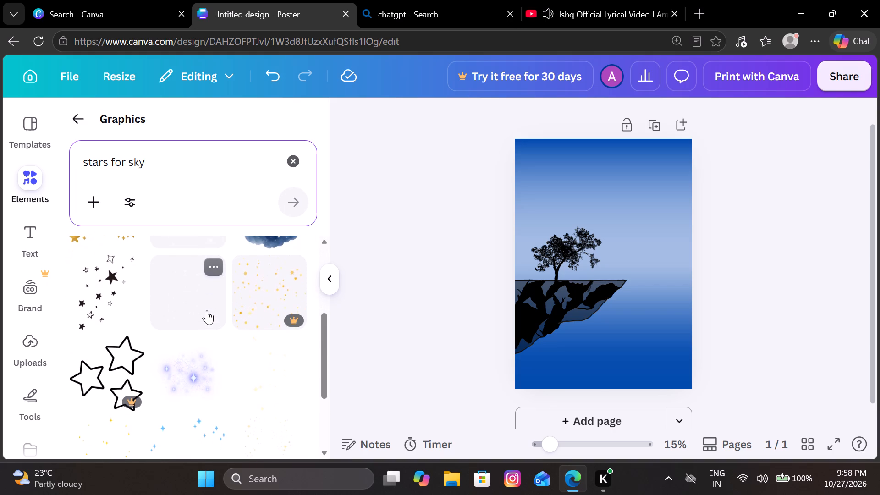
pyautogui.click(207, 310)
# Move the white stars graphic to the sky's upper-left corner and shrink it to about two-thirds of its size.
pyautogui.moveTo(583, 264); pyautogui.dragTo(568, 195)
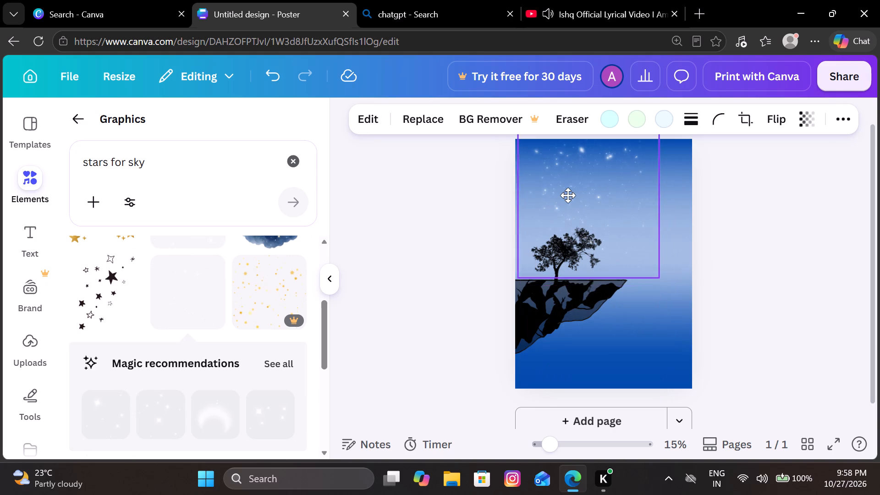
pyautogui.moveTo(568, 195); pyautogui.dragTo(567, 197)
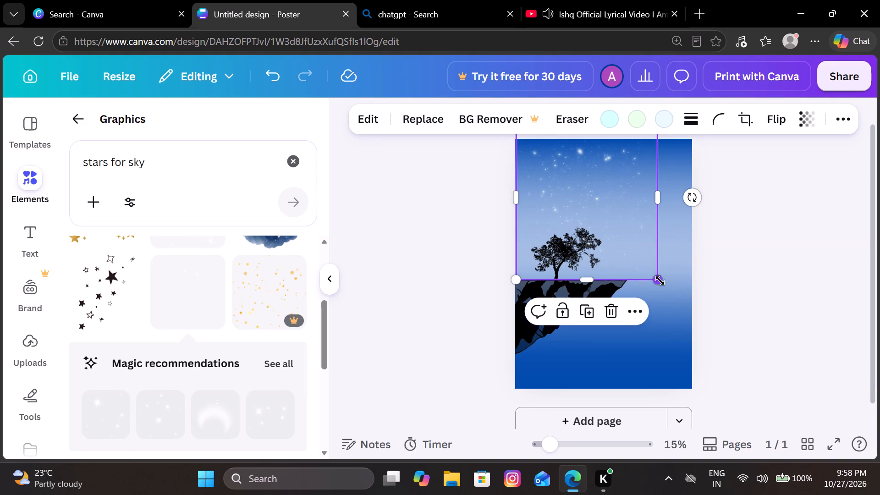
pyautogui.moveTo(660, 280); pyautogui.dragTo(651, 174)
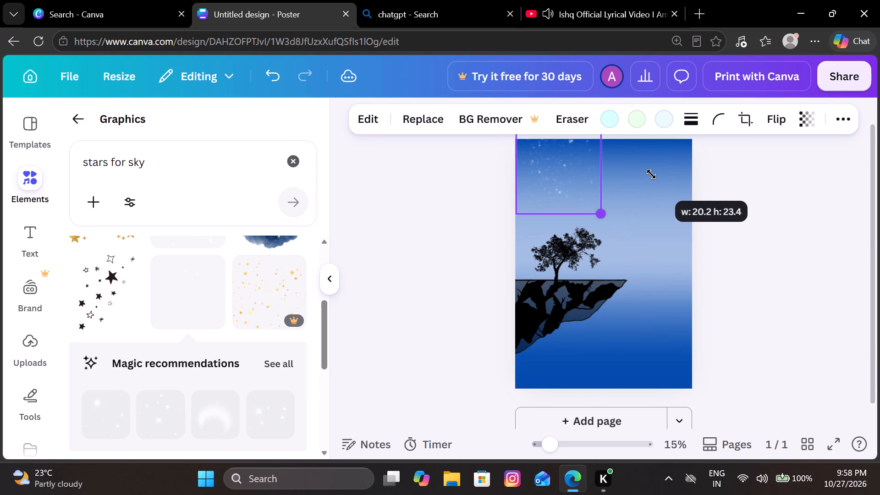
pyautogui.moveTo(651, 174); pyautogui.dragTo(659, 177)
pyautogui.click(737, 187)
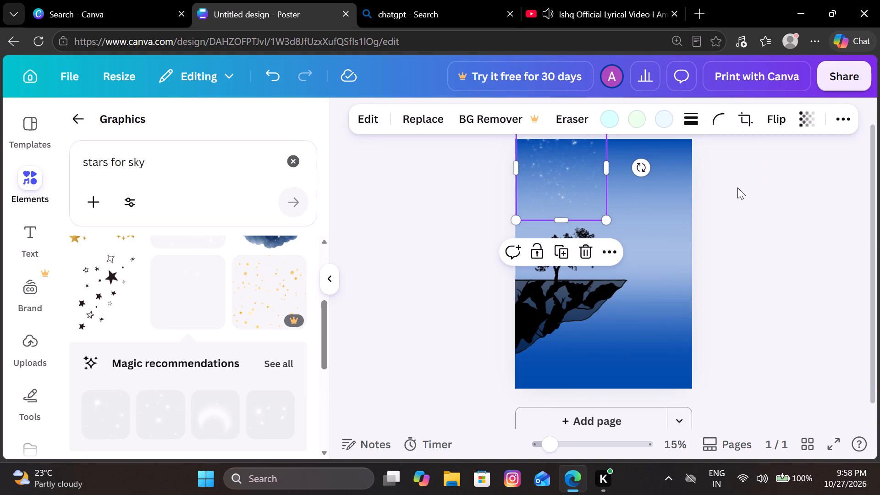
# Add a second copy of the white stars graphic and place it in the sky's upper-right corner.
pyautogui.click(194, 294)
pyautogui.moveTo(630, 255); pyautogui.dragTo(658, 153)
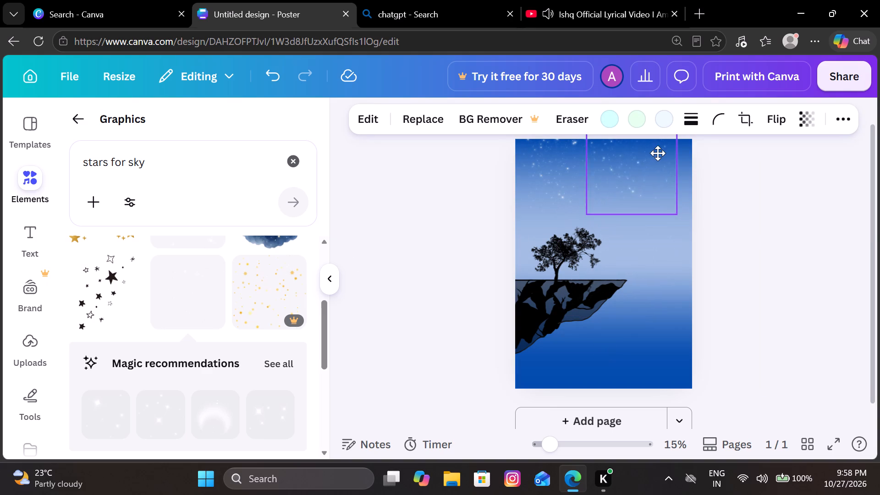
pyautogui.moveTo(658, 153); pyautogui.dragTo(666, 150)
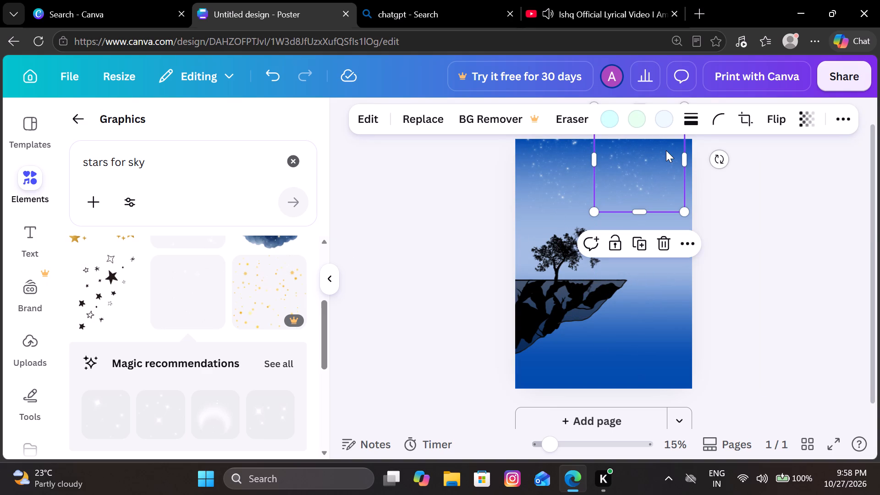
pyautogui.click(666, 150)
pyautogui.click(798, 198)
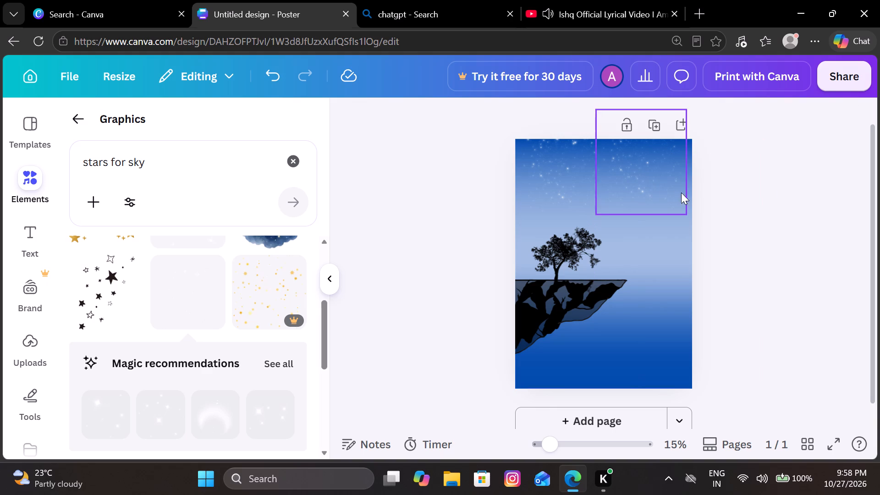
# Flip the upper-right white stars graphic horizontally.
pyautogui.click(645, 179)
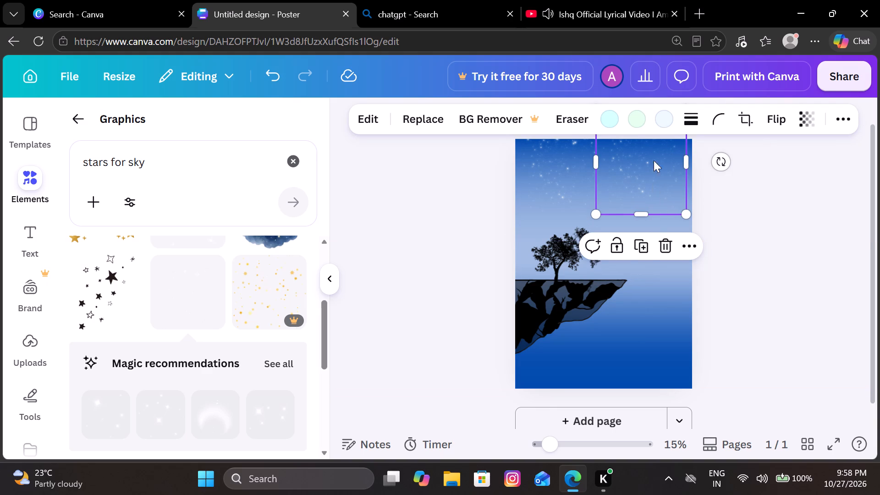
pyautogui.click(781, 109)
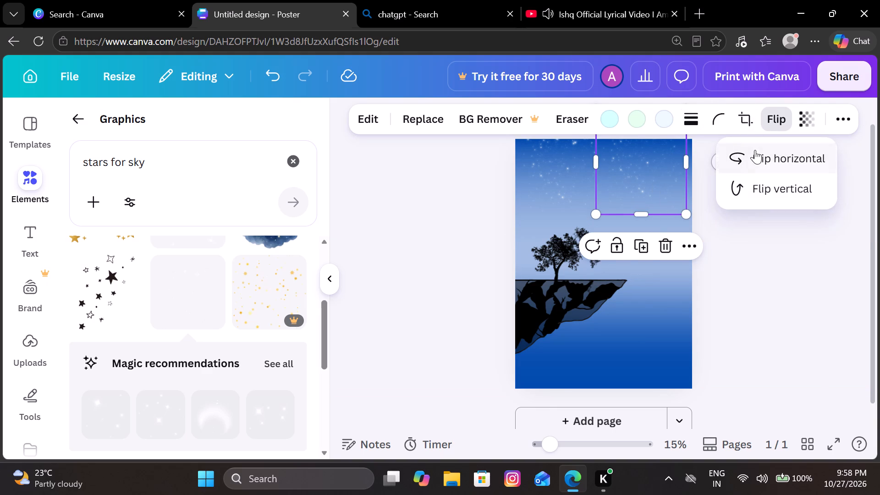
pyautogui.click(759, 167)
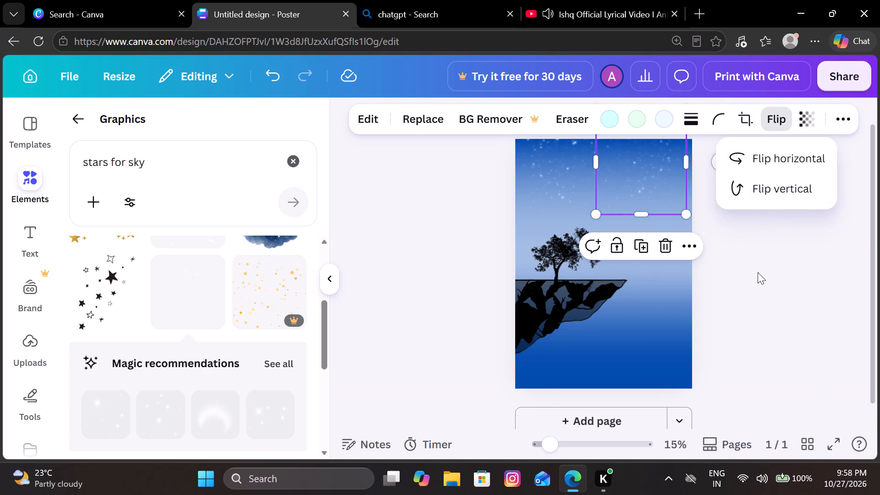
pyautogui.click(757, 283)
pyautogui.click(757, 283)
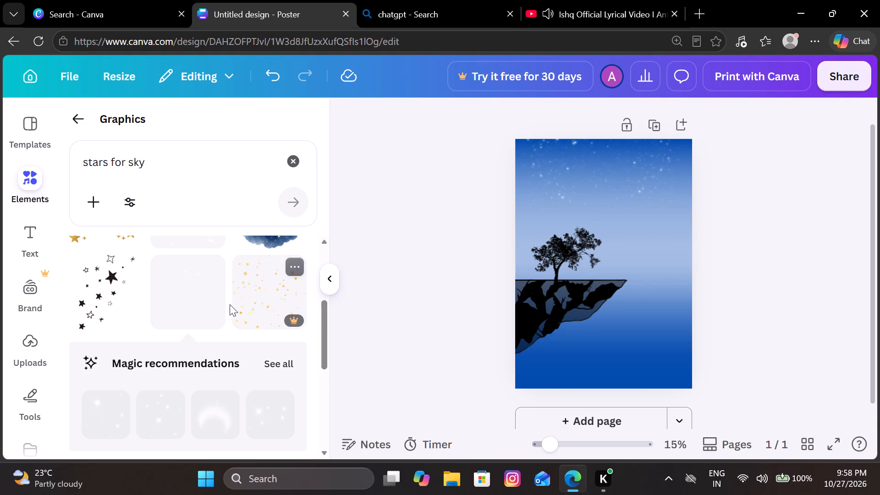
# Add a third copy of the white stars graphic over the sky beside the tree and widen it toward the poster's right edge.
pyautogui.click(195, 301)
pyautogui.moveTo(592, 272); pyautogui.dragTo(613, 246)
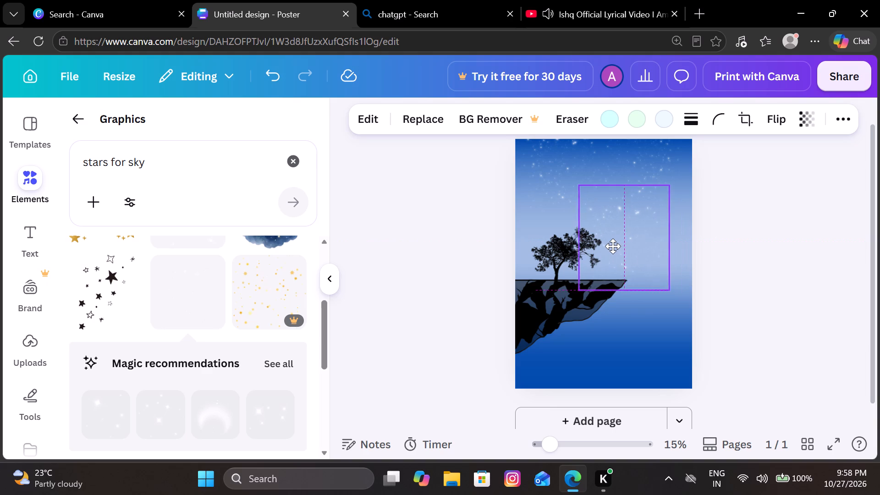
pyautogui.moveTo(613, 246); pyautogui.dragTo(614, 247)
pyautogui.moveTo(671, 238); pyautogui.dragTo(695, 234)
pyautogui.click(788, 203)
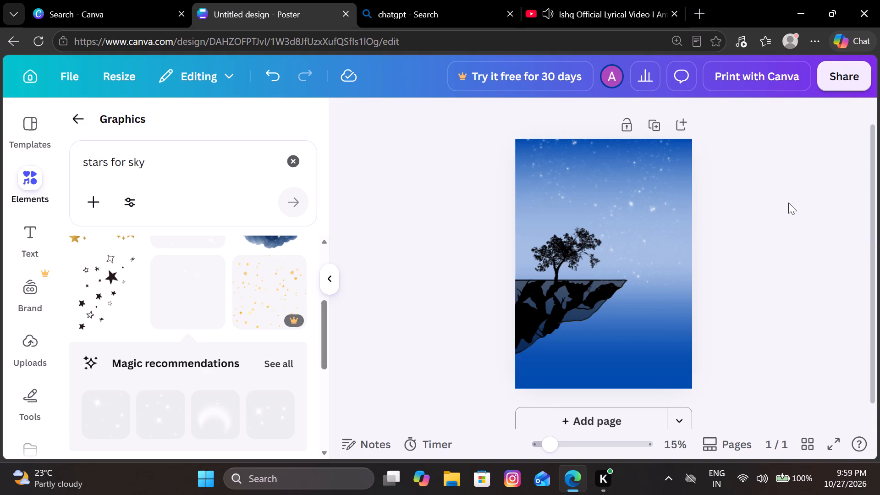
# Move the widened stars graphic up against the poster's right edge, with its top just below the poster's top.
pyautogui.moveTo(659, 234); pyautogui.dragTo(643, 210)
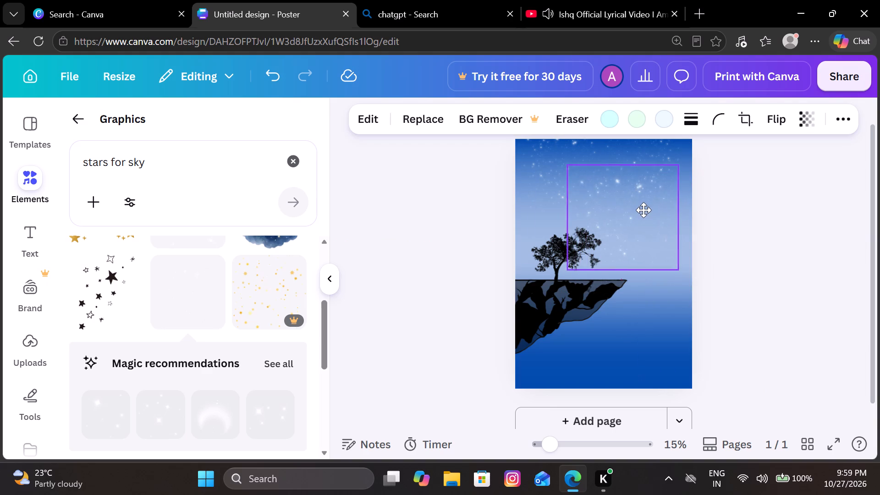
pyautogui.moveTo(643, 210); pyautogui.dragTo(659, 196)
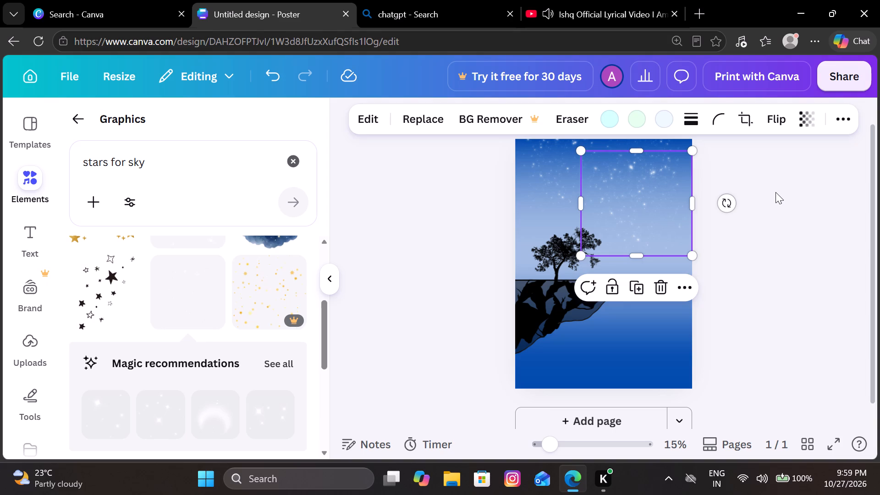
pyautogui.click(775, 192)
# Move the upper-left stars graphic slightly down and left, so it slightly overhangs the poster's left edge.
pyautogui.moveTo(539, 185); pyautogui.dragTo(529, 194)
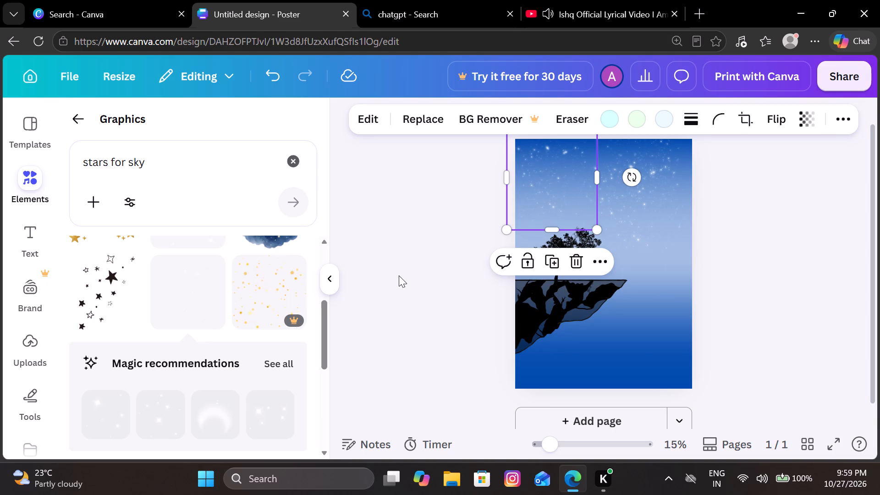
pyautogui.click(399, 275)
# Look through more star graphics, clear the search and browse the recently used graphics.
pyautogui.scroll(-2, 242, 313)
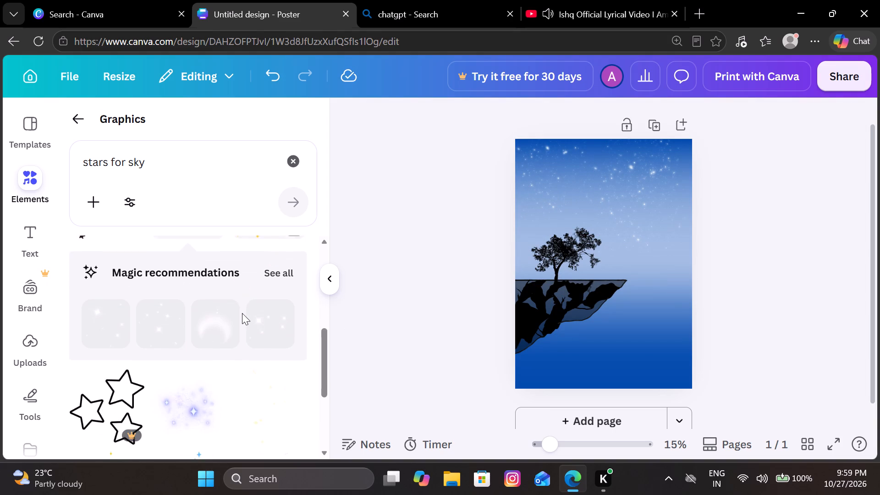
pyautogui.scroll(-3, 242, 313)
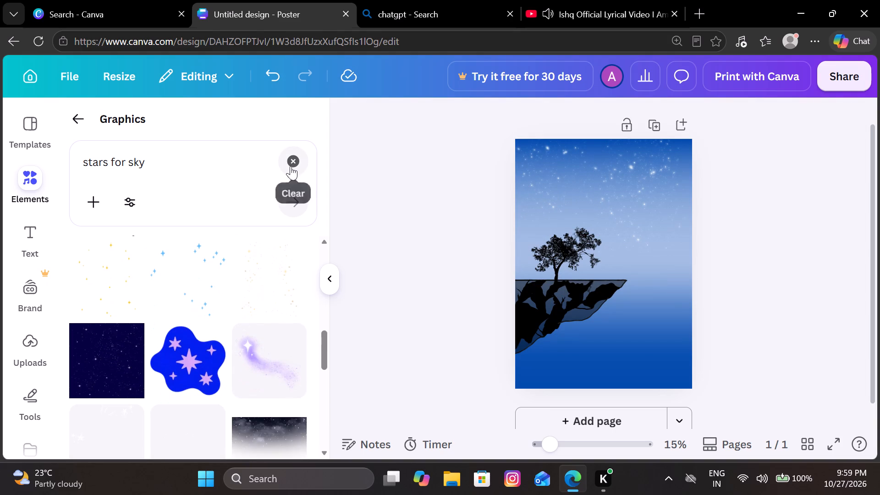
pyautogui.click(290, 166)
pyautogui.click(368, 225)
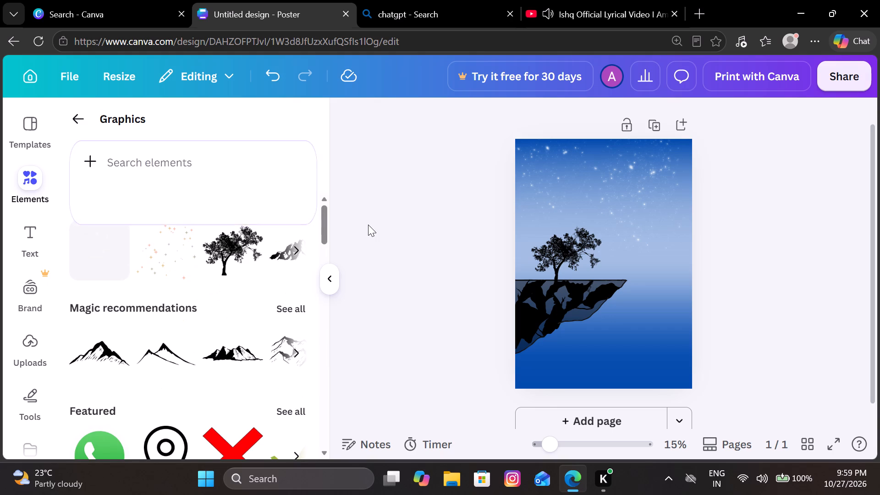
pyautogui.click(295, 201)
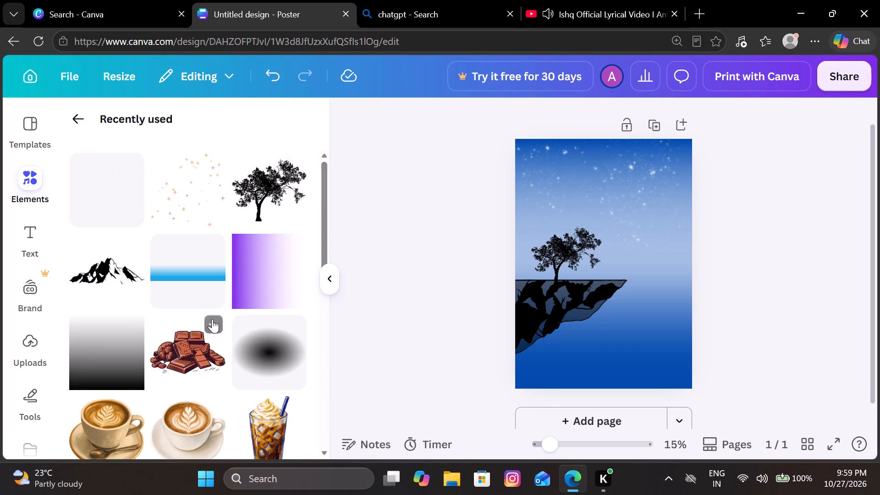
pyautogui.scroll(-7, 212, 319)
pyautogui.scroll(1, 212, 319)
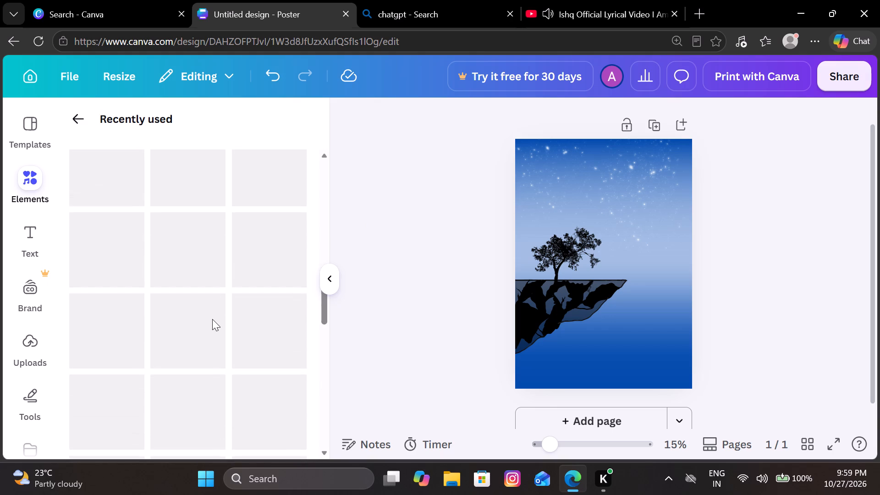
pyautogui.scroll(1, 212, 319)
pyautogui.click(72, 111)
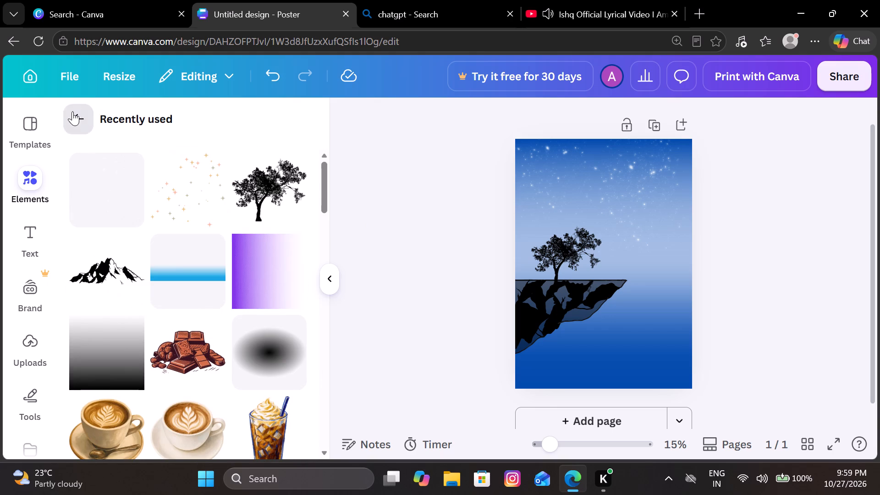
# Search the graphics for shadow moon and add the pale, textured full moon graphic to the poster.
pyautogui.click(133, 153)
pyautogui.write('moon')
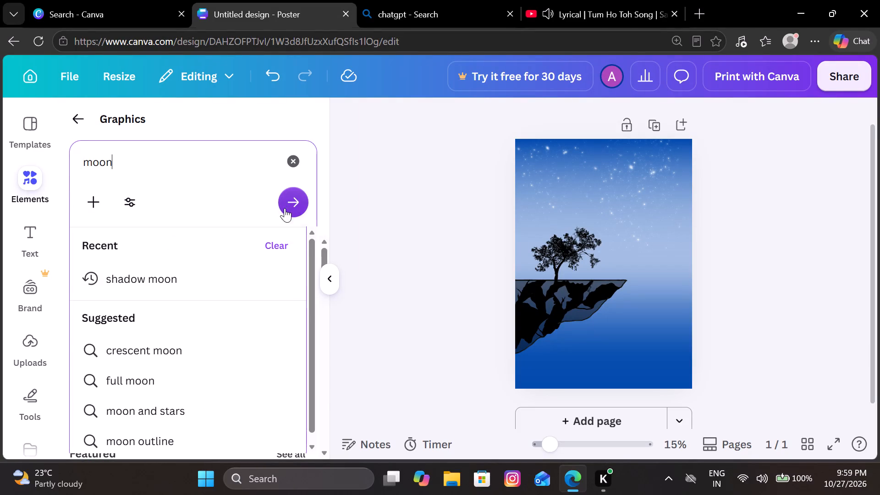
pyautogui.click(285, 207)
pyautogui.click(207, 169)
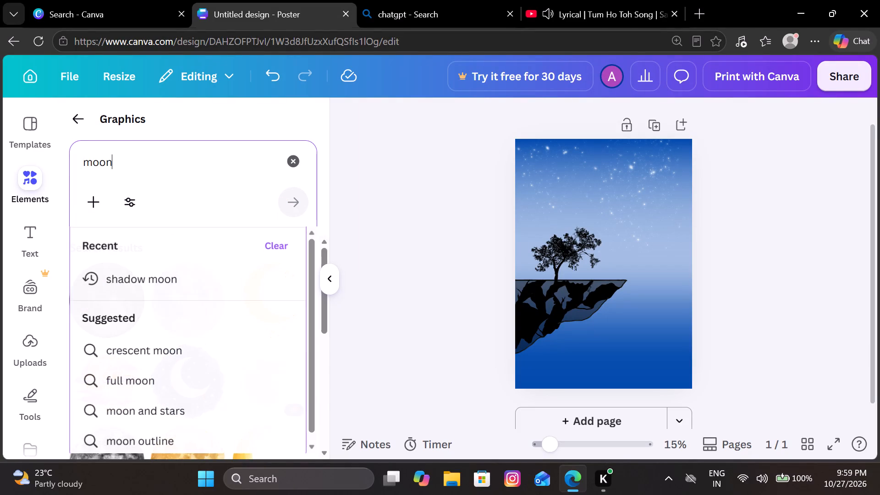
pyautogui.click(185, 293)
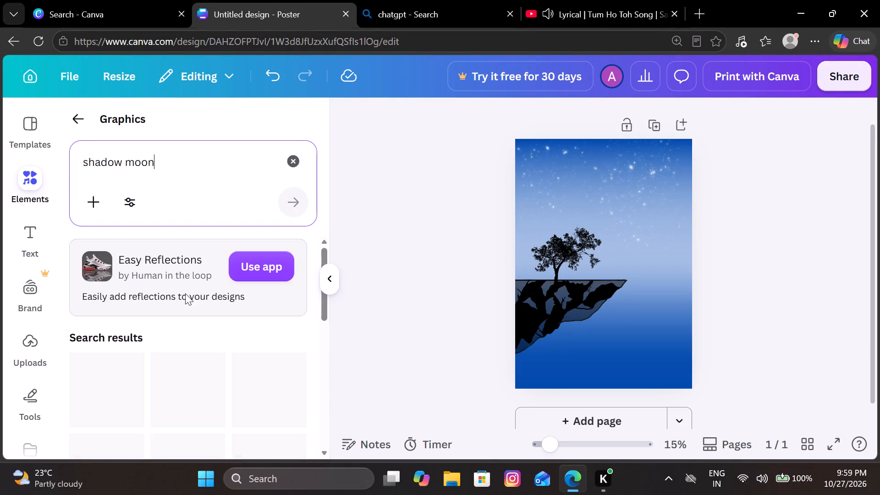
pyautogui.scroll(-1, 184, 328)
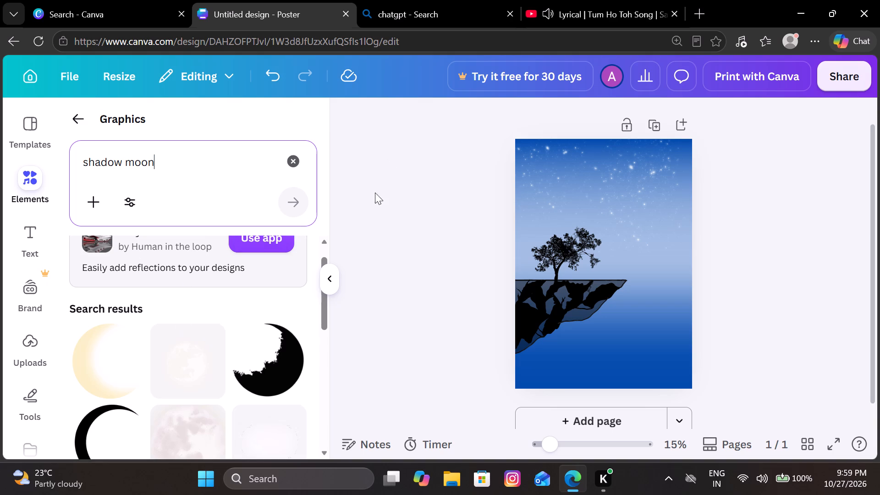
pyautogui.scroll(-1, 217, 330)
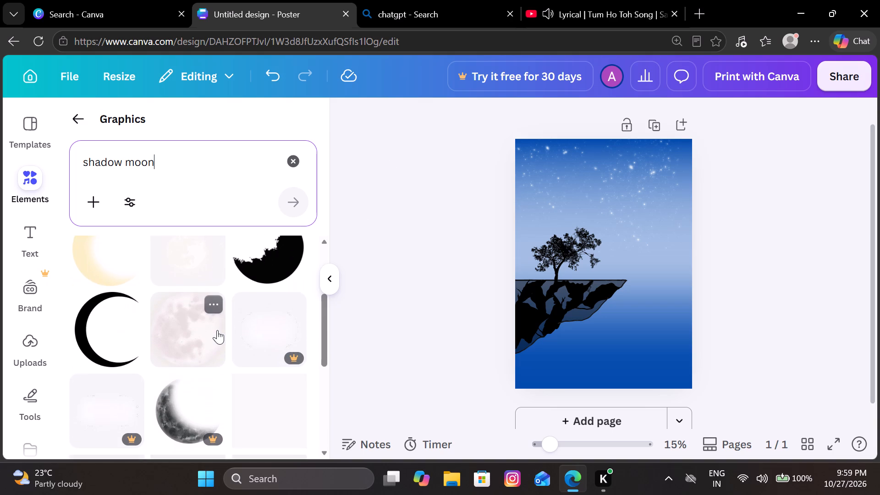
pyautogui.scroll(-2, 217, 330)
pyautogui.click(184, 327)
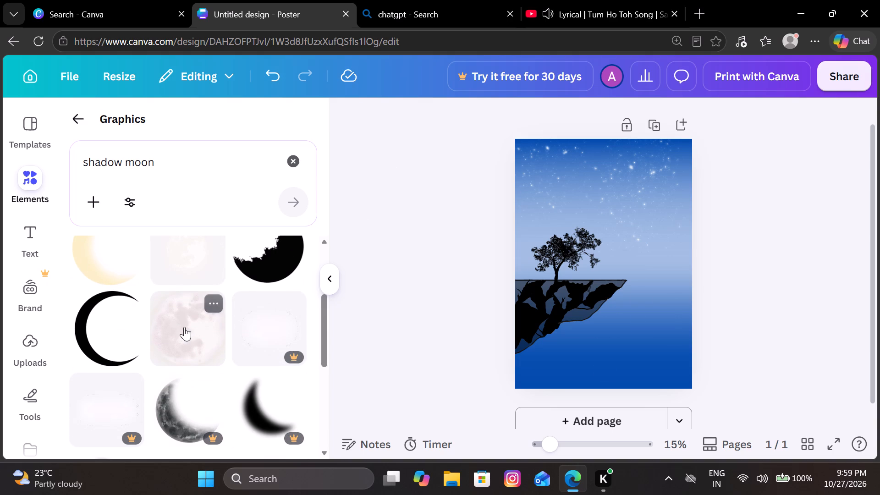
# Shrink the full moon to a small size and place it among the stars in the poster's upper-right sky.
pyautogui.moveTo(672, 337); pyautogui.dragTo(561, 221)
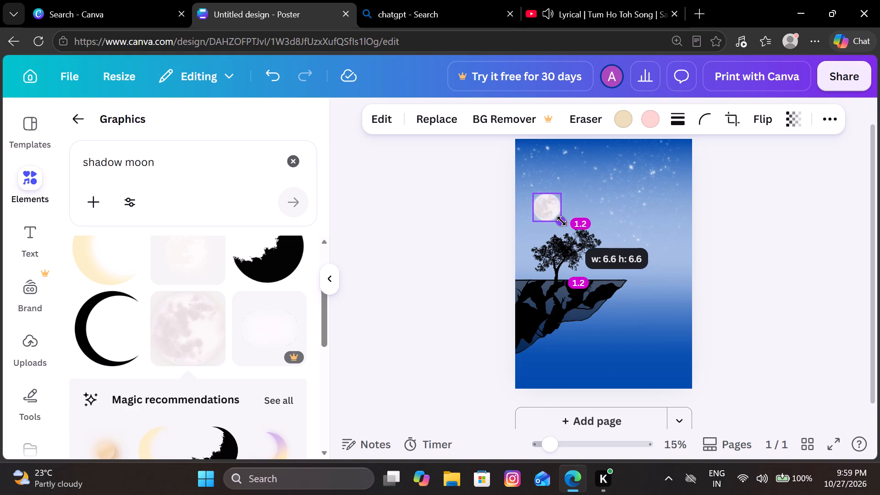
pyautogui.moveTo(561, 221); pyautogui.dragTo(561, 221)
pyautogui.moveTo(544, 205); pyautogui.dragTo(649, 187)
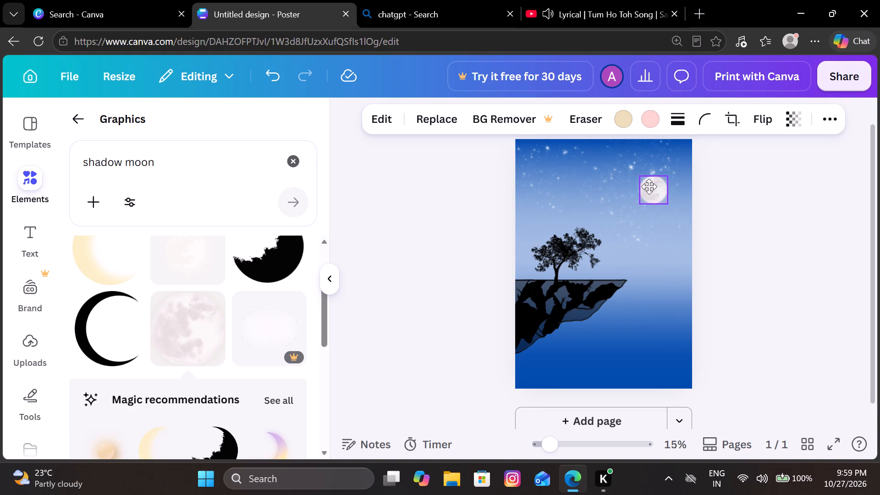
pyautogui.moveTo(649, 187); pyautogui.dragTo(646, 184)
pyautogui.moveTo(666, 206); pyautogui.dragTo(666, 205)
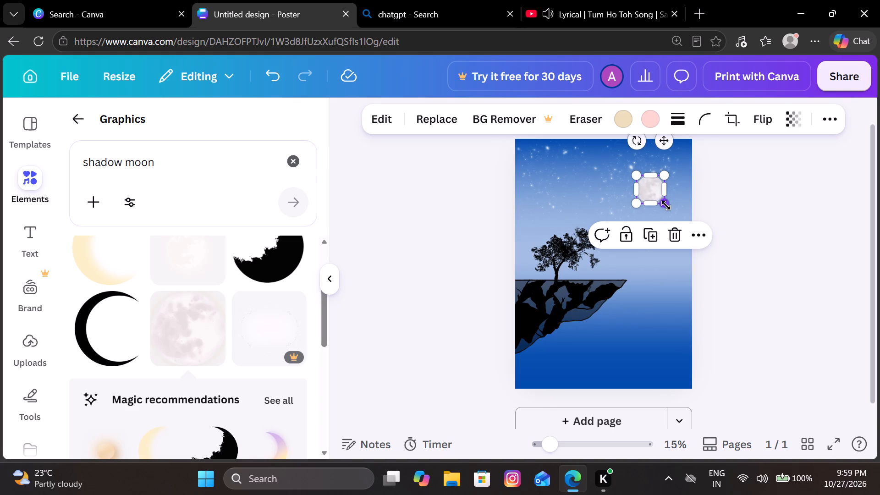
pyautogui.moveTo(666, 205); pyautogui.dragTo(660, 200)
pyautogui.moveTo(649, 187); pyautogui.dragTo(645, 183)
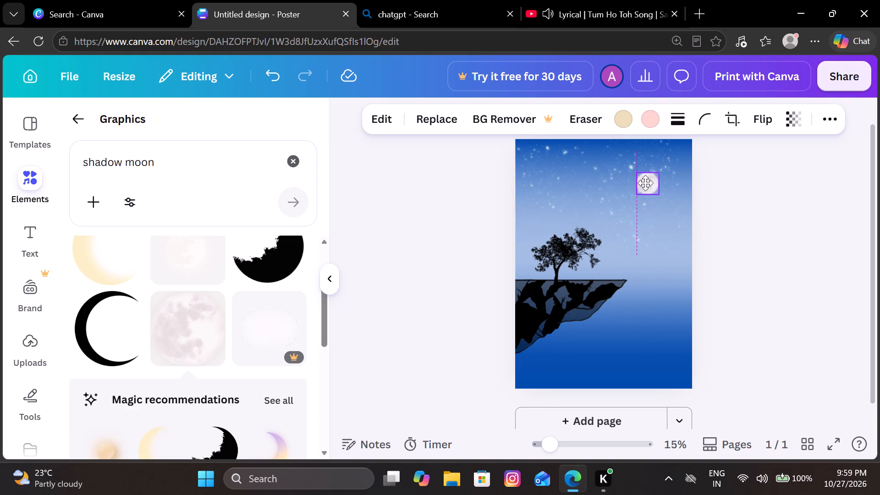
pyautogui.moveTo(645, 183); pyautogui.dragTo(641, 181)
pyautogui.click(770, 222)
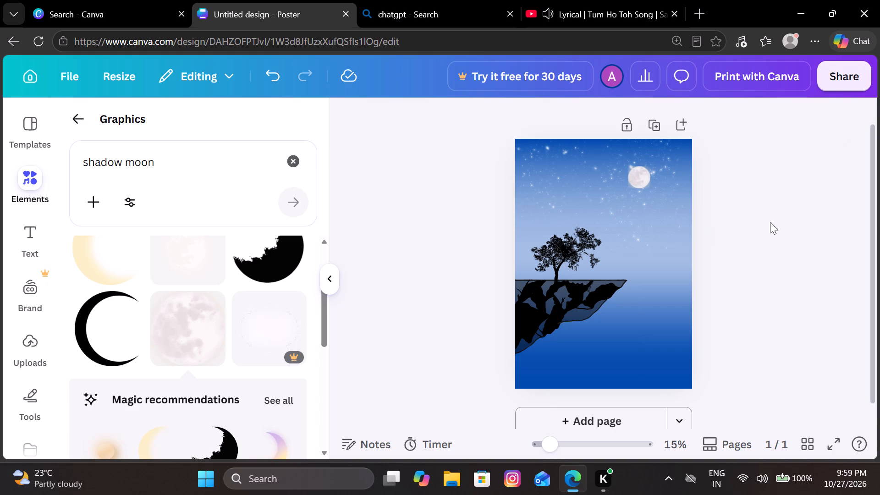
# Use the Pixel Eraser on the moon graphic to erase the faint background around its upper-left corner and top edge.
pyautogui.click(631, 179)
pyautogui.click(569, 120)
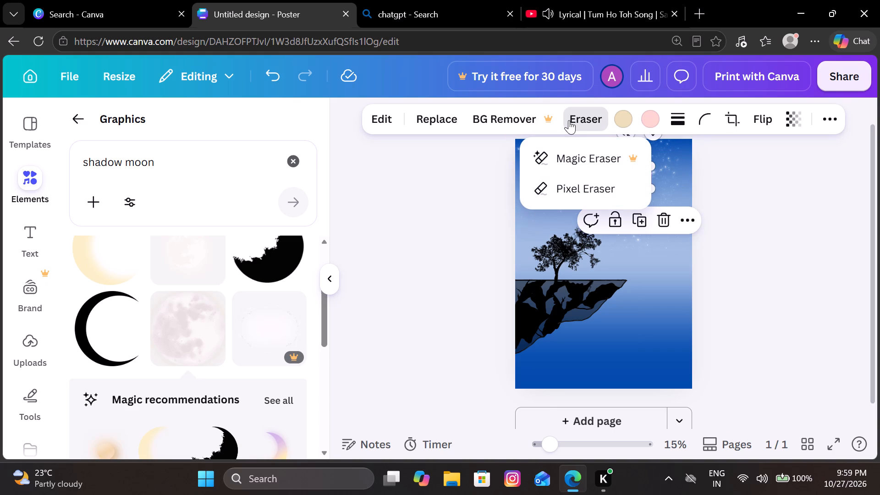
pyautogui.click(583, 121)
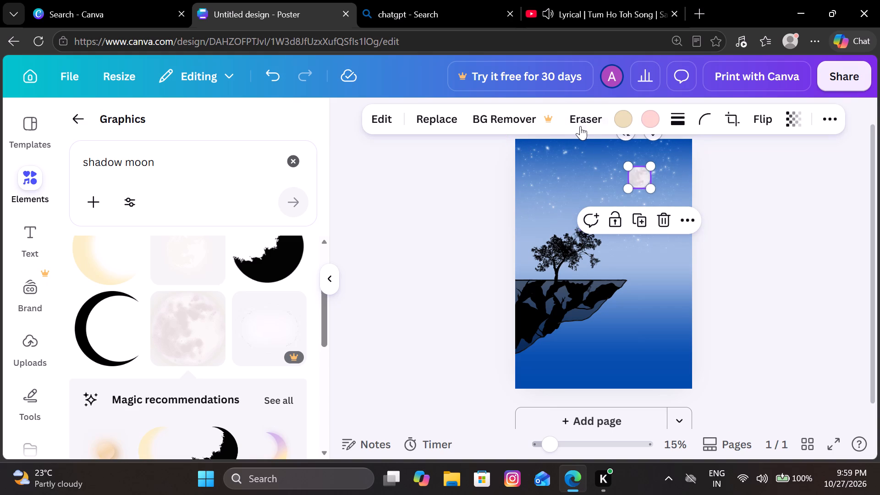
pyautogui.click(579, 121)
pyautogui.click(579, 187)
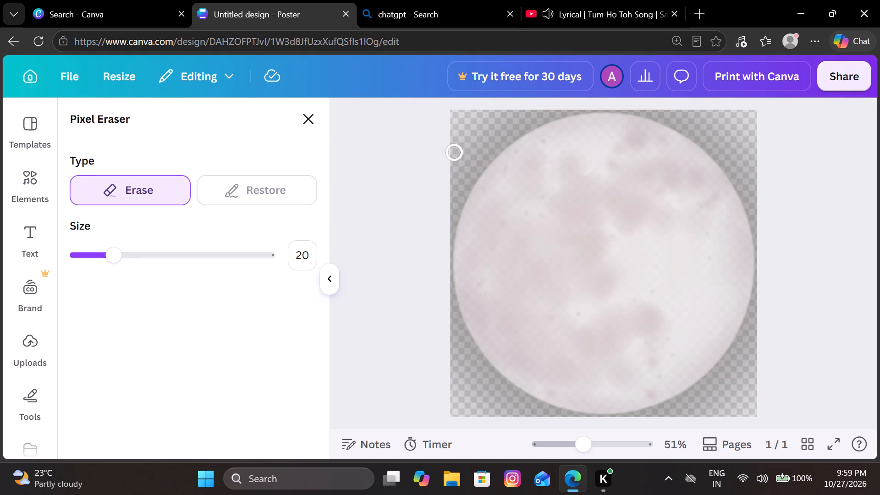
pyautogui.moveTo(455, 153); pyautogui.dragTo(513, 105)
pyautogui.moveTo(513, 105); pyautogui.dragTo(556, 106)
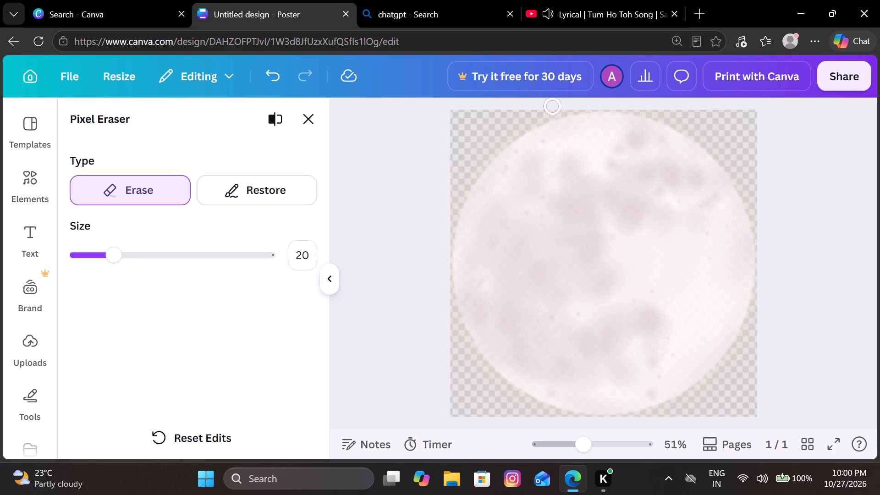
pyautogui.moveTo(481, 123); pyautogui.dragTo(540, 105)
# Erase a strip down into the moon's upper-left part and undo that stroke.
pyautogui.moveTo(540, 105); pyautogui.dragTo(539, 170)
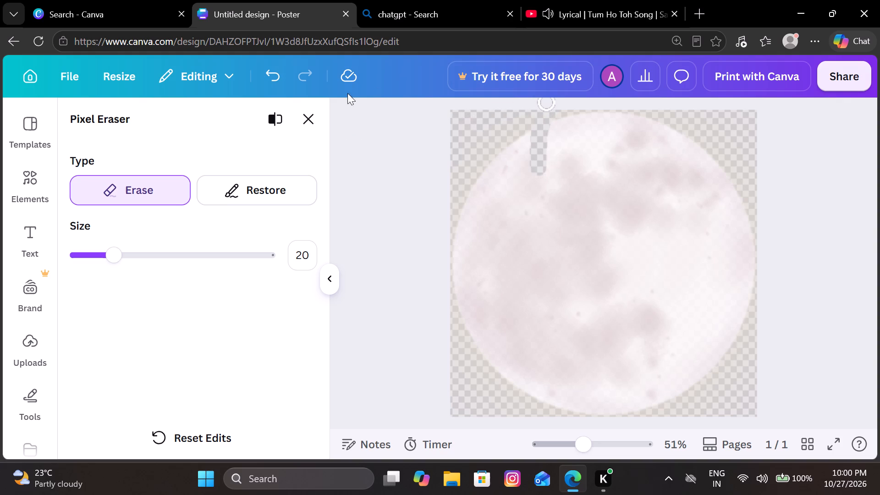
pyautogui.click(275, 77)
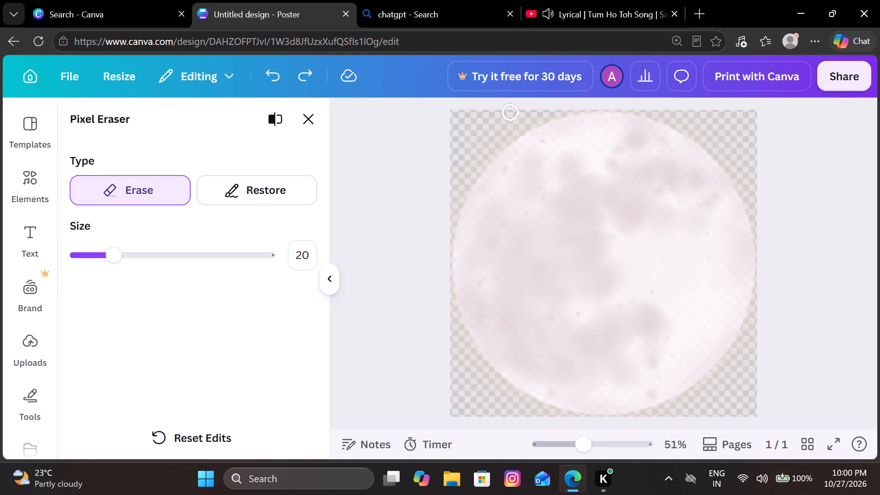
# Erase the faint background along the moon's left side, from the upper-left curve down past the lower-left corner.
pyautogui.moveTo(511, 115); pyautogui.dragTo(513, 125)
pyautogui.moveTo(513, 125); pyautogui.dragTo(448, 204)
pyautogui.moveTo(448, 204); pyautogui.dragTo(447, 237)
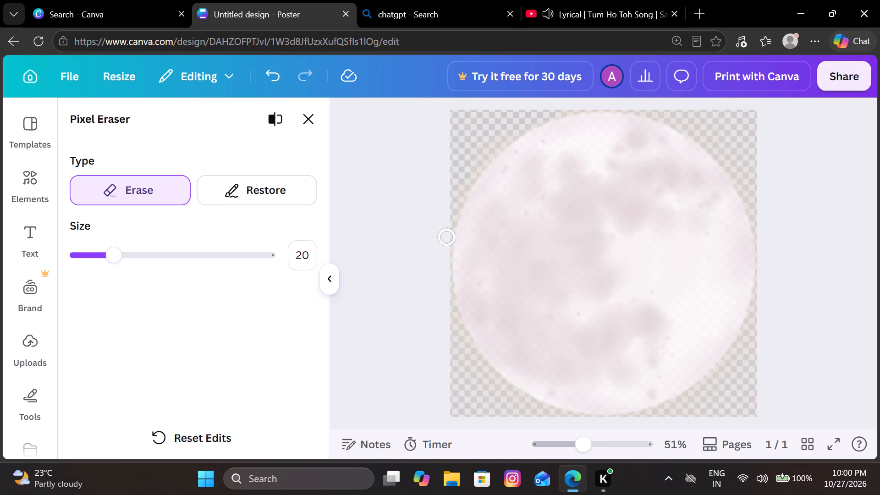
pyautogui.moveTo(442, 281); pyautogui.dragTo(444, 285)
pyautogui.moveTo(444, 285); pyautogui.dragTo(451, 353)
pyautogui.moveTo(451, 353); pyautogui.dragTo(484, 464)
# Erase the faint background along the moon's bottom edge, from the lower-left corner to the lower-right corner.
pyautogui.moveTo(478, 418); pyautogui.dragTo(533, 418)
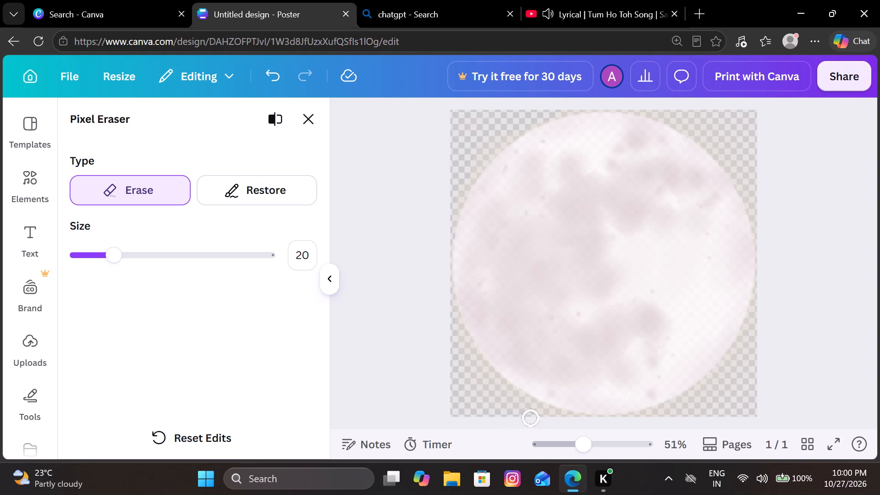
pyautogui.moveTo(533, 418); pyautogui.dragTo(589, 425)
pyautogui.moveTo(589, 425); pyautogui.dragTo(639, 423)
pyautogui.moveTo(639, 423); pyautogui.dragTo(668, 420)
pyautogui.moveTo(668, 420); pyautogui.dragTo(733, 409)
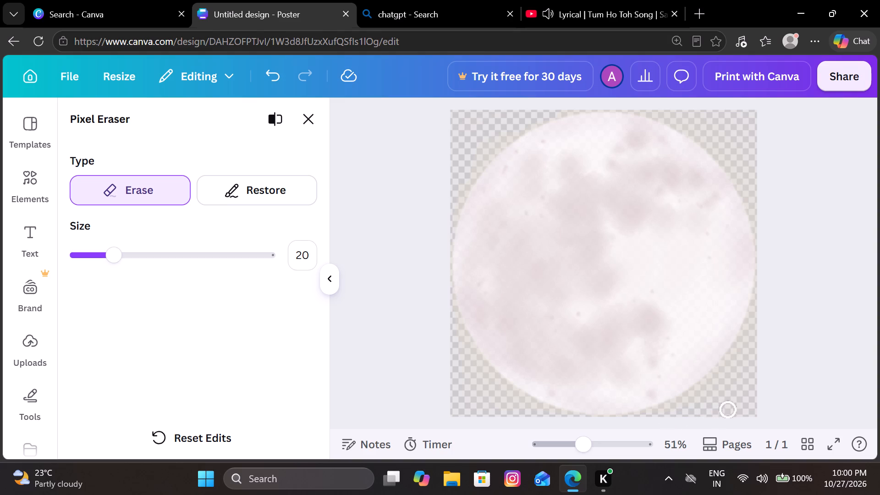
# Erase the remaining faint background around the moon's lower-right curve, between its bottom and right edges.
pyautogui.moveTo(733, 409); pyautogui.dragTo(698, 412)
pyautogui.moveTo(698, 412); pyautogui.dragTo(752, 342)
pyautogui.moveTo(752, 342); pyautogui.dragTo(760, 323)
pyautogui.moveTo(760, 323); pyautogui.dragTo(759, 316)
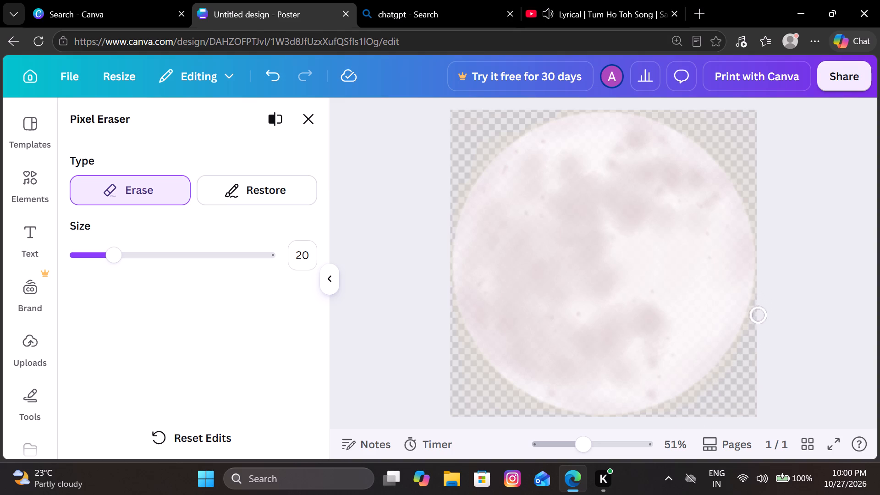
pyautogui.moveTo(759, 316); pyautogui.dragTo(721, 377)
pyautogui.moveTo(721, 377); pyautogui.dragTo(685, 407)
# Erase the faint background along the moon's upper-right curve, from its top down to its right edge, and close the Pixel Eraser.
pyautogui.moveTo(633, 102); pyautogui.dragTo(655, 110)
pyautogui.moveTo(655, 110); pyautogui.dragTo(699, 123)
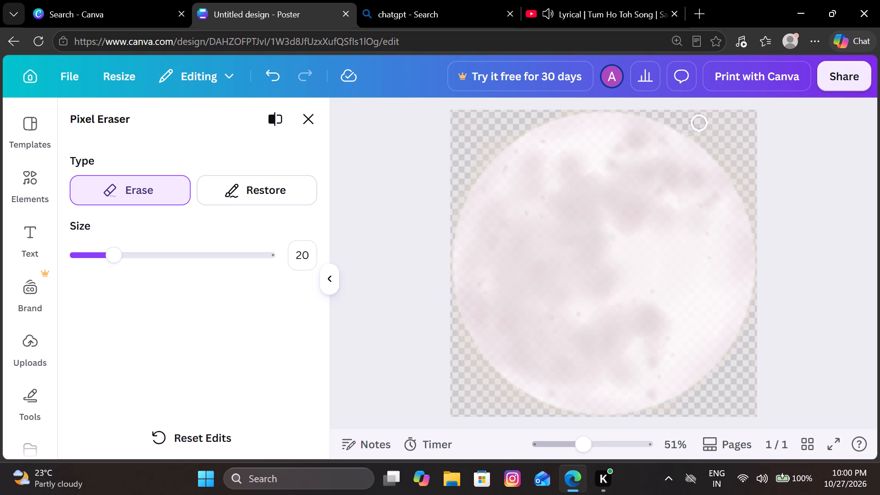
pyautogui.moveTo(699, 123); pyautogui.dragTo(718, 141)
pyautogui.moveTo(718, 141); pyautogui.dragTo(750, 187)
pyautogui.moveTo(750, 187); pyautogui.dragTo(759, 214)
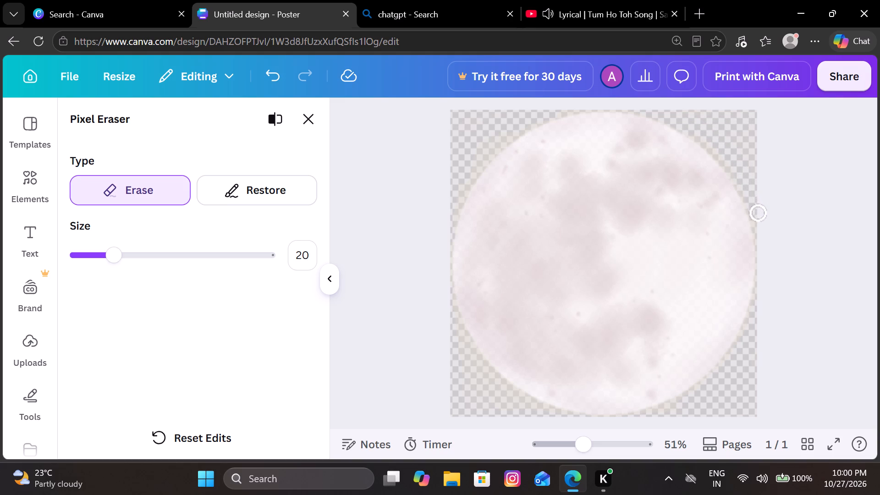
pyautogui.moveTo(759, 214); pyautogui.dragTo(775, 293)
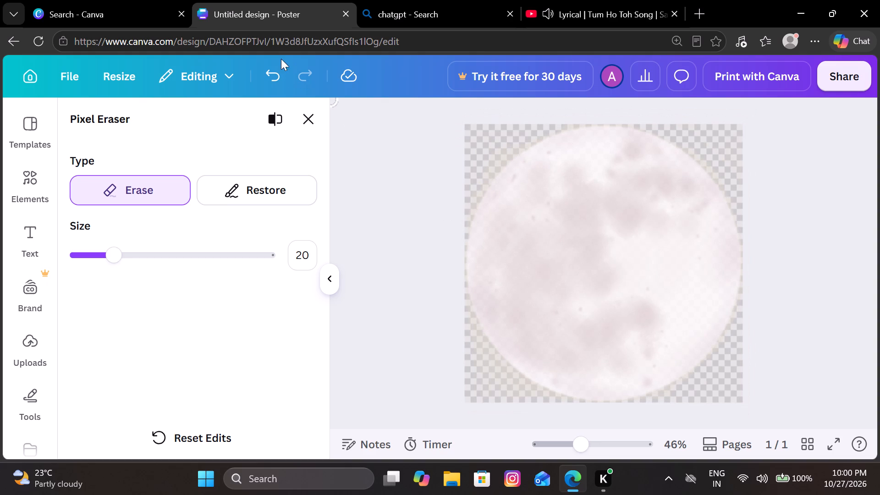
pyautogui.click(305, 126)
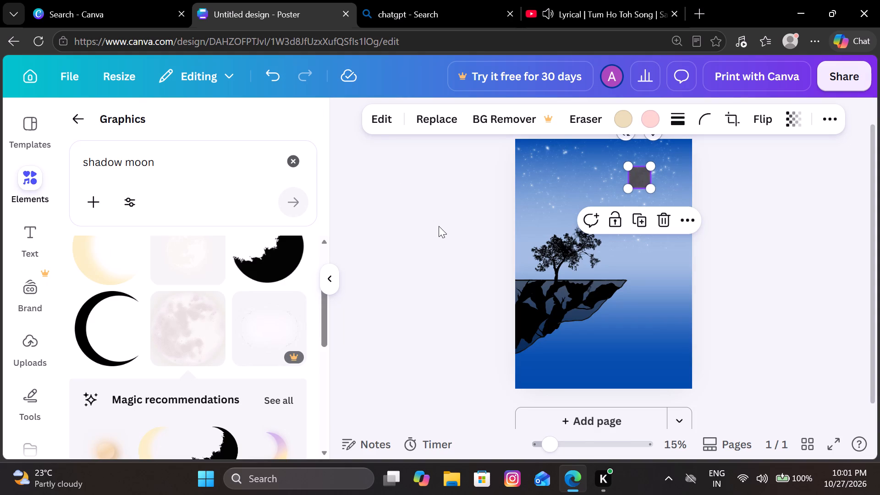
# Reopen the moon in the Pixel Eraser and erase the leftover background around its lower-left curve, from the left edge to the bottom.
pyautogui.click(715, 181)
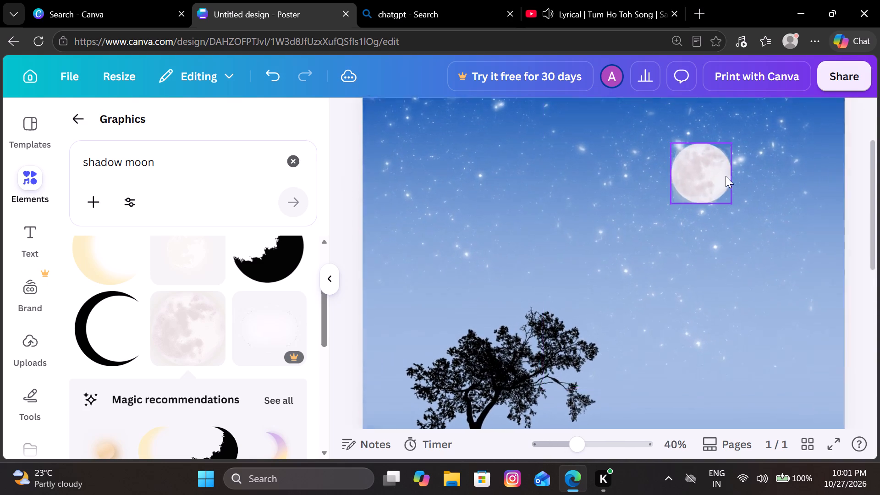
pyautogui.hscroll(-1, 726, 176)
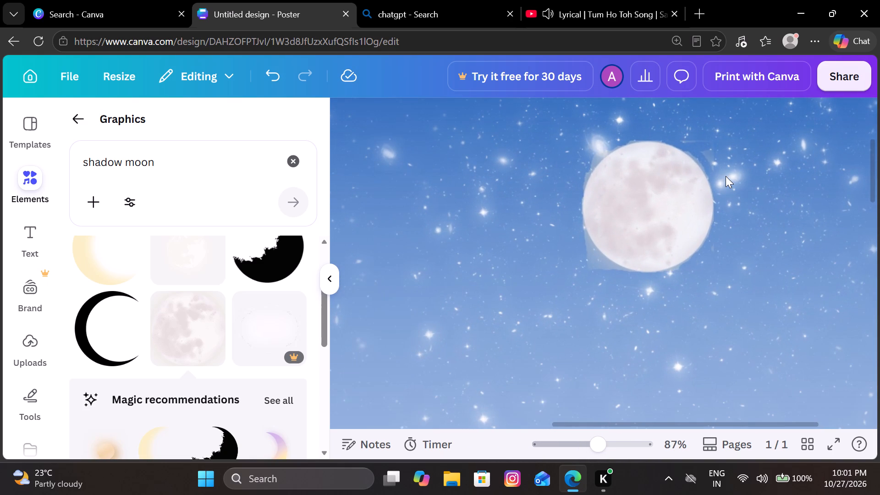
pyautogui.click(599, 187)
pyautogui.click(586, 110)
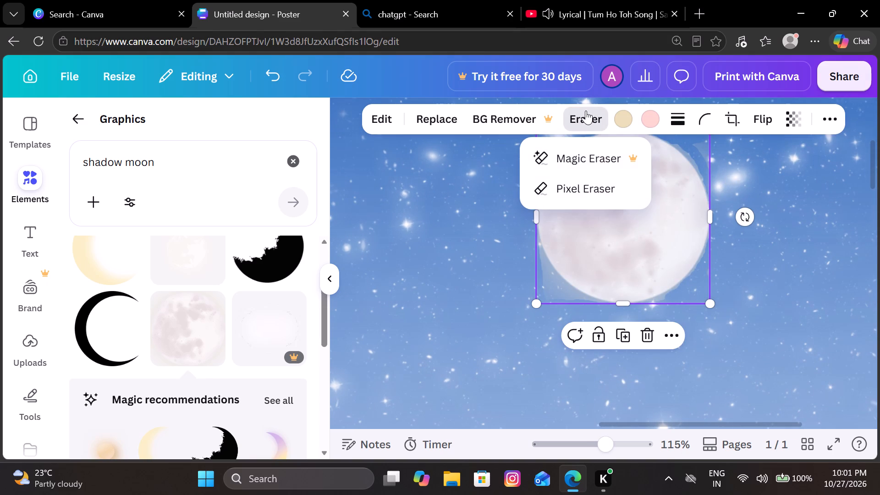
pyautogui.click(577, 185)
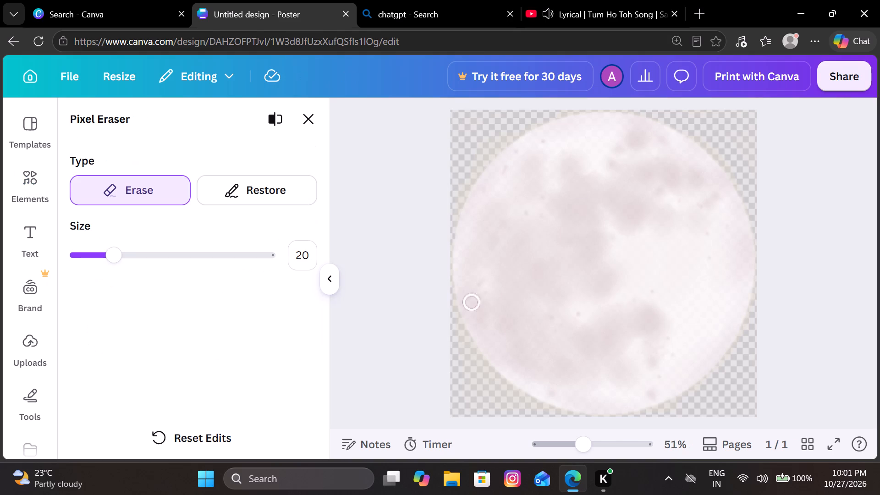
pyautogui.moveTo(440, 346); pyautogui.dragTo(502, 413)
pyautogui.moveTo(502, 413); pyautogui.dragTo(483, 373)
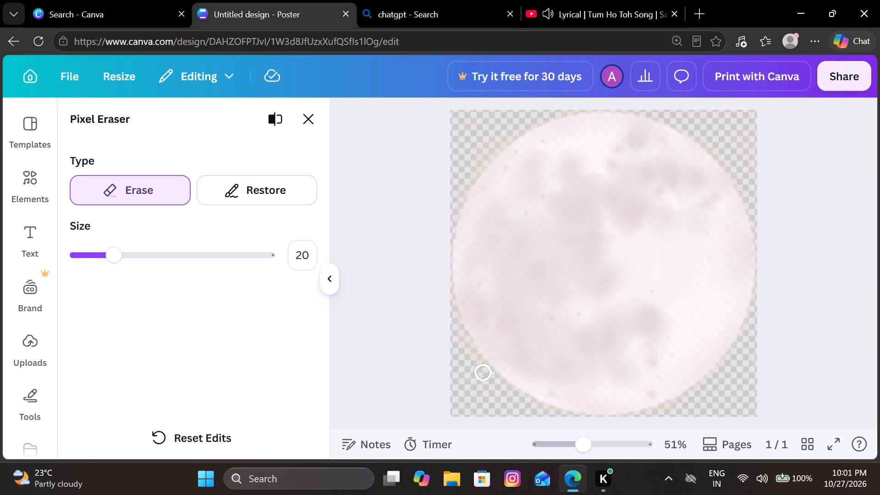
pyautogui.moveTo(483, 373); pyautogui.dragTo(449, 313)
pyautogui.moveTo(449, 313); pyautogui.dragTo(451, 314)
pyautogui.moveTo(451, 314); pyautogui.dragTo(473, 354)
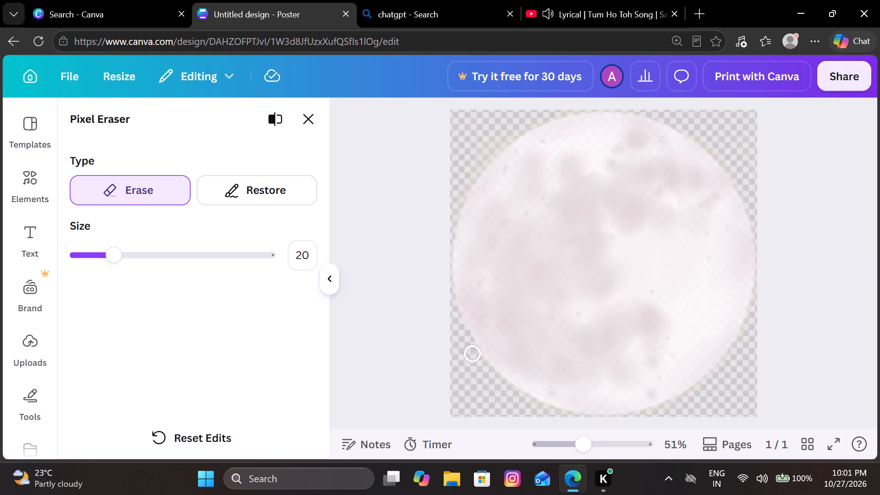
pyautogui.moveTo(473, 354); pyautogui.dragTo(518, 397)
pyautogui.moveTo(518, 397); pyautogui.dragTo(563, 418)
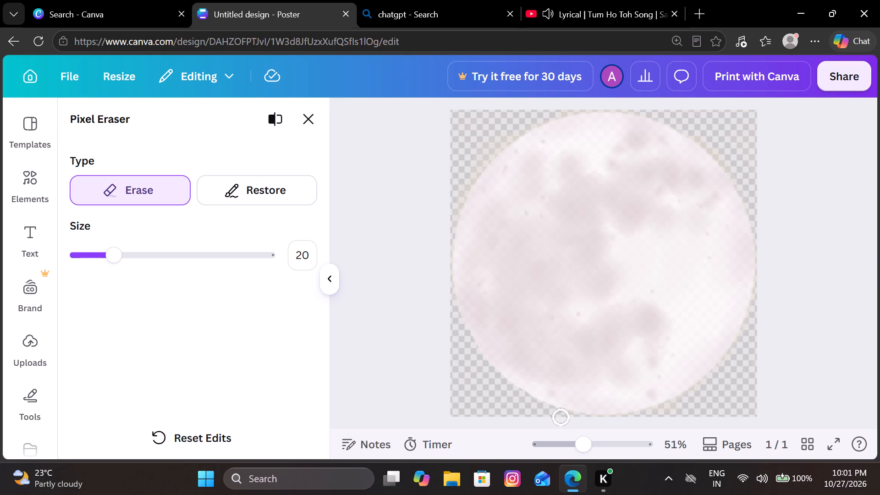
pyautogui.moveTo(563, 418); pyautogui.dragTo(597, 472)
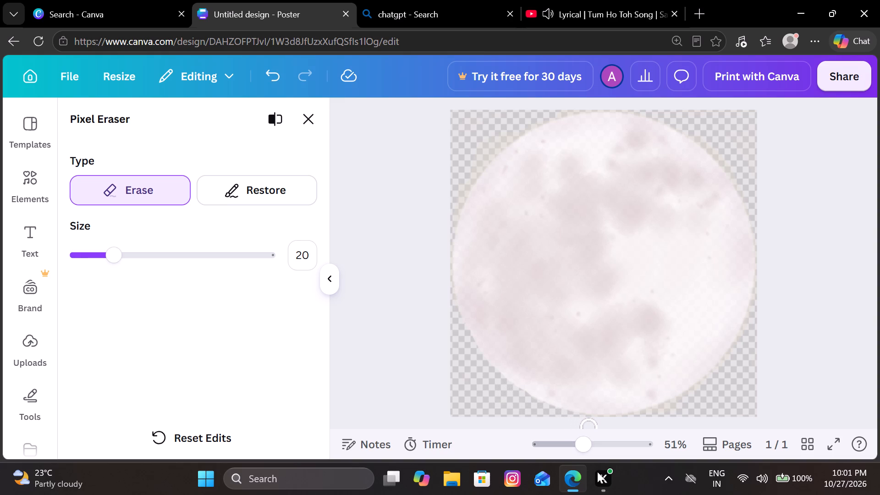
# Erase the leftover background along the moon's lower-right curve, from its bottom up towards its right edge.
pyautogui.moveTo(598, 425); pyautogui.dragTo(599, 425)
pyautogui.moveTo(599, 425); pyautogui.dragTo(657, 416)
pyautogui.moveTo(657, 416); pyautogui.dragTo(702, 393)
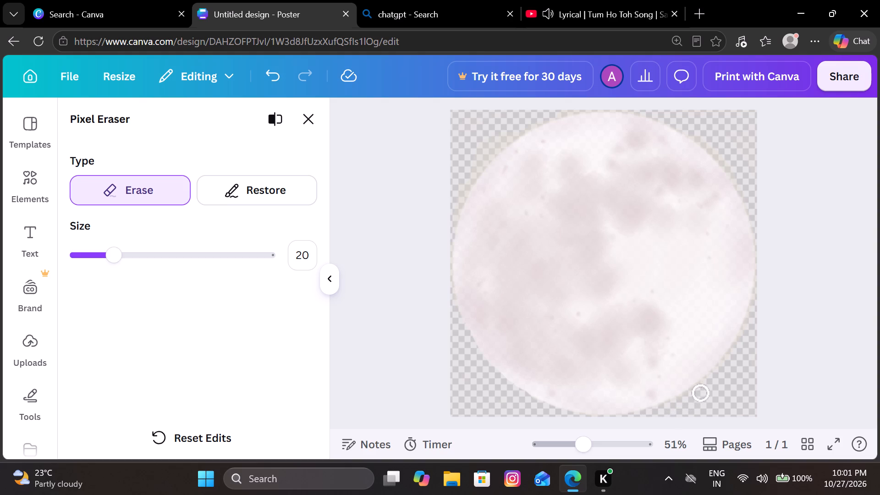
pyautogui.moveTo(702, 393); pyautogui.dragTo(736, 356)
pyautogui.moveTo(736, 356); pyautogui.dragTo(814, 308)
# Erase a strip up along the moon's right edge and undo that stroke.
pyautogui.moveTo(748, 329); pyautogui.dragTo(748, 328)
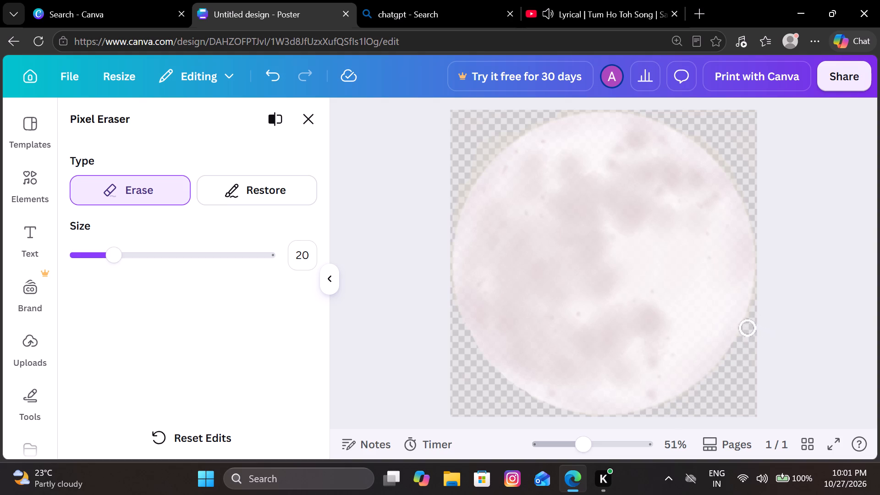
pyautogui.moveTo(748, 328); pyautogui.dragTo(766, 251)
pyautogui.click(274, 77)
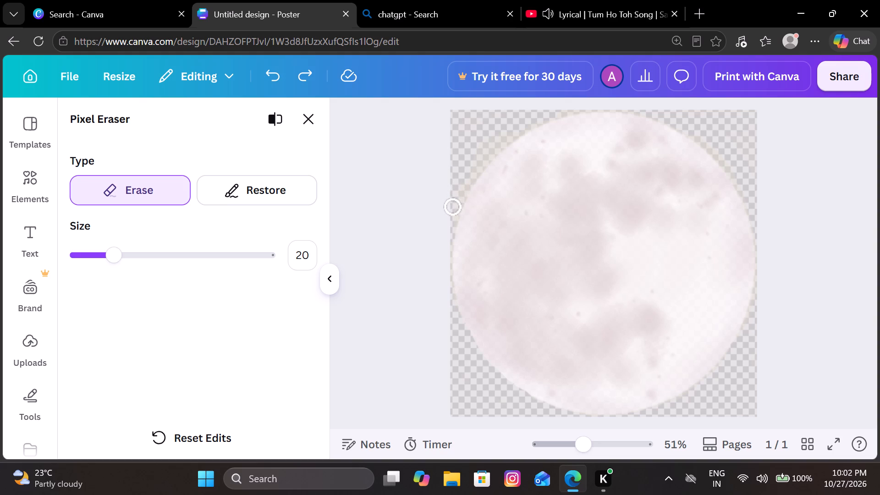
# Erase the leftover background along the moon's upper-left curve, between its left edge and top, and close the Pixel Eraser.
pyautogui.moveTo(449, 219); pyautogui.dragTo(461, 185)
pyautogui.moveTo(461, 185); pyautogui.dragTo(485, 150)
pyautogui.moveTo(485, 150); pyautogui.dragTo(534, 115)
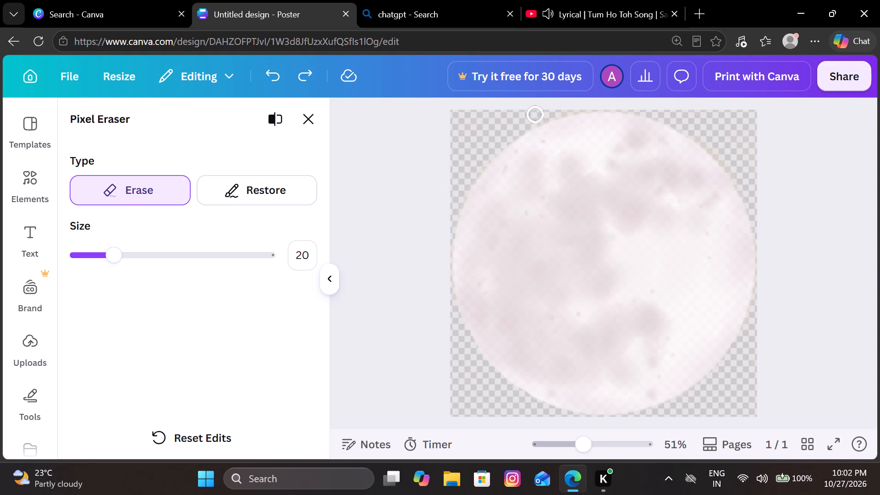
pyautogui.moveTo(534, 115); pyautogui.dragTo(468, 182)
pyautogui.moveTo(468, 182); pyautogui.dragTo(443, 235)
pyautogui.moveTo(443, 235); pyautogui.dragTo(443, 249)
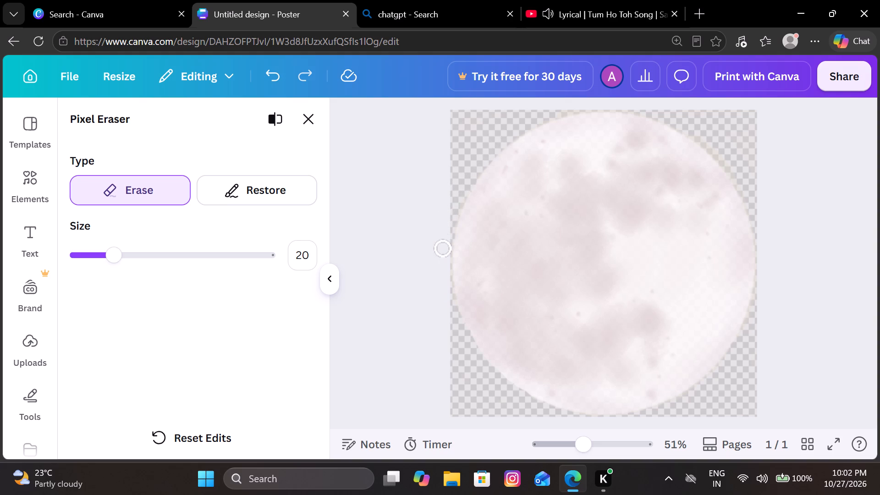
pyautogui.click(344, 82)
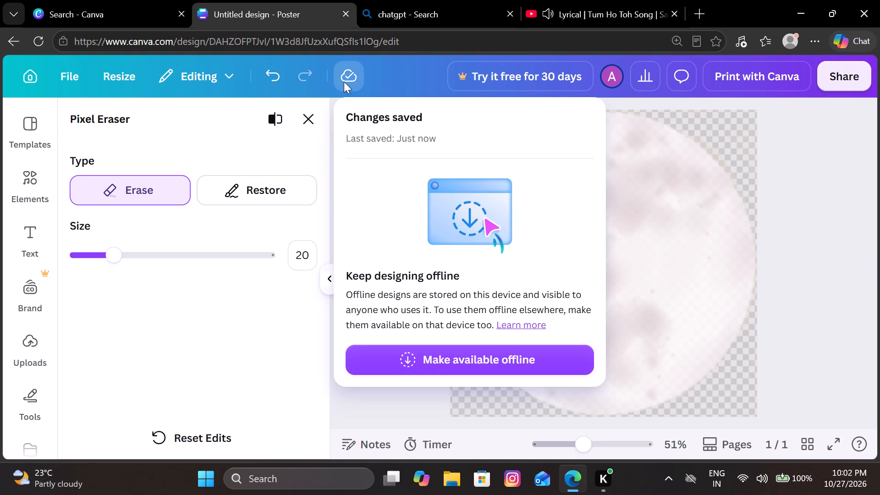
pyautogui.click(306, 125)
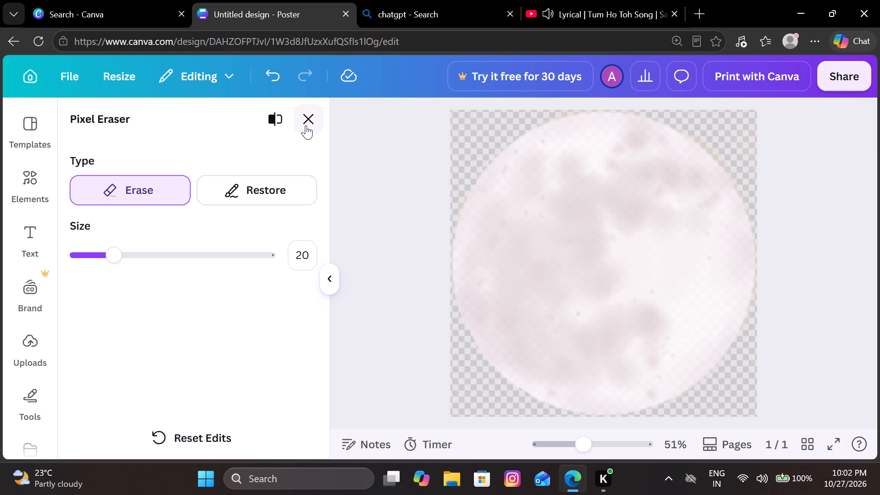
# Reopen the moon in the Pixel Eraser and erase the leftover background along its upper-right curve, from the top to the right edge.
pyautogui.click(312, 124)
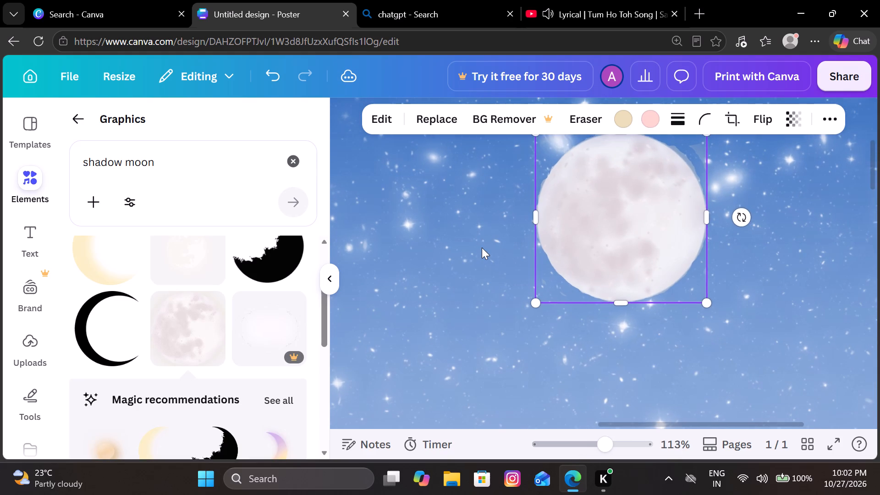
pyautogui.click(582, 118)
pyautogui.click(578, 176)
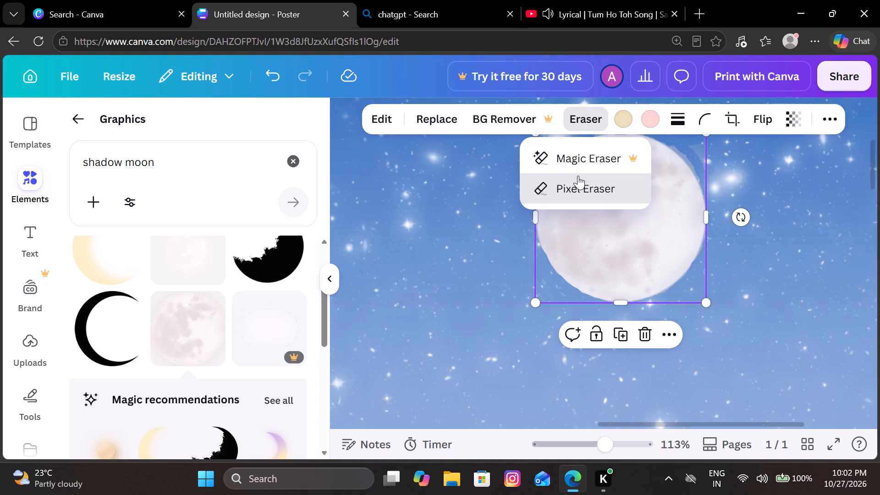
pyautogui.moveTo(726, 118); pyautogui.dragTo(768, 108)
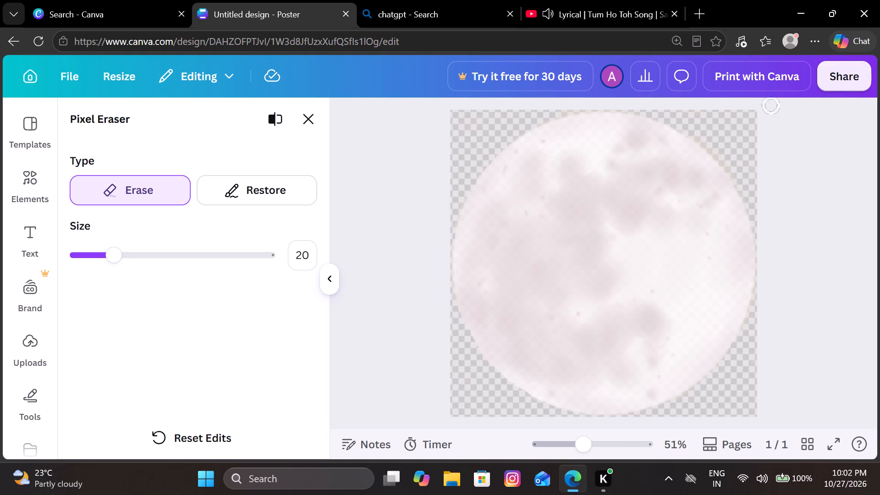
pyautogui.moveTo(768, 108); pyautogui.dragTo(699, 134)
pyautogui.moveTo(699, 134); pyautogui.dragTo(731, 164)
pyautogui.moveTo(731, 164); pyautogui.dragTo(753, 204)
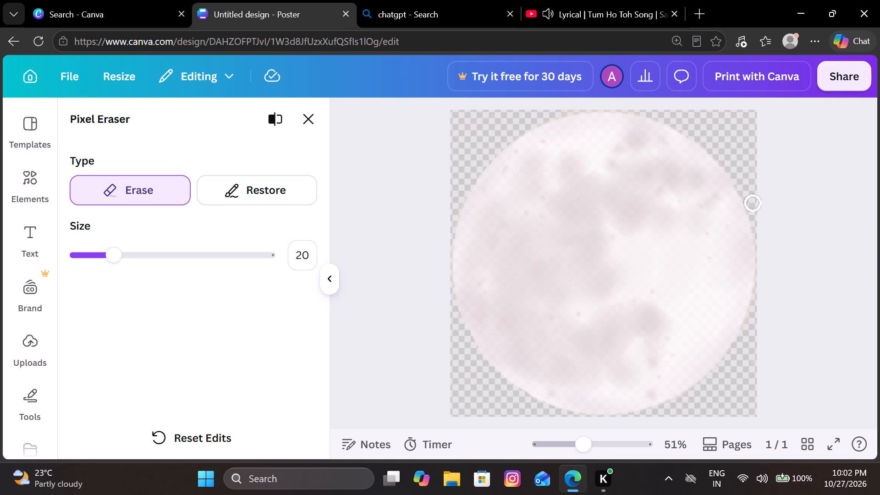
pyautogui.moveTo(753, 204); pyautogui.dragTo(642, 92)
pyautogui.moveTo(642, 92); pyautogui.dragTo(575, 99)
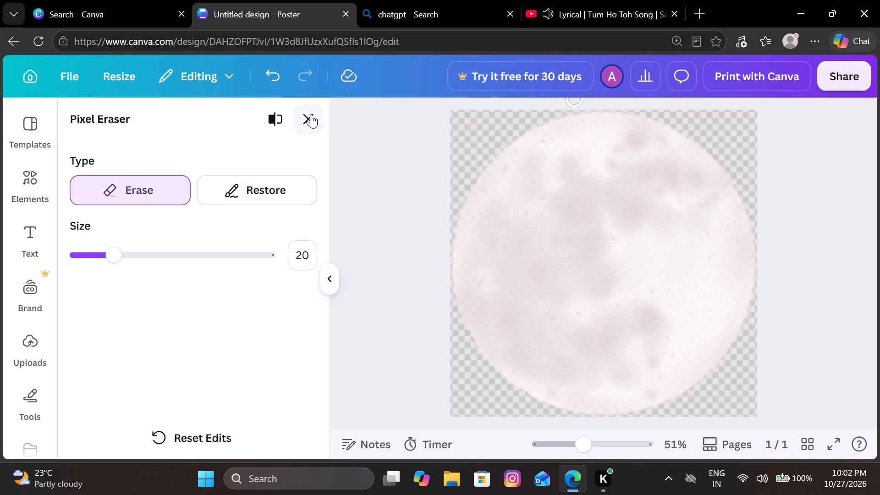
pyautogui.click(311, 114)
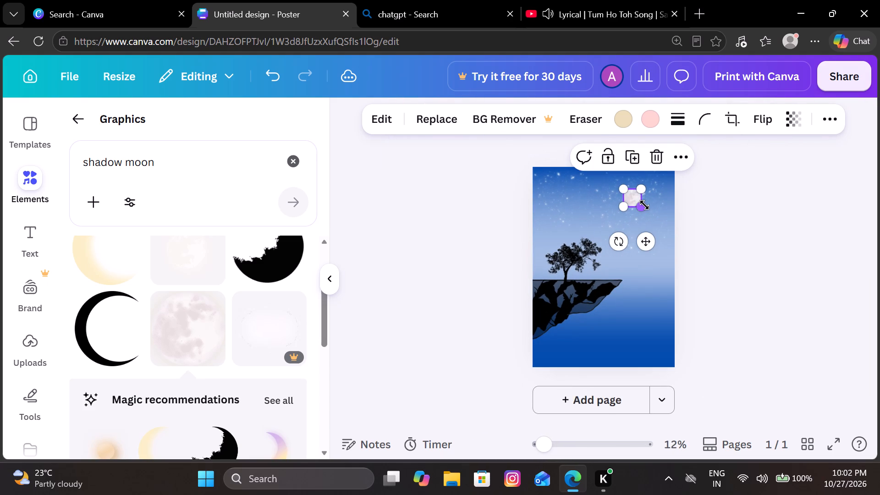
# Shrink the moon slightly in the poster's upper sky and deselect it.
pyautogui.moveTo(644, 205); pyautogui.dragTo(644, 200)
pyautogui.click(739, 212)
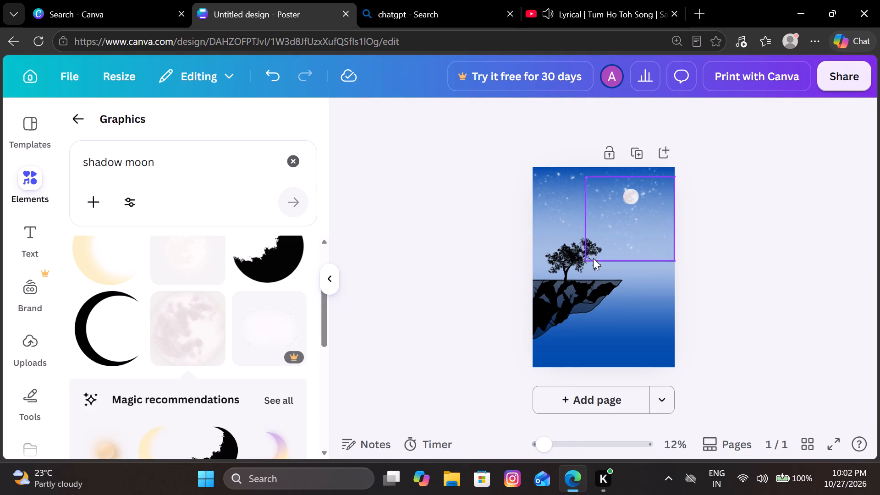
# Replace the graphics search with "birds shadow".
pyautogui.click(302, 160)
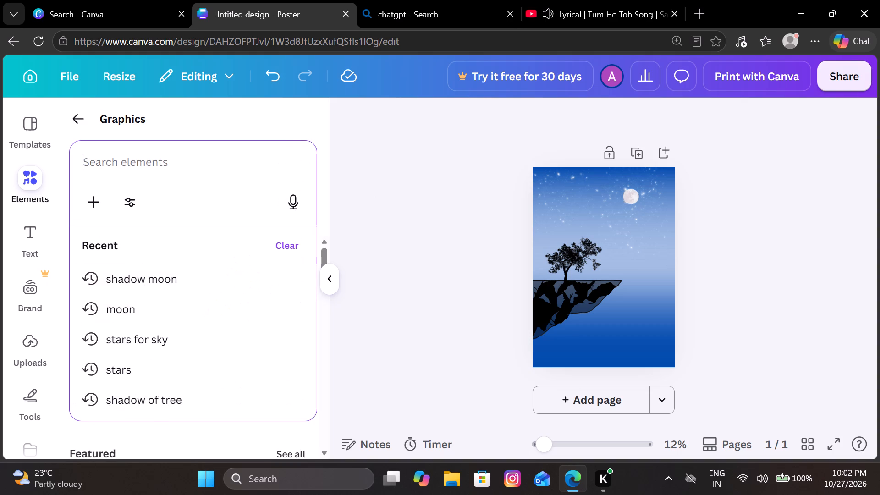
pyautogui.write('birds')
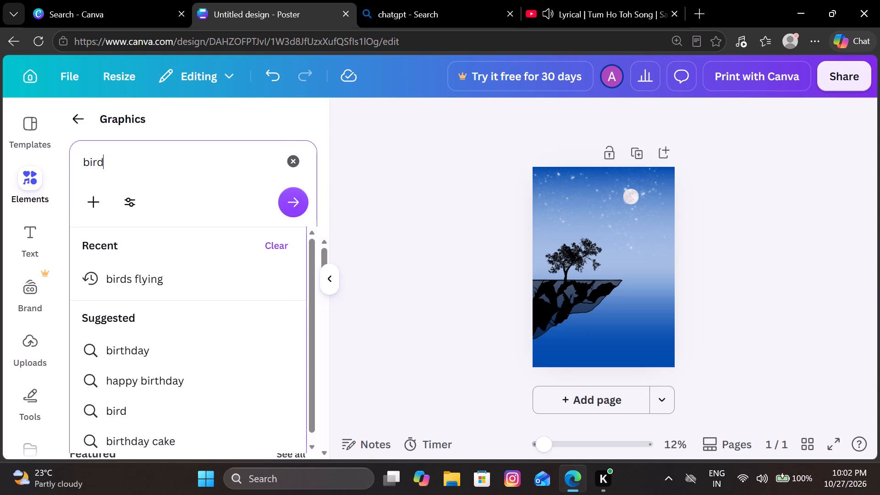
pyautogui.press('space')
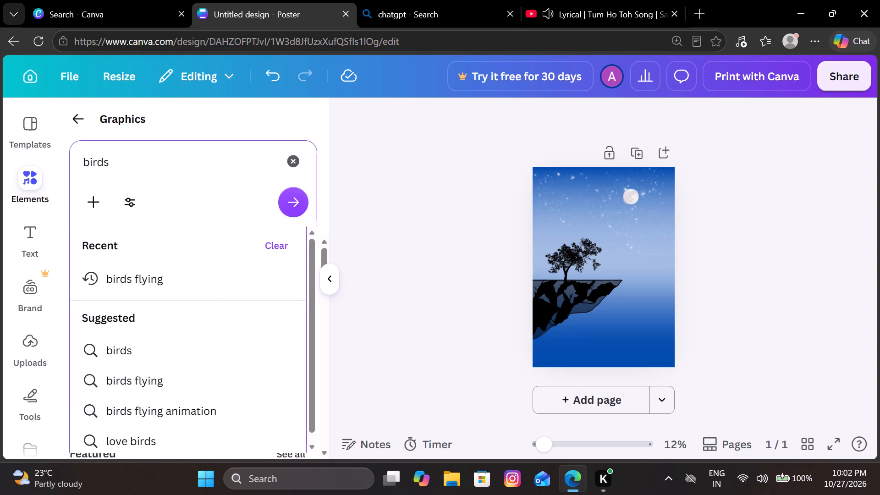
pyautogui.write('sha')
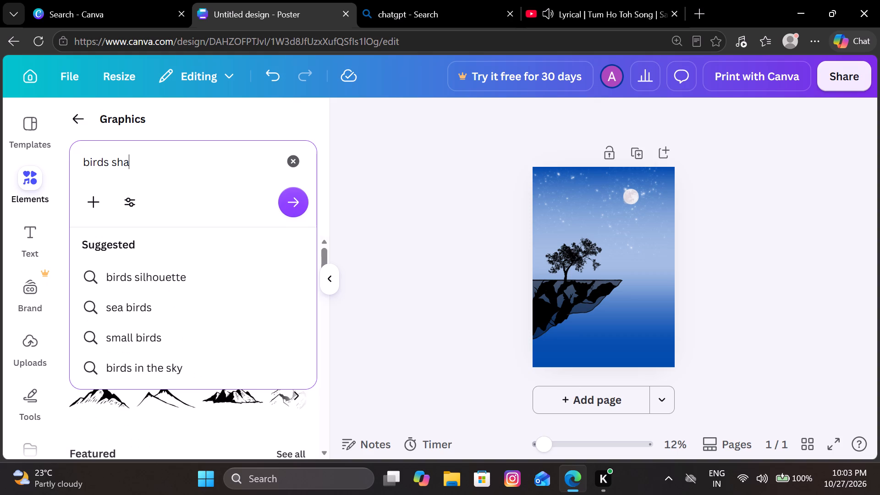
pyautogui.write('dow')
pyautogui.press('Return')
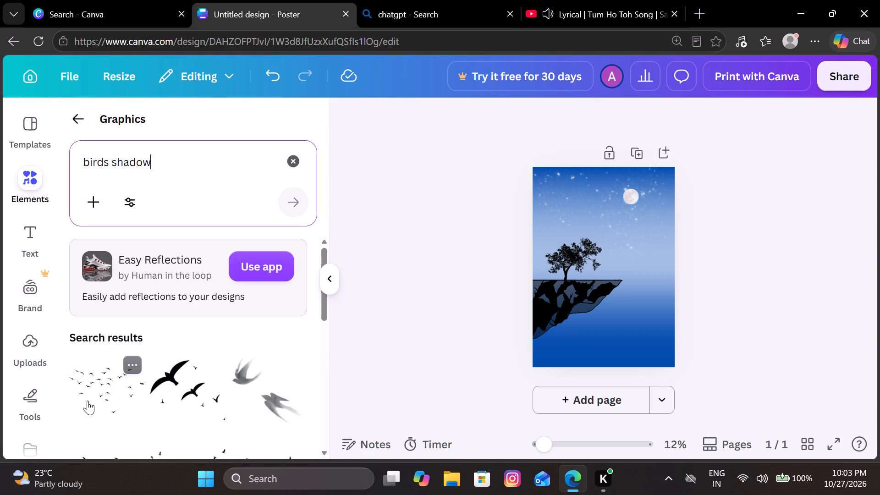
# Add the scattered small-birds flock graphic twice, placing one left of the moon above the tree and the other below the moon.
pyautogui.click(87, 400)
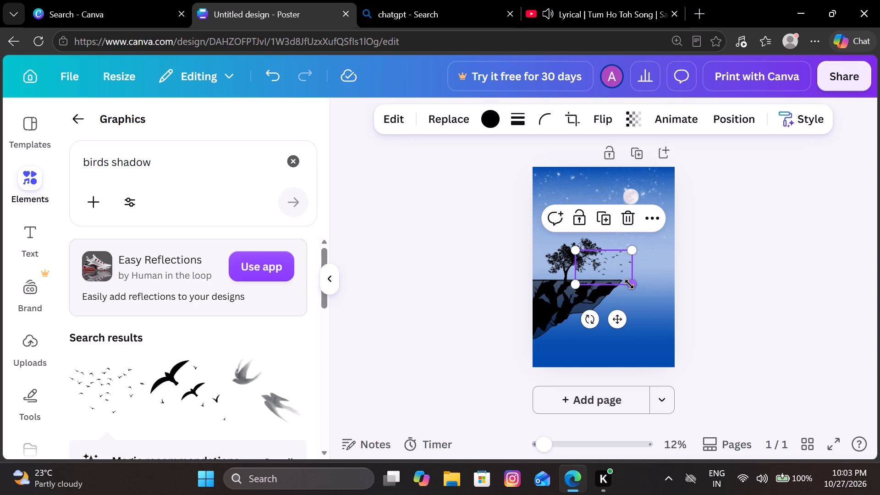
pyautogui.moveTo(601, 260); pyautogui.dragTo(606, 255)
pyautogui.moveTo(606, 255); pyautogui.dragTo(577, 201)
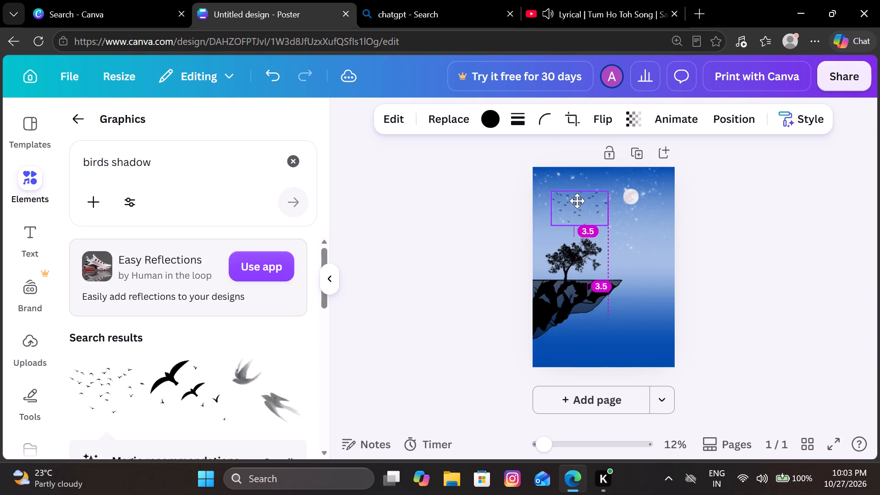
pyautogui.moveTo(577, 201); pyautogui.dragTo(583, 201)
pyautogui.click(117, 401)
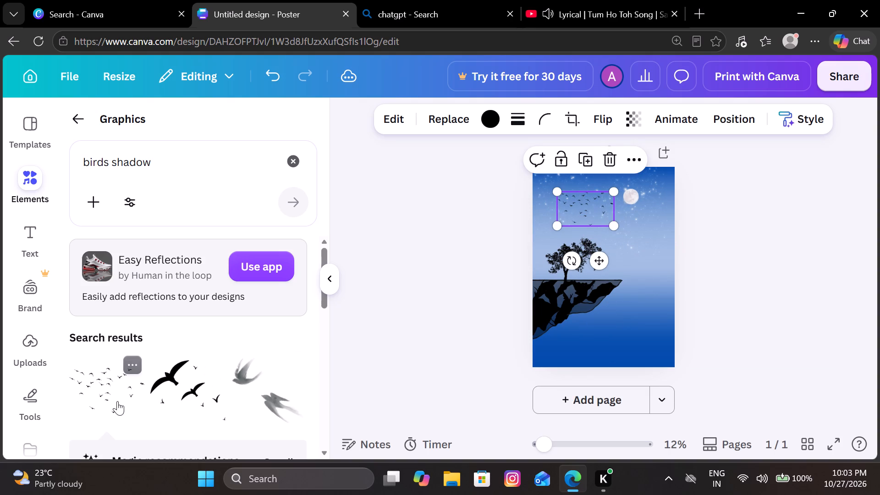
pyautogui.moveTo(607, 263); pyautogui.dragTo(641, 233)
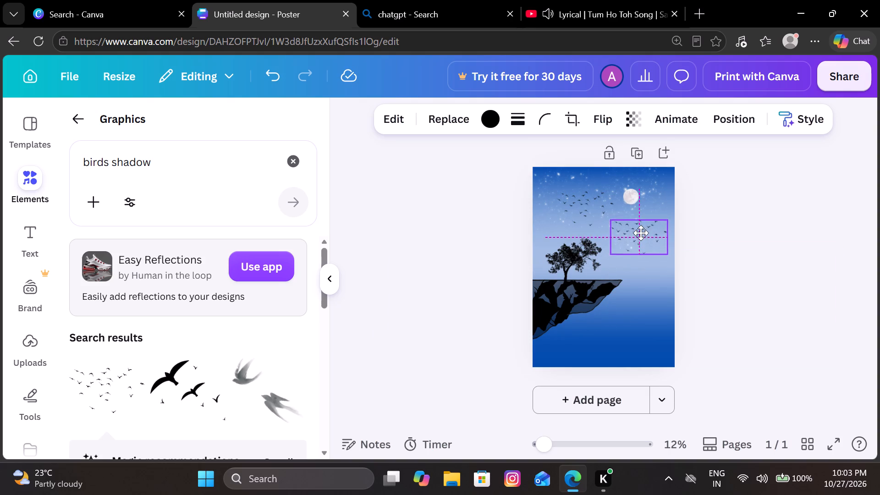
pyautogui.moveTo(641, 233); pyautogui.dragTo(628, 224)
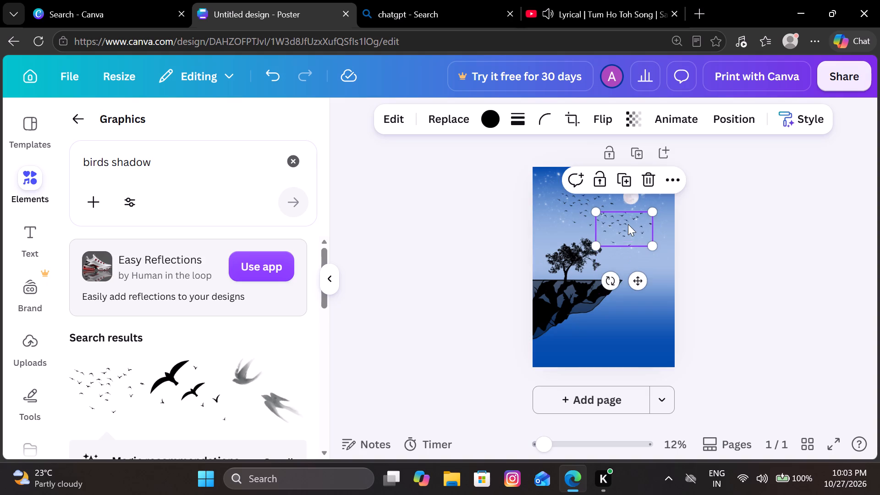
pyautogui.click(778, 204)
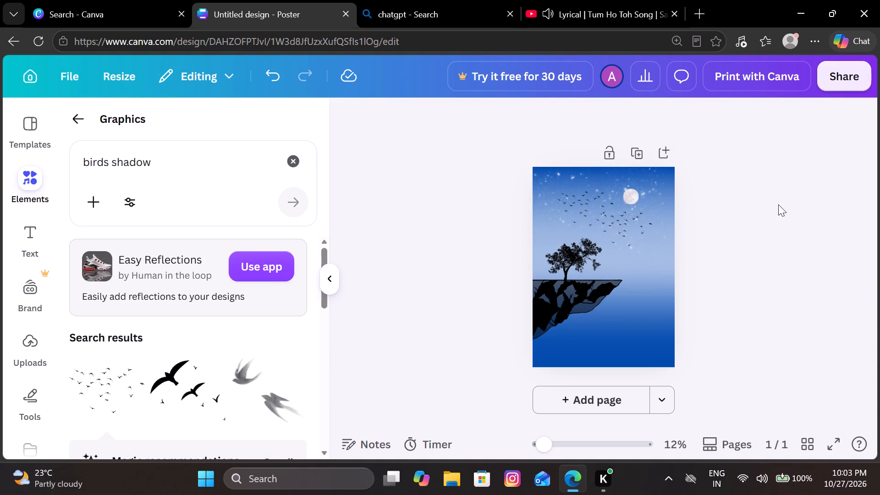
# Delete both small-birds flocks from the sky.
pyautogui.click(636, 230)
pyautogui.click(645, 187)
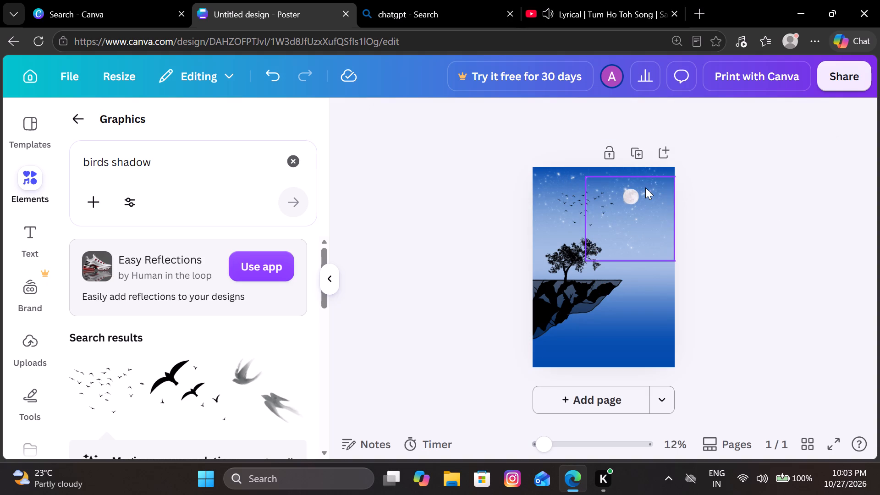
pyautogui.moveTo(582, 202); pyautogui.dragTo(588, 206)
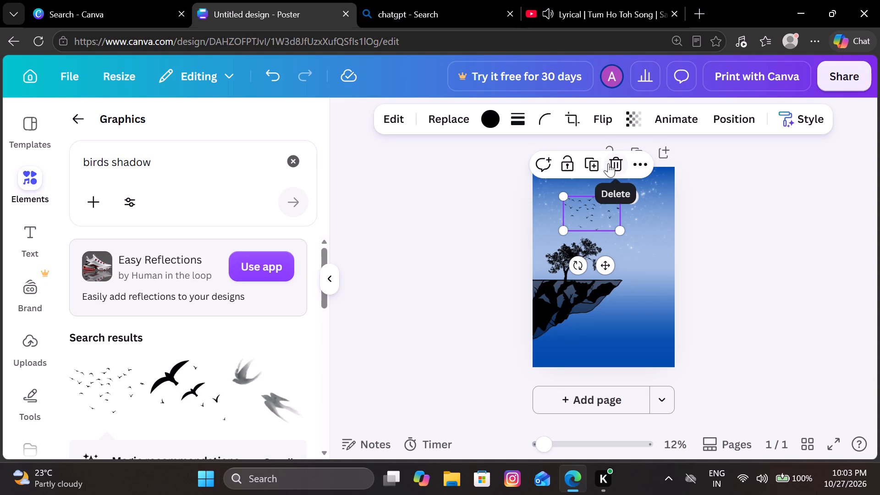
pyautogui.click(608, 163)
# Insert the recommended black graphic of a few large flying birds, shrink it and place it in the sky above the tree.
pyautogui.scroll(-1, 242, 396)
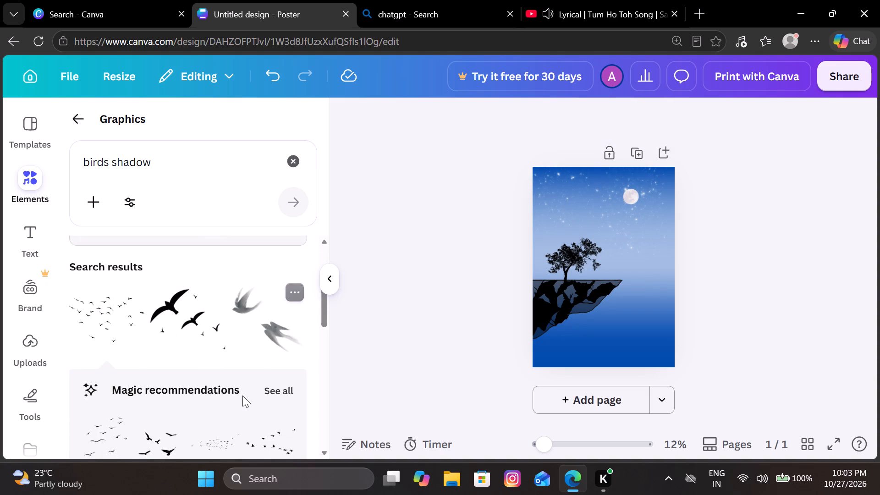
pyautogui.scroll(-2, 242, 396)
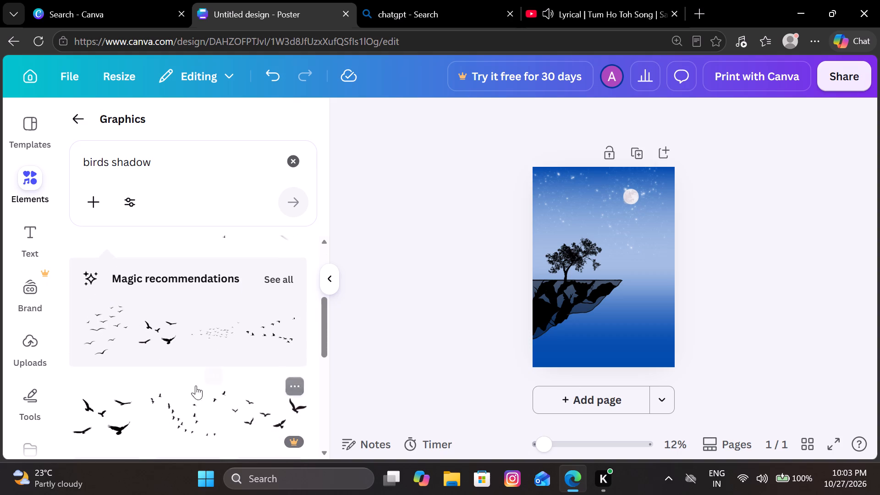
pyautogui.click(157, 338)
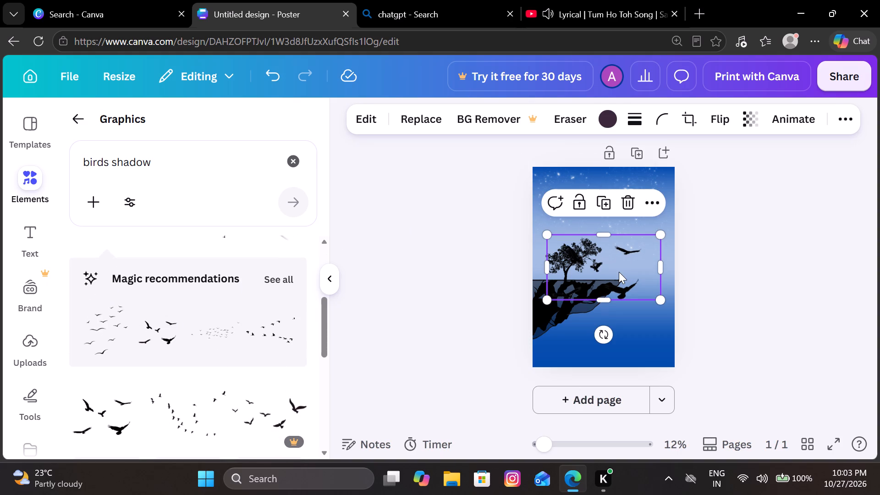
pyautogui.moveTo(619, 272); pyautogui.dragTo(637, 242)
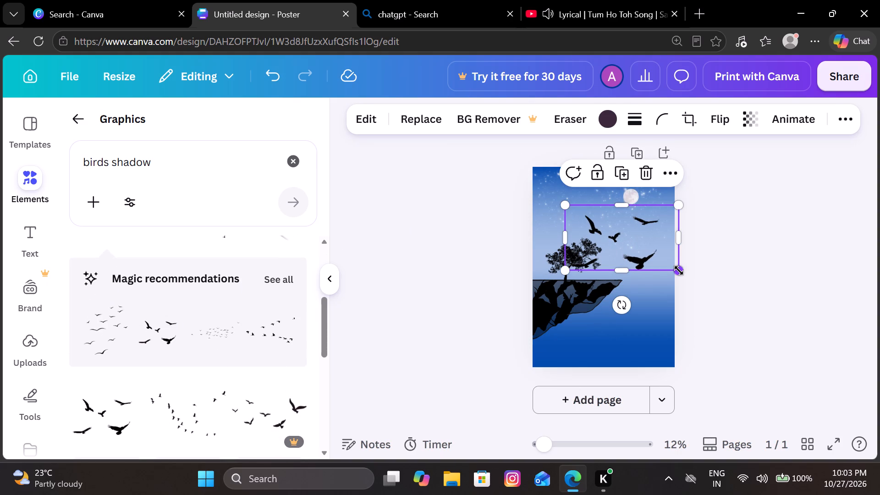
pyautogui.moveTo(679, 270); pyautogui.dragTo(608, 229)
pyautogui.click(577, 220)
pyautogui.moveTo(577, 220); pyautogui.dragTo(606, 238)
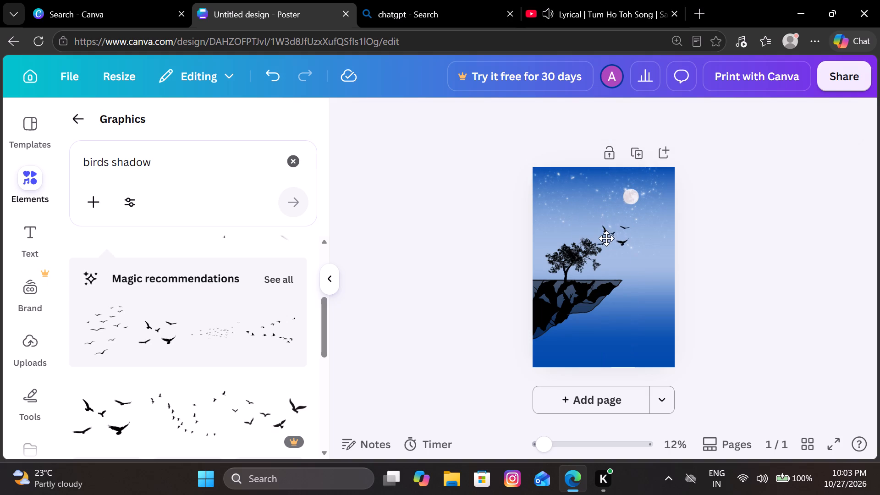
pyautogui.moveTo(606, 238); pyautogui.dragTo(602, 207)
pyautogui.moveTo(602, 207); pyautogui.dragTo(563, 220)
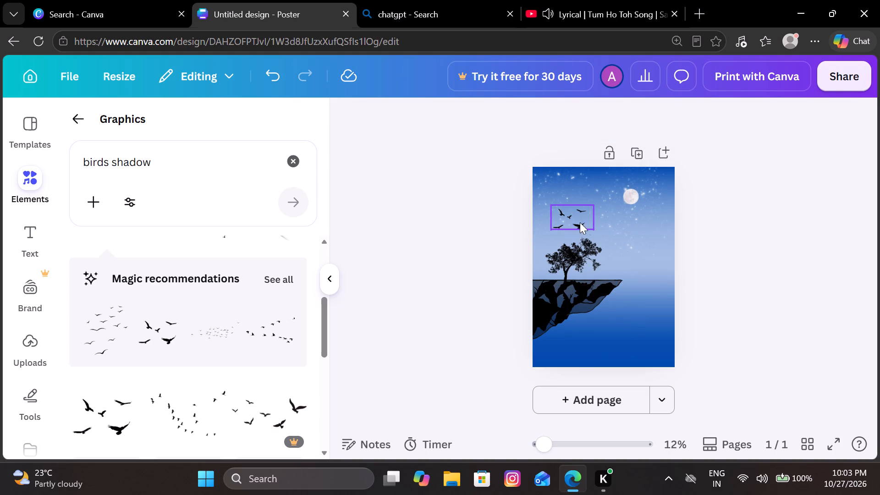
# Shrink the flying birds further and place them just above the left side of the tree's crown.
pyautogui.click(584, 225)
pyautogui.moveTo(594, 228); pyautogui.dragTo(576, 218)
pyautogui.moveTo(569, 213); pyautogui.dragTo(569, 236)
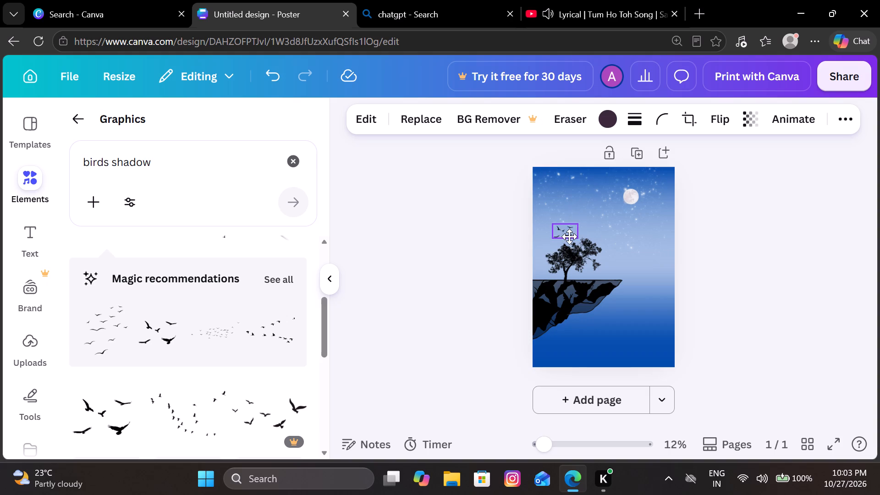
pyautogui.moveTo(569, 236); pyautogui.dragTo(568, 236)
pyautogui.click(749, 229)
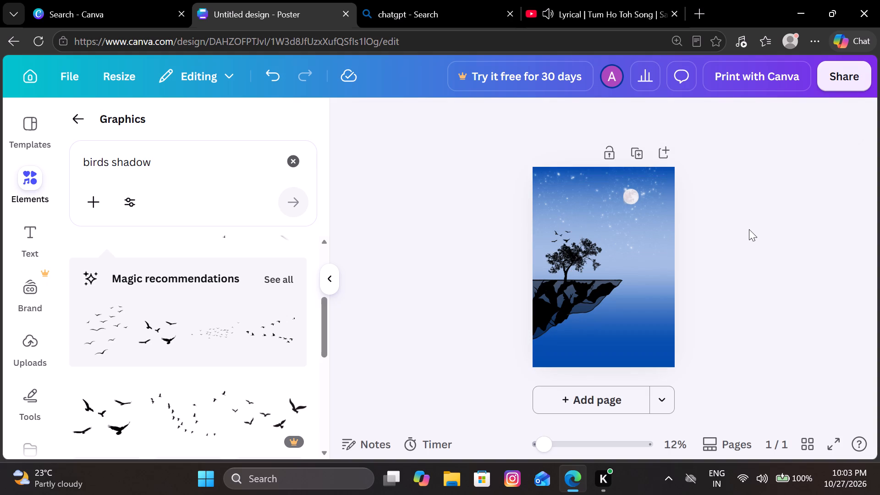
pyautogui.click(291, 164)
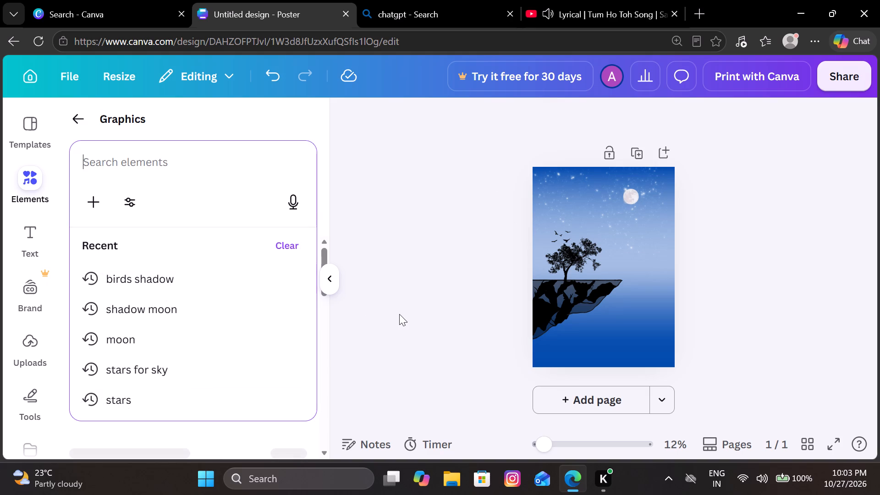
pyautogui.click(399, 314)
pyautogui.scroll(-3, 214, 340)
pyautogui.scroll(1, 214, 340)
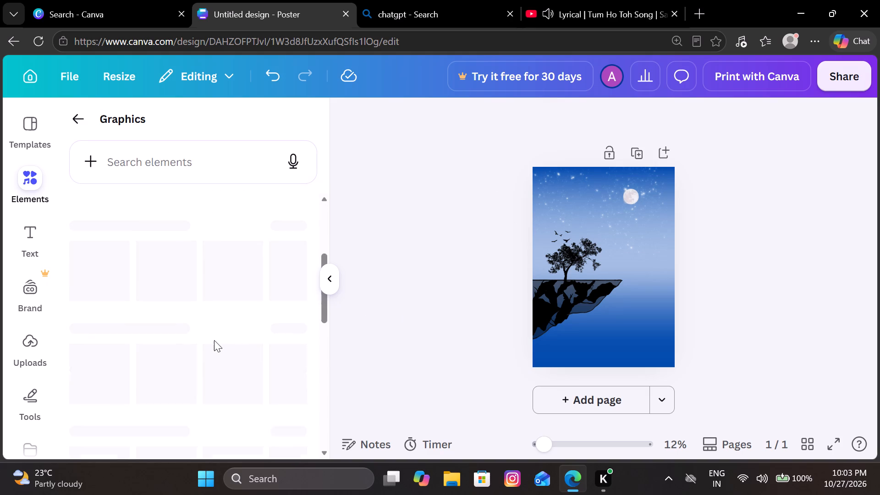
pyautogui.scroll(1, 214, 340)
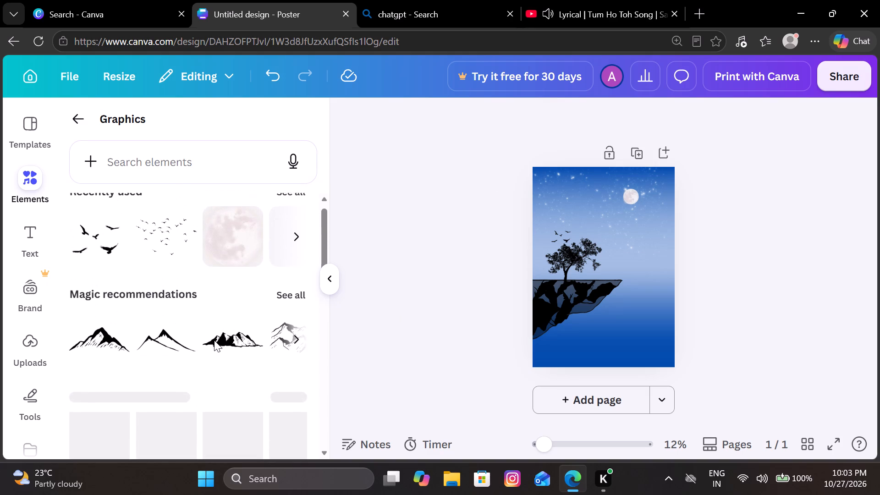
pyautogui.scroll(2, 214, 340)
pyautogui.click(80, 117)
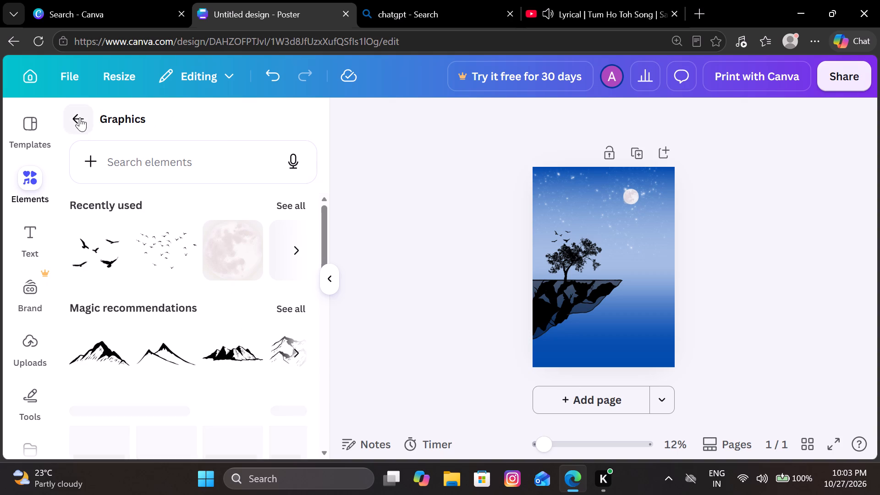
# Browse the text combinations and insert the "EST. 2012 DAPPER Premium Quality Goods" one onto the poster.
pyautogui.click(34, 233)
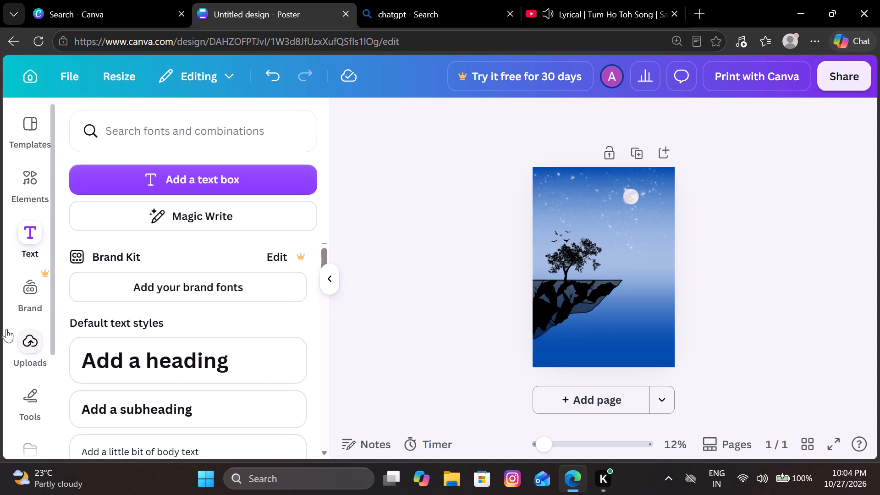
pyautogui.scroll(-4, 127, 352)
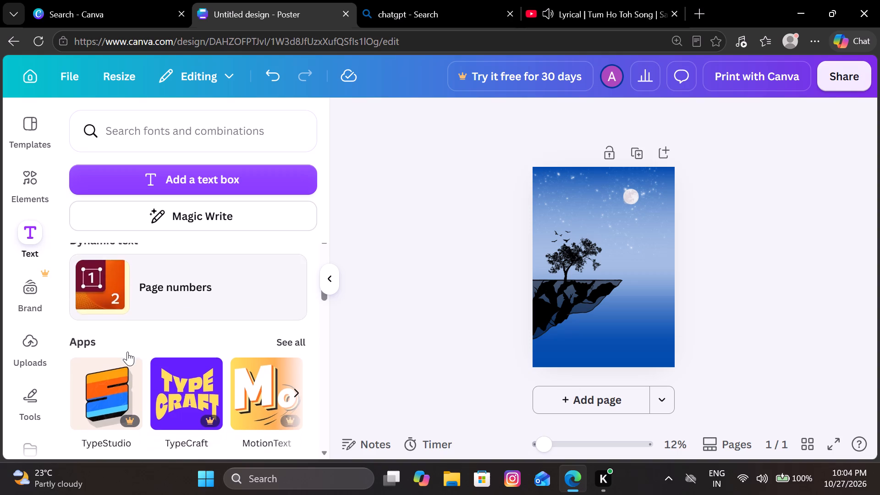
pyautogui.scroll(-6, 127, 352)
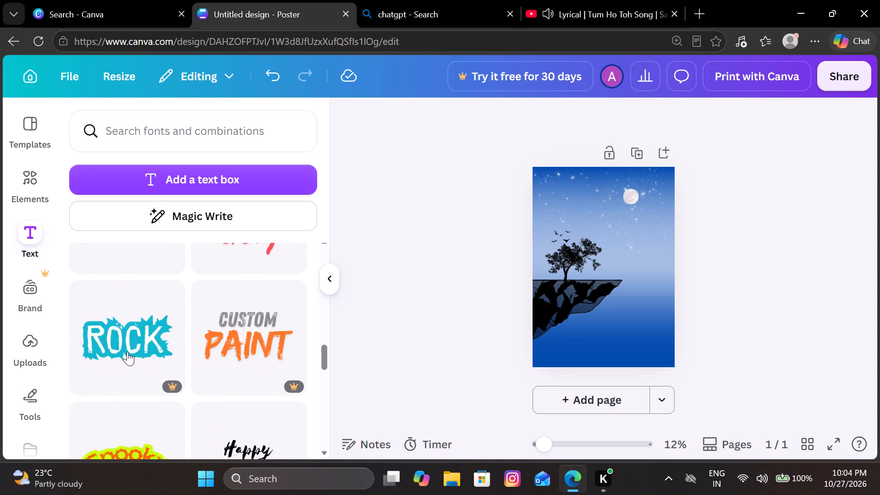
pyautogui.scroll(-7, 127, 352)
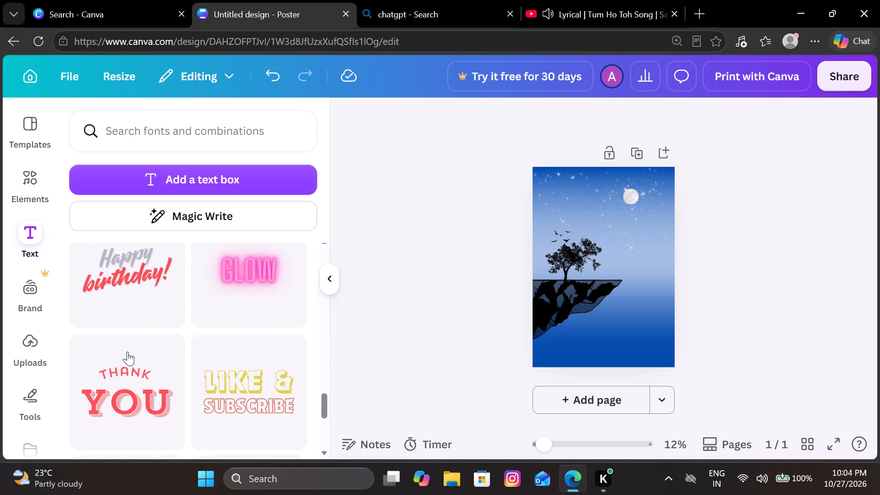
pyautogui.scroll(-6, 127, 352)
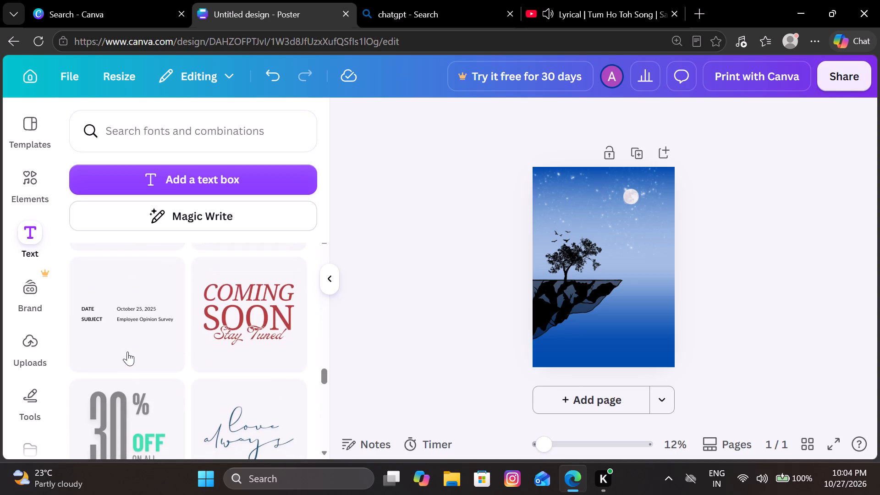
pyautogui.scroll(-4, 127, 352)
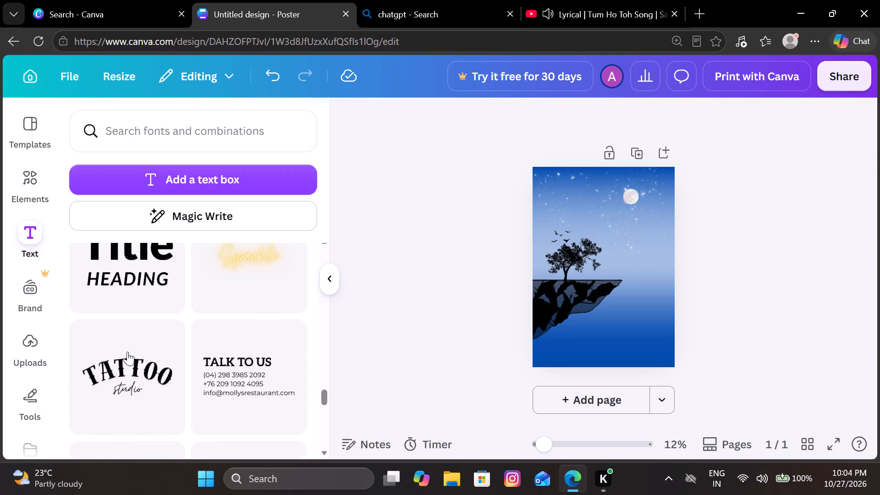
pyautogui.scroll(-4, 127, 352)
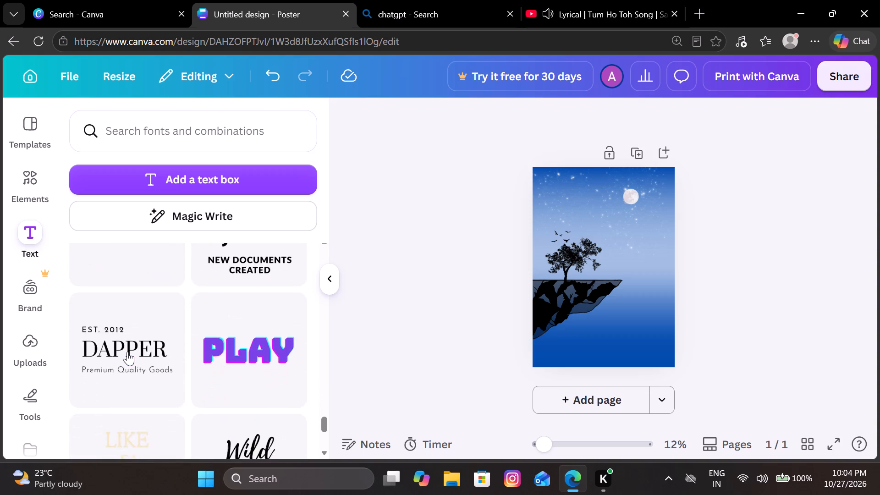
pyautogui.scroll(-2, 127, 352)
pyautogui.click(127, 352)
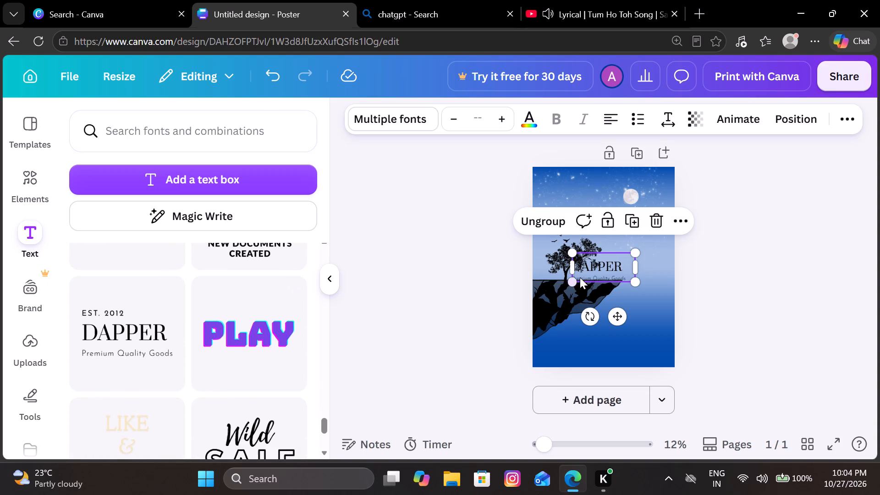
# Delete the "DAPPER" and "EST. 2012" lines from the inserted text combination, keeping only the tagline.
pyautogui.click(593, 278)
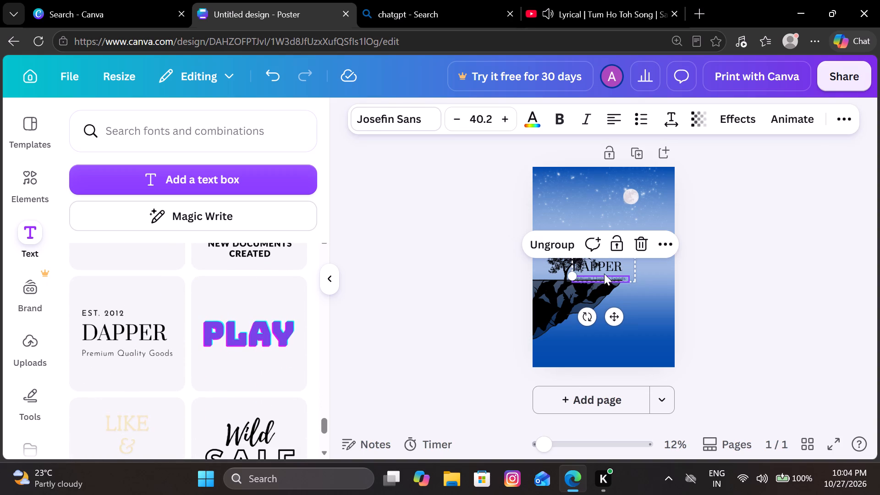
pyautogui.click(600, 261)
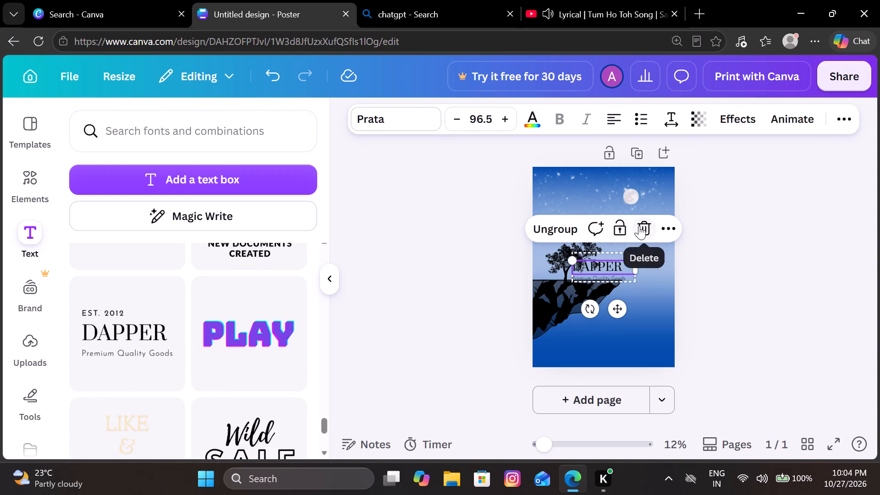
pyautogui.click(639, 225)
pyautogui.click(585, 254)
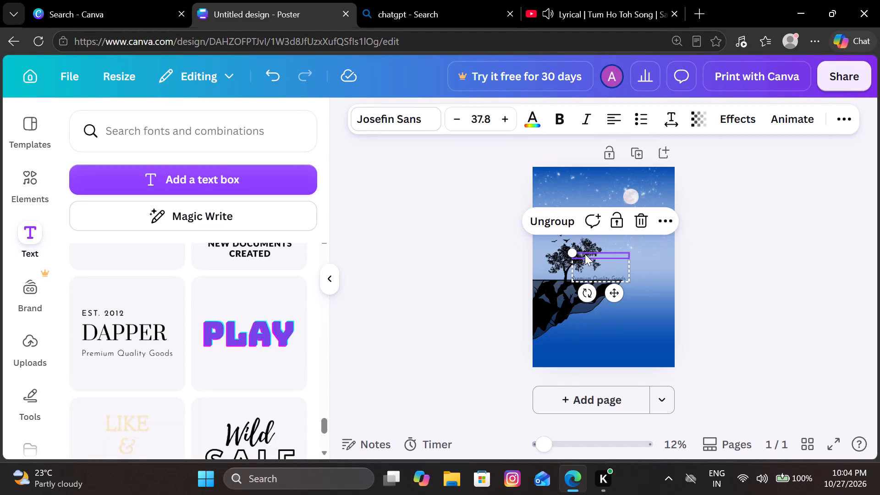
pyautogui.click(638, 222)
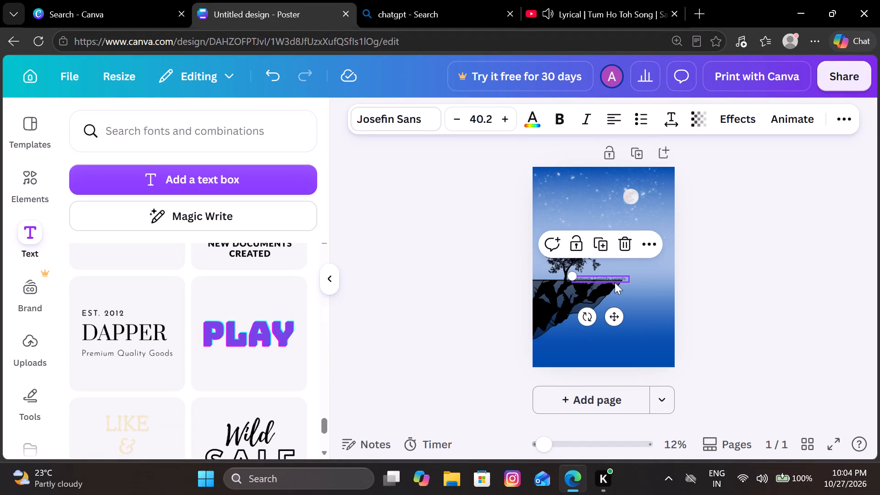
# Replace the "Premium Quality Goods" tagline with "finding brightness in darkness".
pyautogui.click(612, 278)
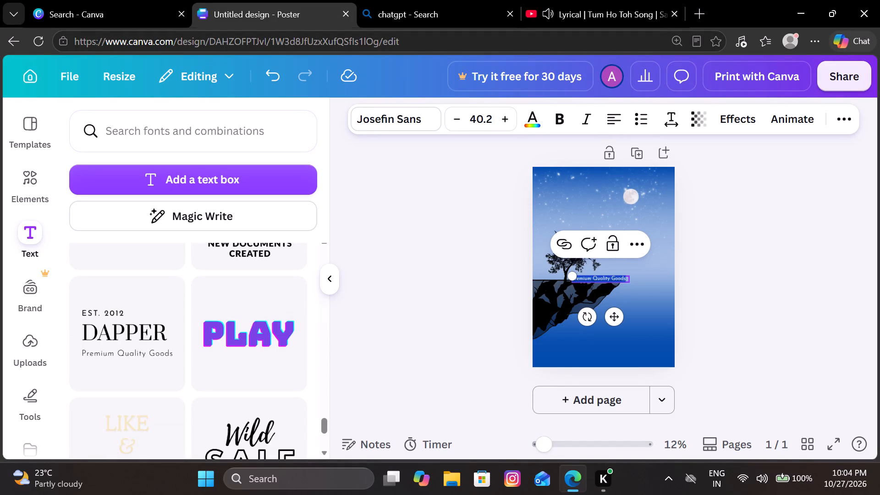
pyautogui.press('f')
pyautogui.write('inding')
pyautogui.press('space')
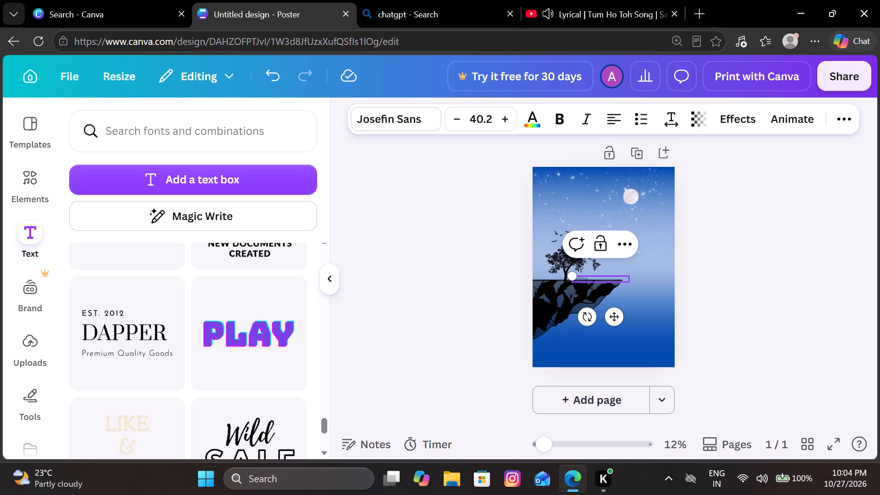
pyautogui.write('brightness in darkness')
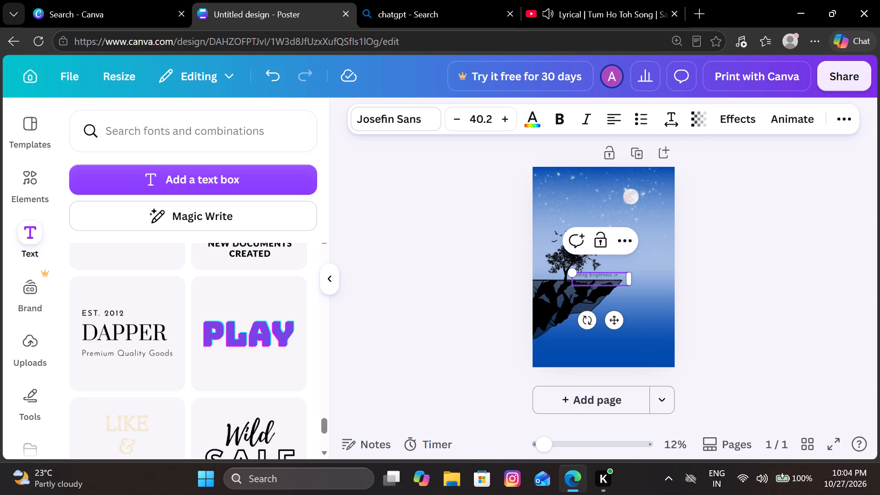
# Move the quote text from the cliff edge up into the sky just below the moon.
pyautogui.moveTo(599, 277); pyautogui.dragTo(613, 261)
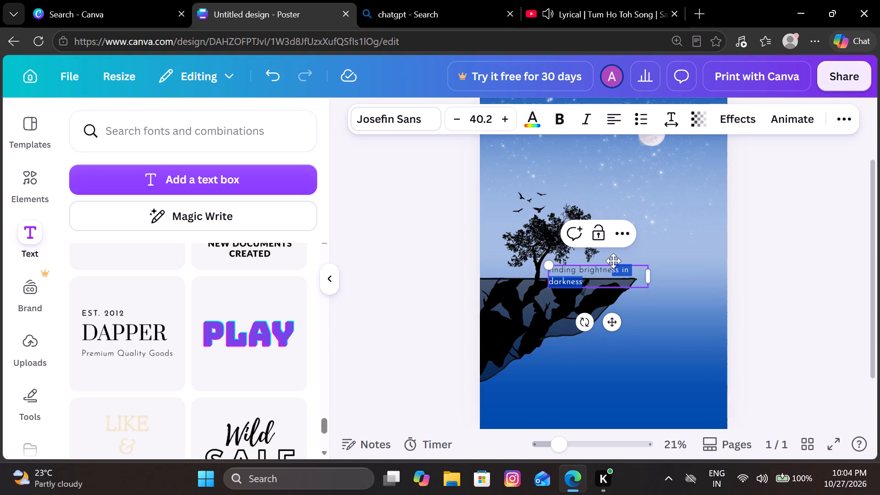
pyautogui.moveTo(613, 261); pyautogui.dragTo(713, 244)
pyautogui.moveTo(629, 269); pyautogui.dragTo(638, 240)
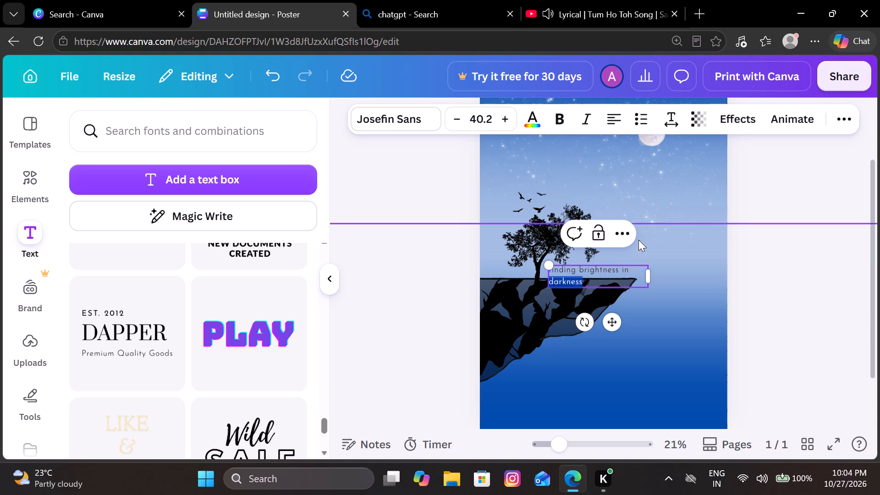
pyautogui.moveTo(638, 240); pyautogui.dragTo(631, 260)
pyautogui.moveTo(631, 260); pyautogui.dragTo(663, 171)
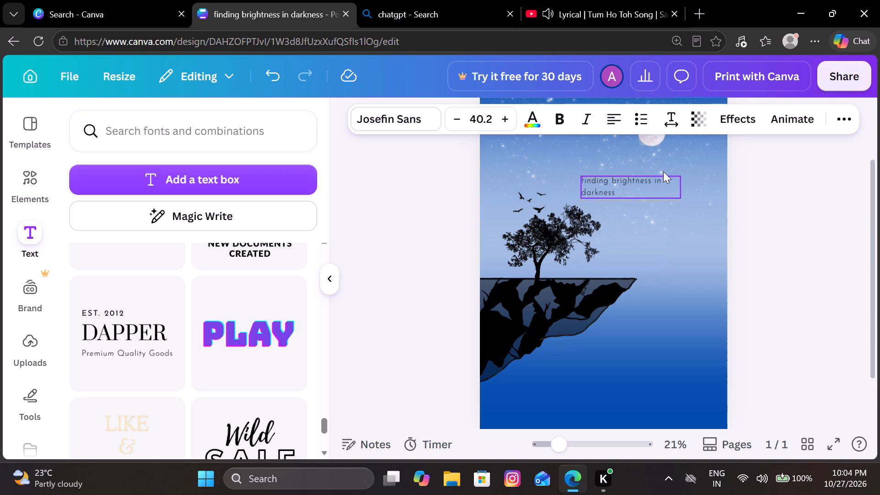
pyautogui.moveTo(663, 171); pyautogui.dragTo(668, 170)
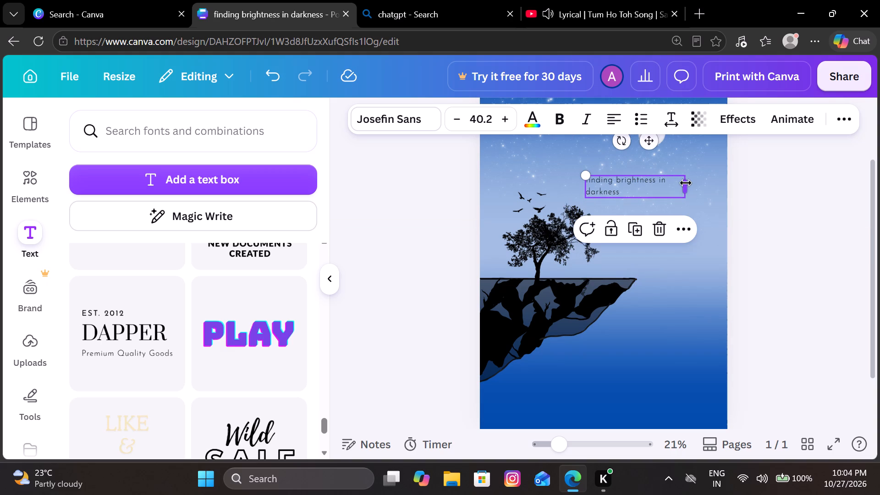
# Widen the quote's text box so it fits on one line and enlarge the text to about size 60.6.
pyautogui.moveTo(686, 183); pyautogui.dragTo(712, 178)
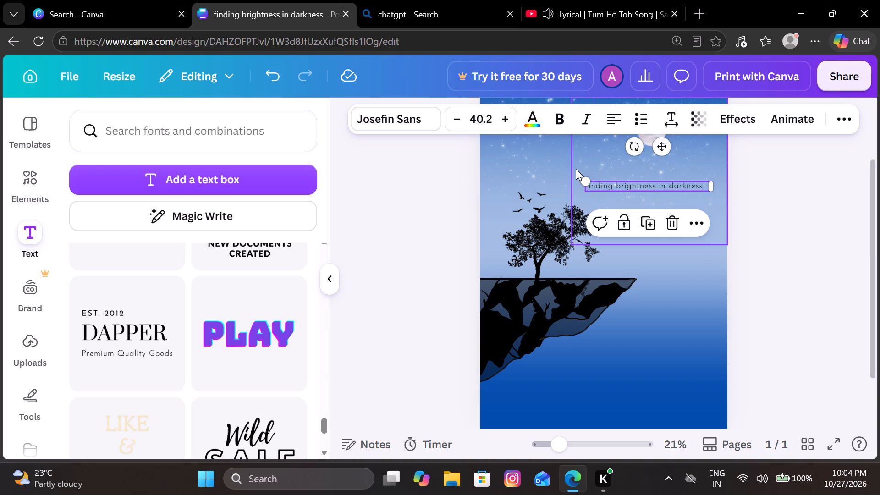
pyautogui.moveTo(588, 177); pyautogui.dragTo(526, 149)
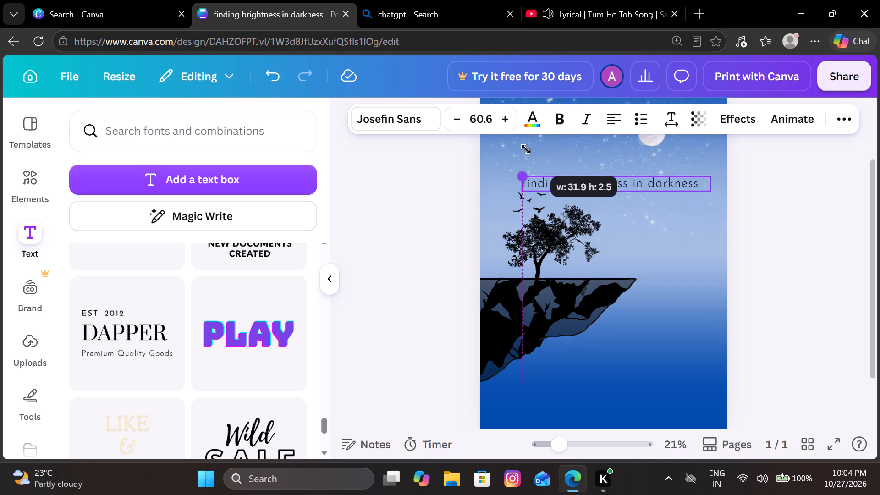
pyautogui.moveTo(526, 149); pyautogui.dragTo(526, 149)
# Reposition the enlarged quote roughly centred across the sky, between the moon and the flying birds.
pyautogui.moveTo(611, 181); pyautogui.dragTo(590, 172)
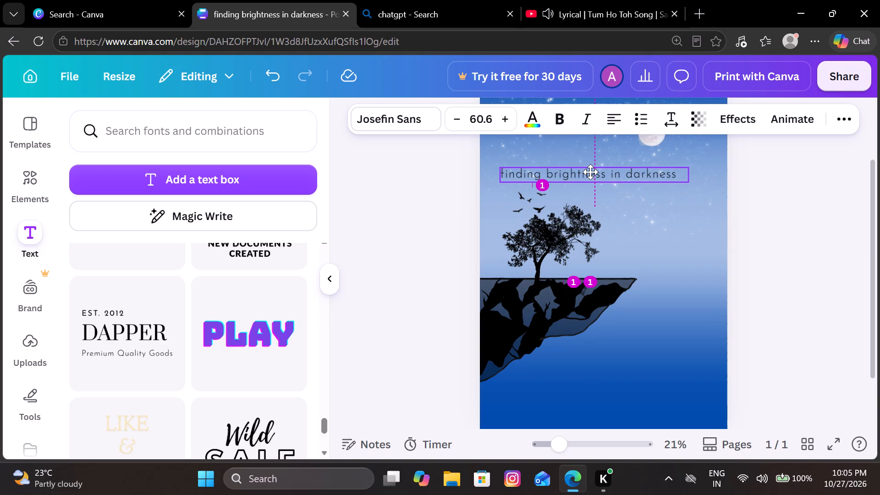
pyautogui.moveTo(590, 172); pyautogui.dragTo(596, 172)
pyautogui.click(405, 260)
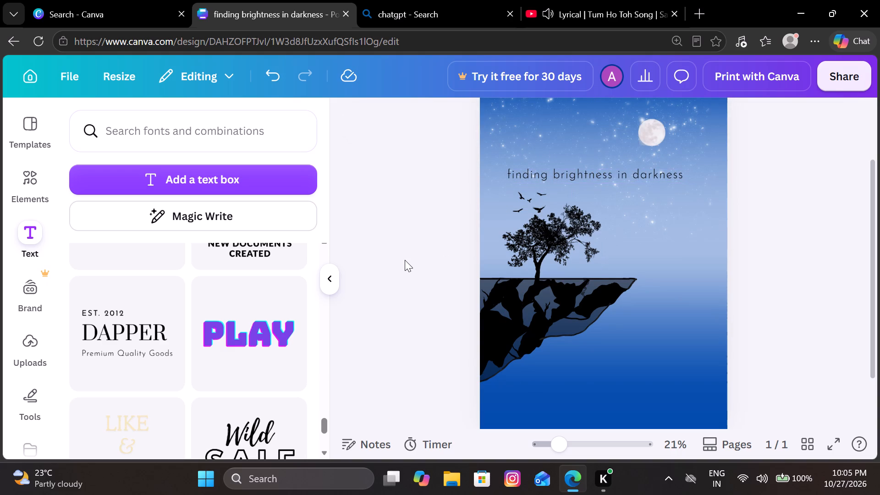
# Capitalise the quote's main words so it reads "Finding Brightness in Darkness".
pyautogui.click(517, 173)
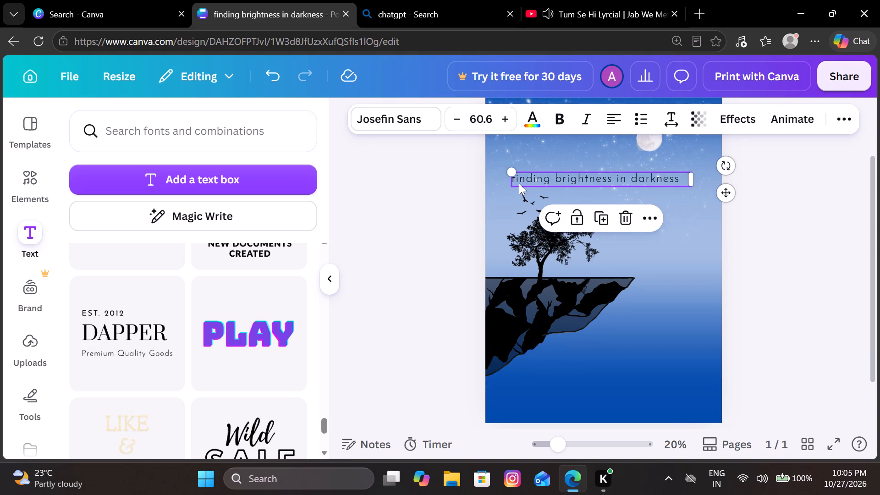
pyautogui.click(522, 178)
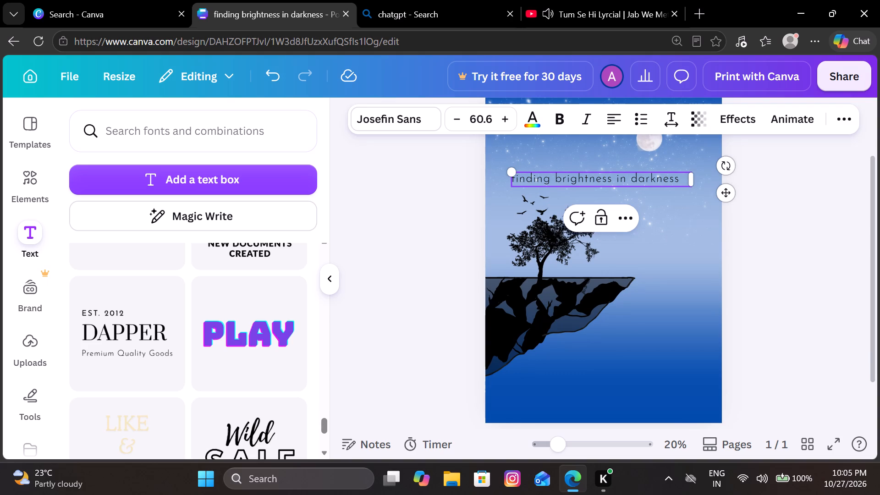
pyautogui.press('Left')
pyautogui.press('BackSpace')
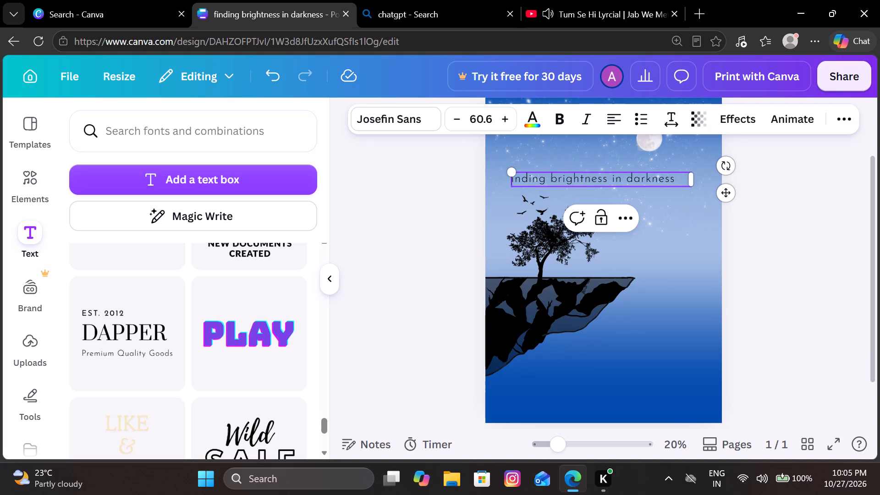
pyautogui.hotkey('shift', 'f')
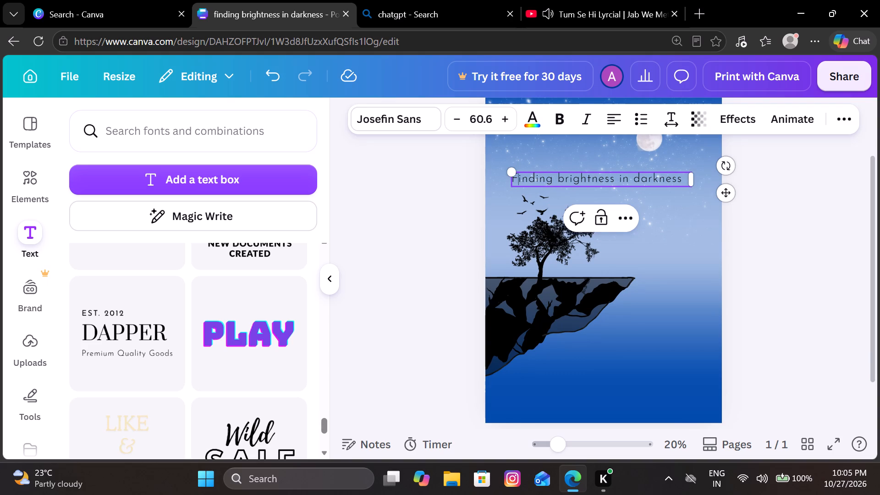
pyautogui.click(564, 178)
pyautogui.press('BackSpace')
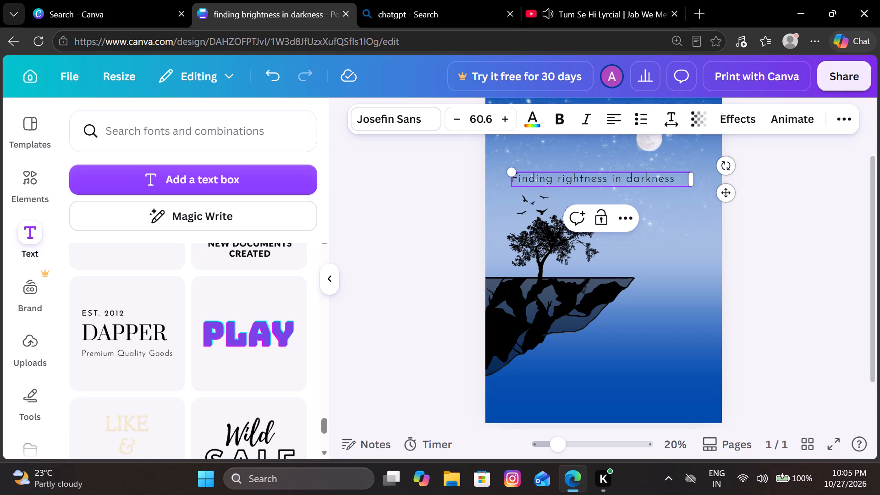
pyautogui.hotkey('shift', 'b')
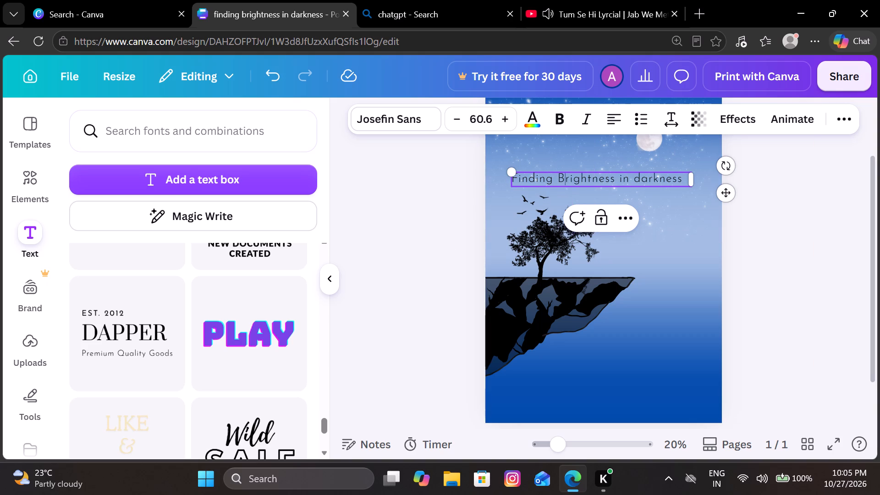
pyautogui.click(641, 177)
pyautogui.press('BackSpace')
pyautogui.hotkey('shift', 'd')
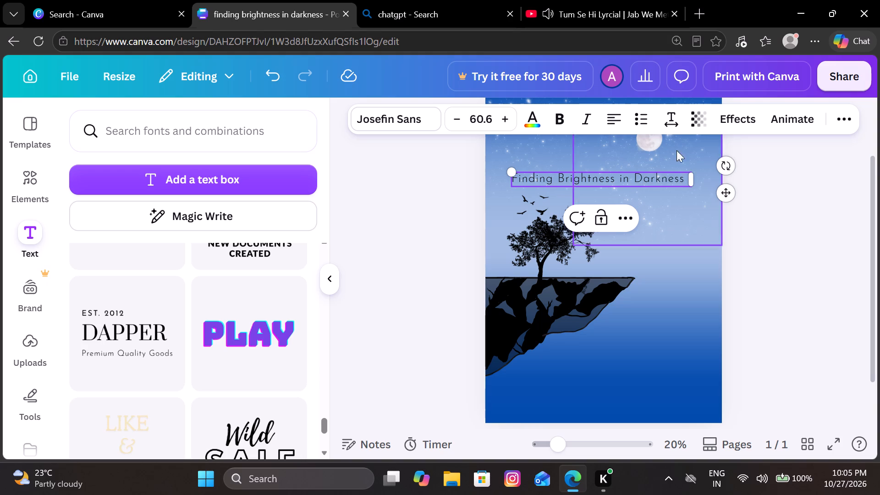
# Add two dots at the end of the quote so it reads "Finding Brightness in Darkness..".
pyautogui.click(437, 249)
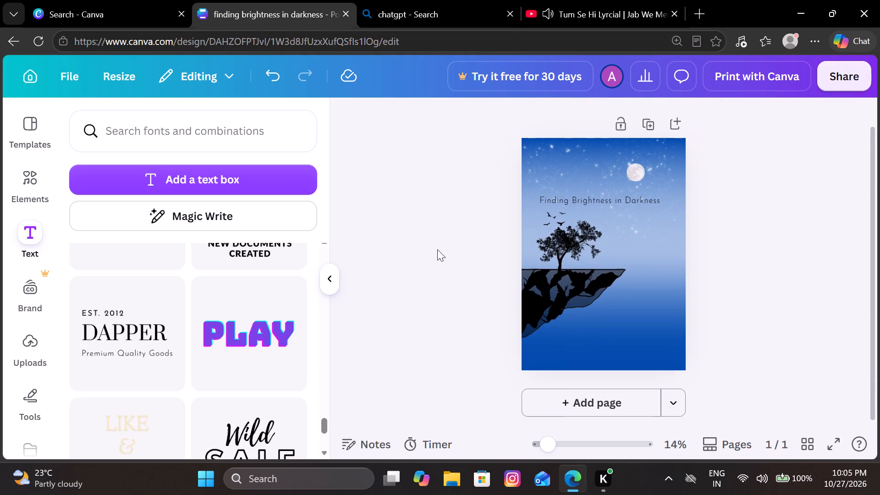
pyautogui.click(649, 197)
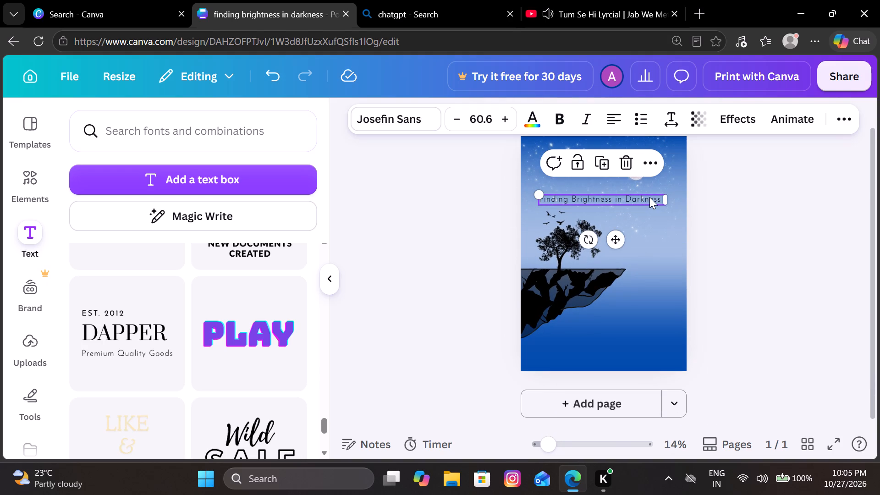
pyautogui.click(660, 199)
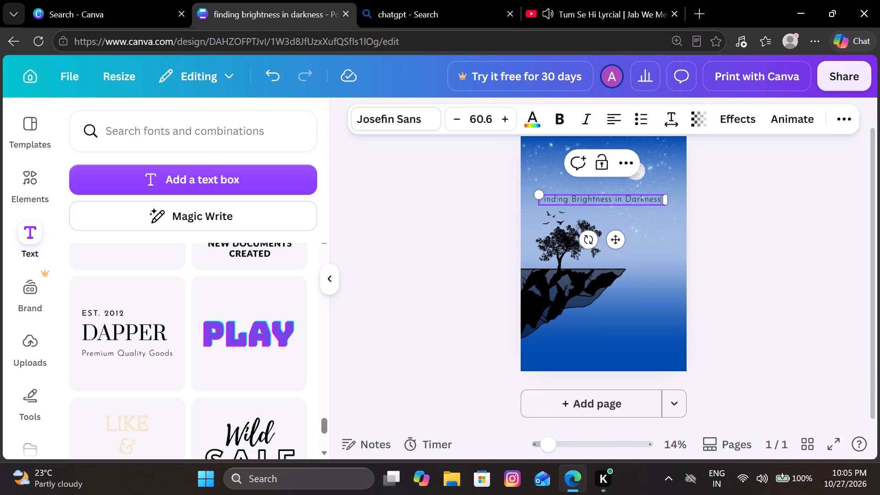
pyautogui.write('..')
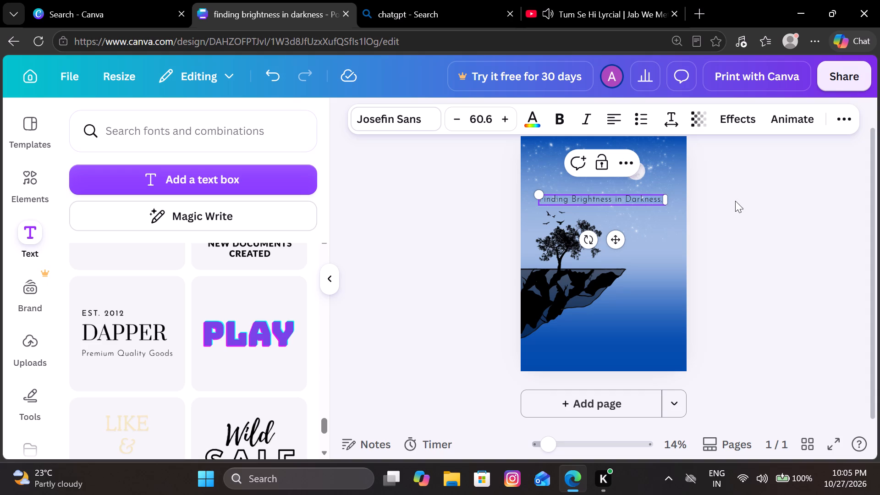
pyautogui.click(735, 201)
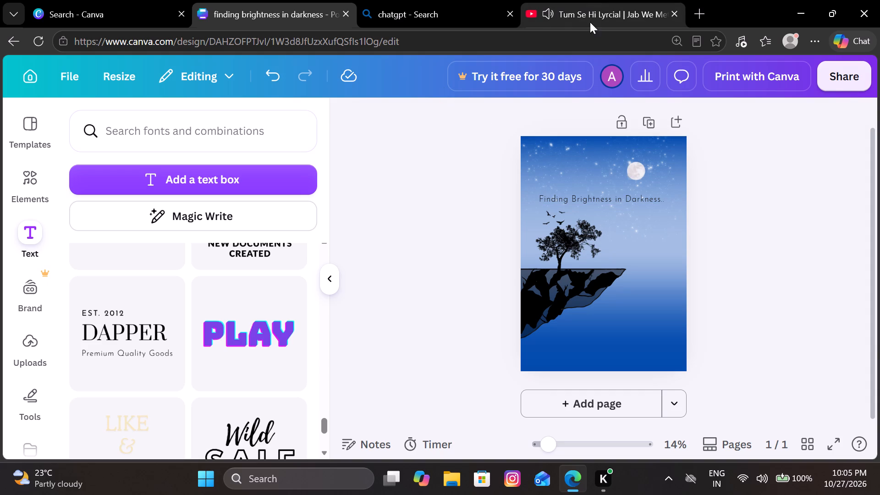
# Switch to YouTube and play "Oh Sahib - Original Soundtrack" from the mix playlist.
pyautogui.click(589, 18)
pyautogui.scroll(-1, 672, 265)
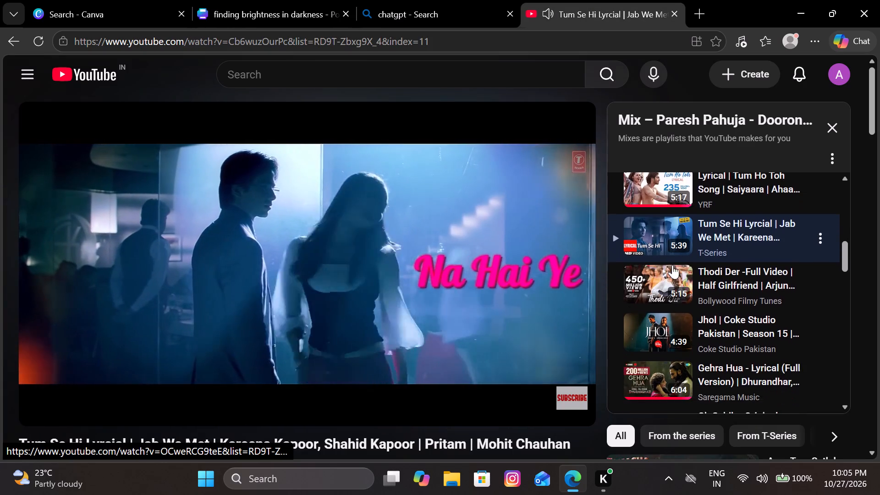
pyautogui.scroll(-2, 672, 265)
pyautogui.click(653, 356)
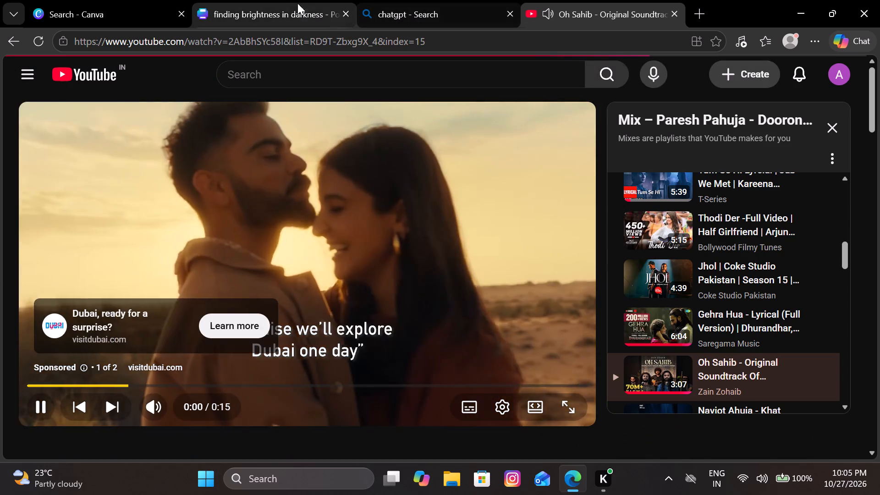
# Return to the Canva poster, check its save status, and leave the design for the template search page.
pyautogui.click(291, 0)
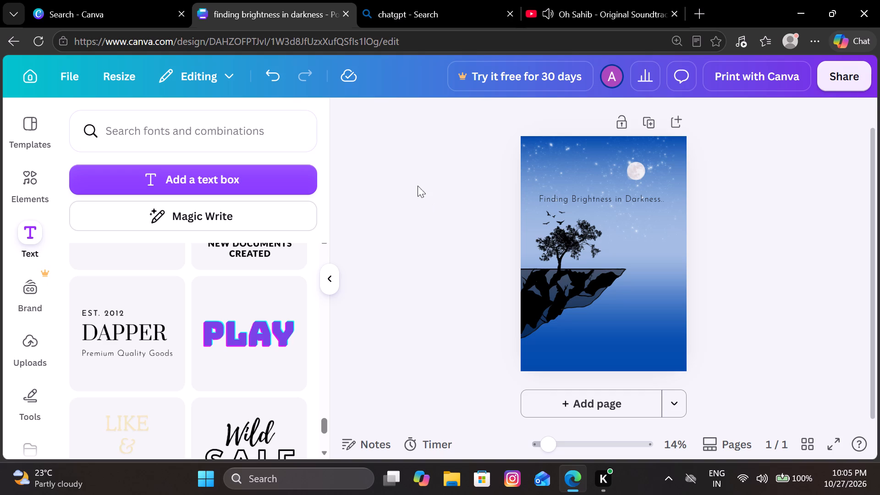
pyautogui.click(345, 82)
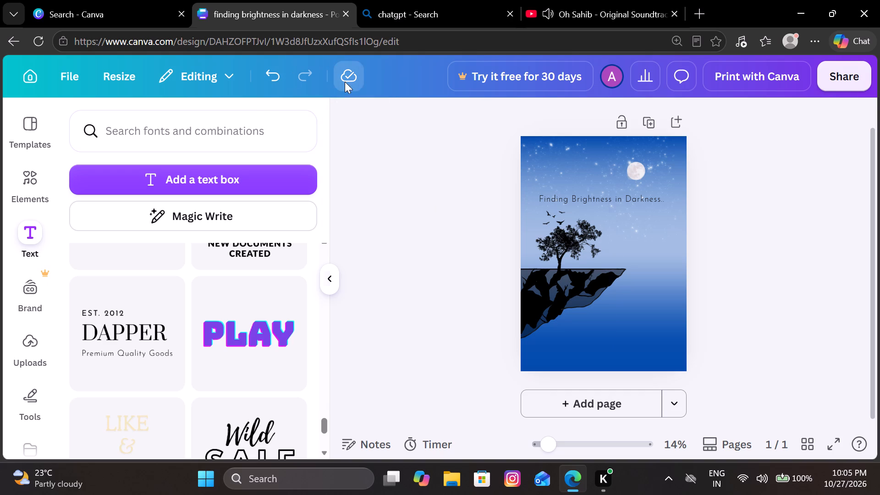
pyautogui.click(12, 49)
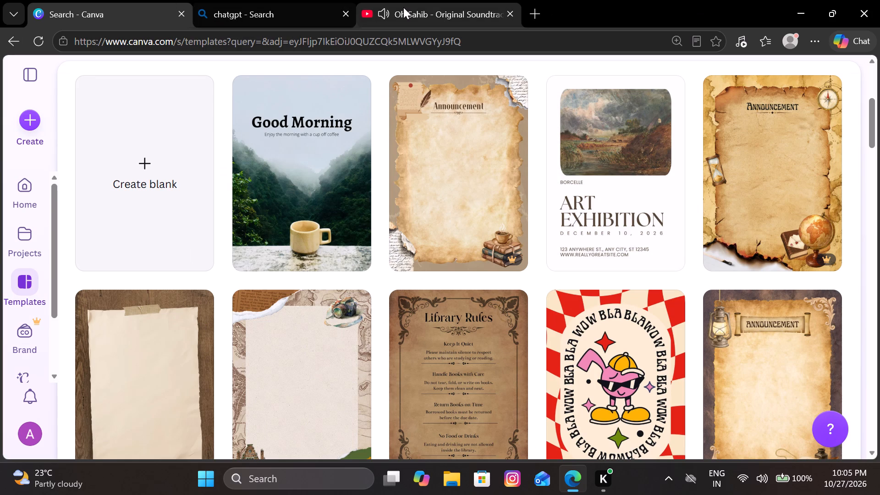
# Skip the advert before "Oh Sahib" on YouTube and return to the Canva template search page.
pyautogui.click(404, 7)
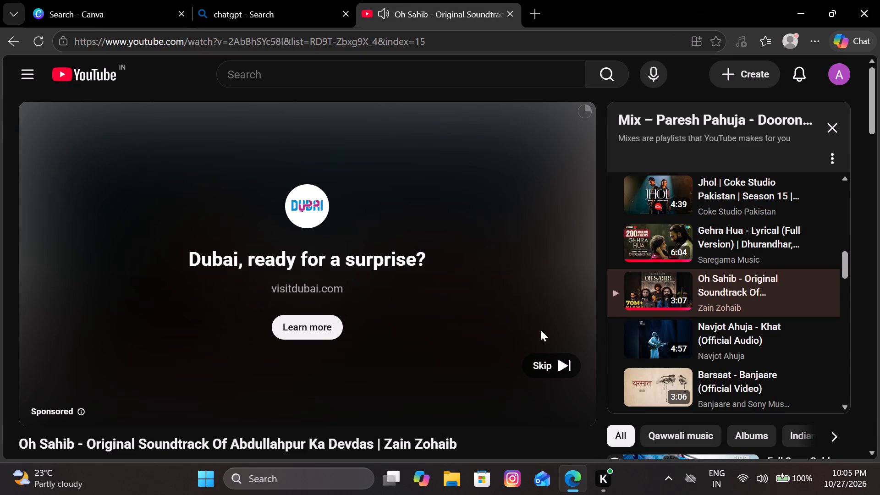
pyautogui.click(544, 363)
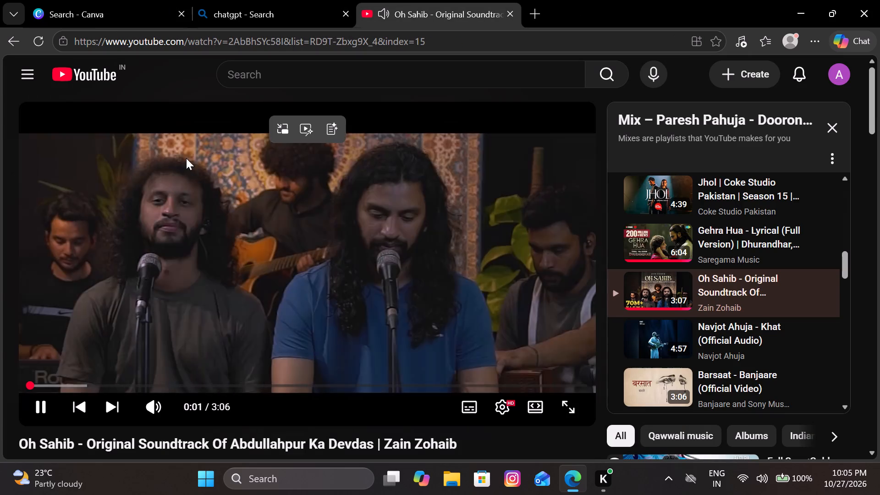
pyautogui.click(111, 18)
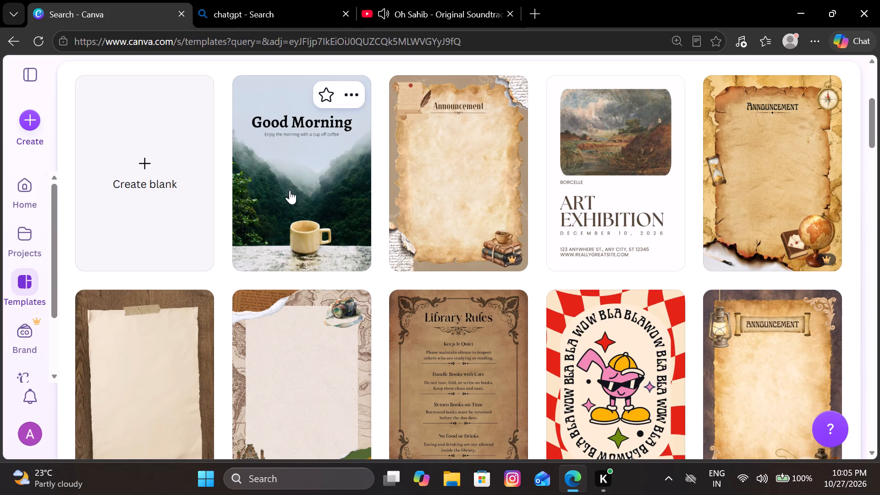